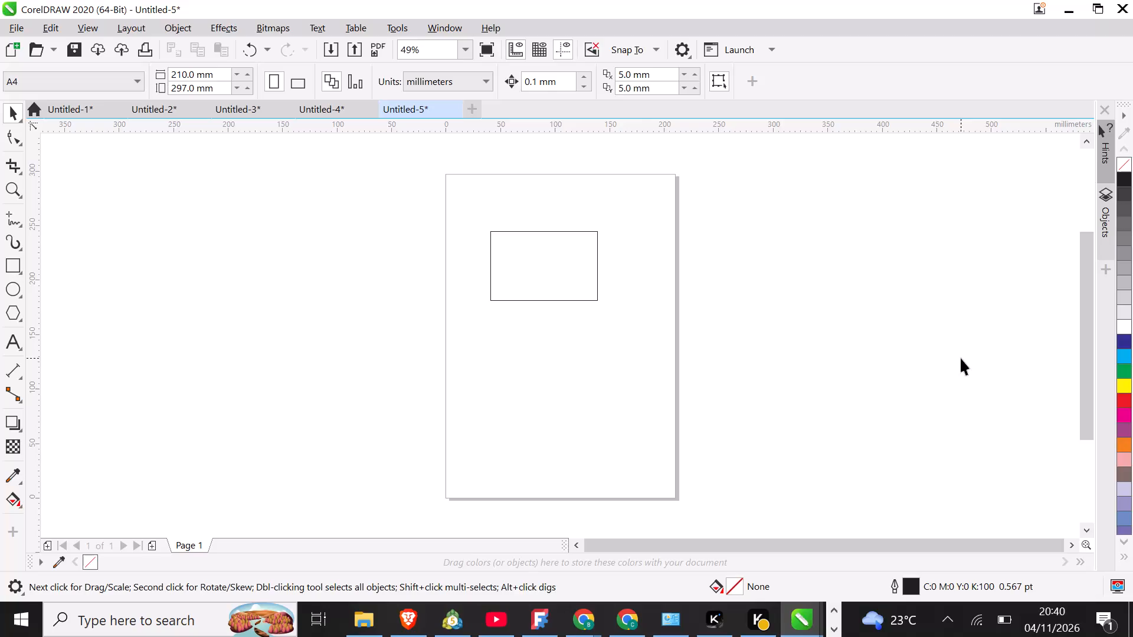
Draw an ellipse about 97 × 75 mm directly beneath the rectangle, matching the rectangle's width.
left_click(11, 294)
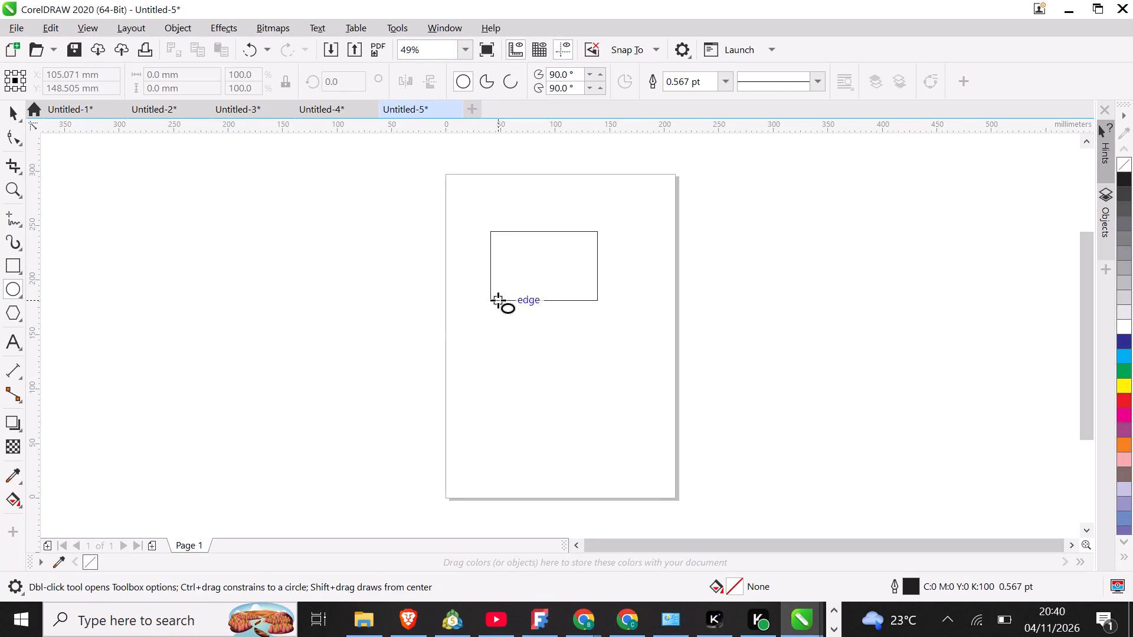
left_click_drag(490, 299, 580, 352)
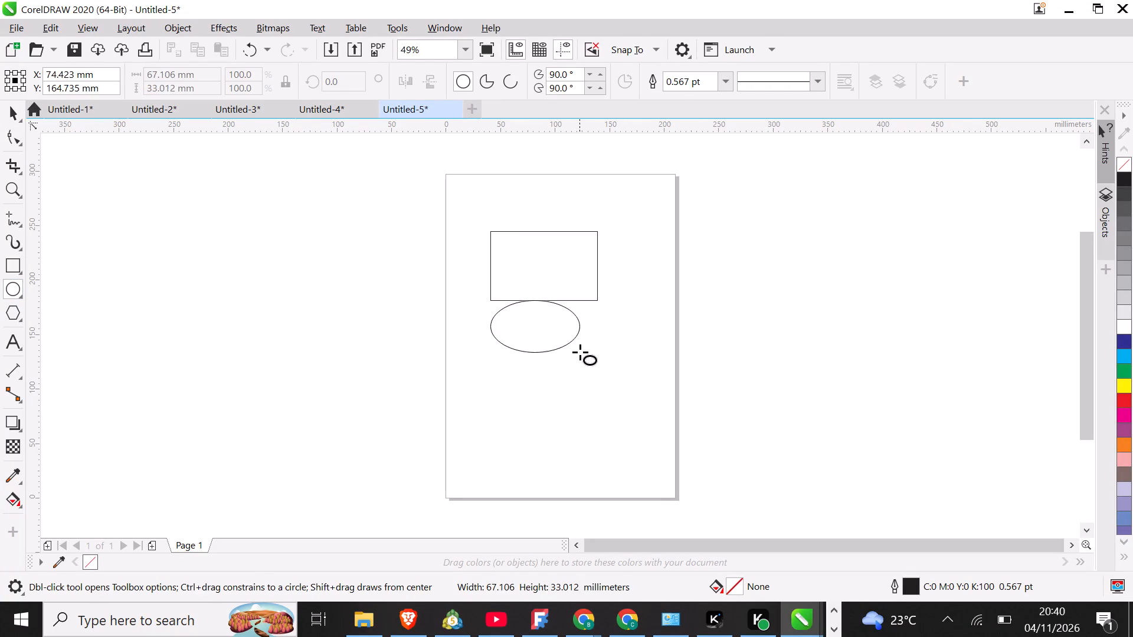
left_click_drag(580, 352, 596, 382)
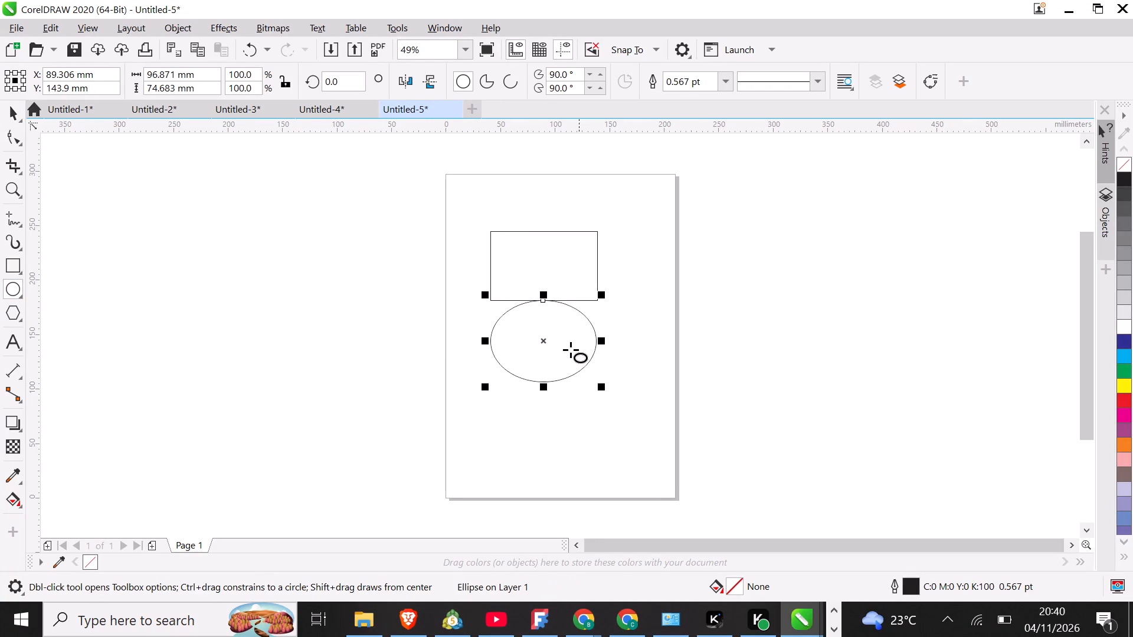
Move the ellipse up until its centre lies on the rectangle's bottom edge, at about X 89.8 mm, Y 181.2 mm.
key("Up")
key("Up")
key("Up")
key("Up")
key("Up")
key("Up")
key("Up")
key("Up")
key("Up")
key("Up")
key("Up")
key("Up")
key("Up")
key("Up")
key("Up")
key("Up")
key("Up")
key("Up")
key("Up")
key("Up")
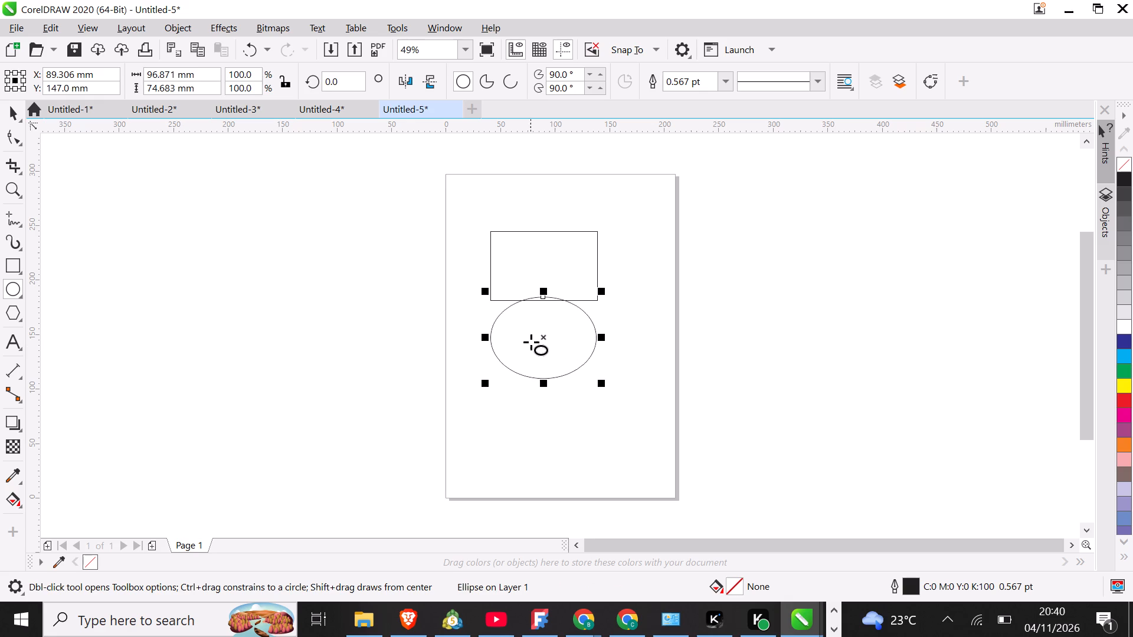
left_click_drag(545, 342, 548, 318)
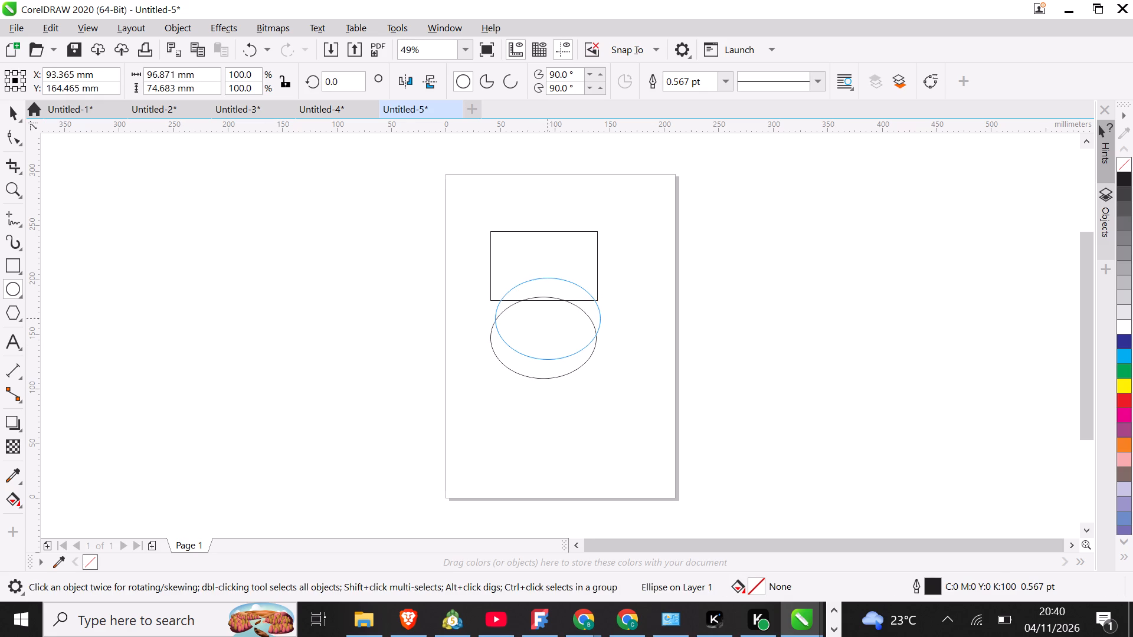
left_click_drag(548, 318, 546, 302)
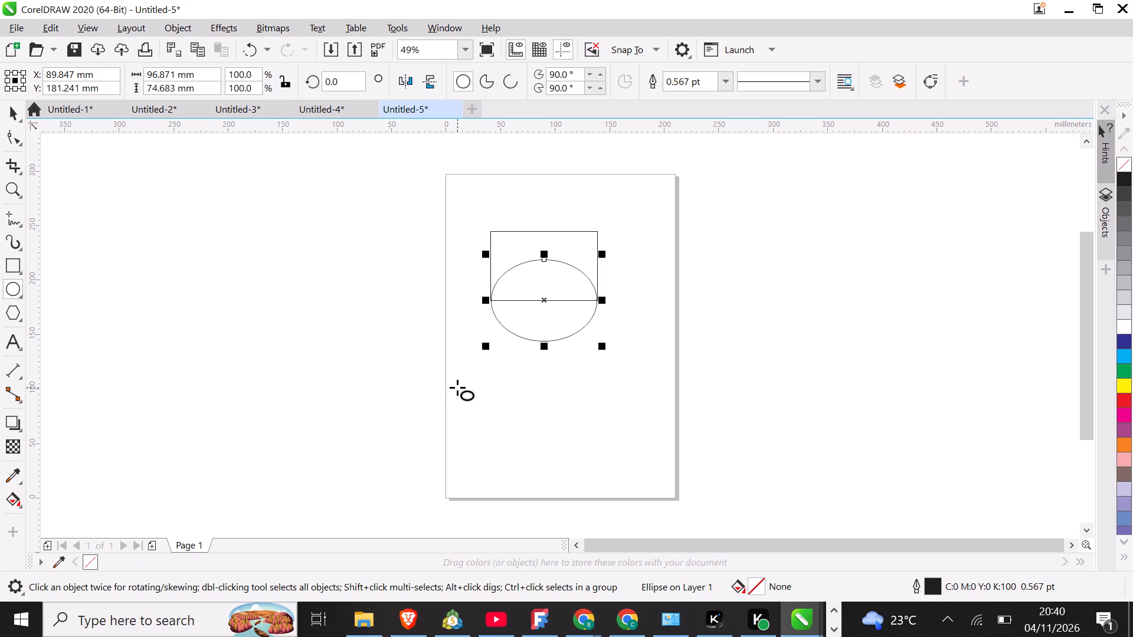
Draw a wide ellipse about 186 × 67 mm across the page's left edge, below the other shapes.
left_click_drag(268, 377, 434, 455)
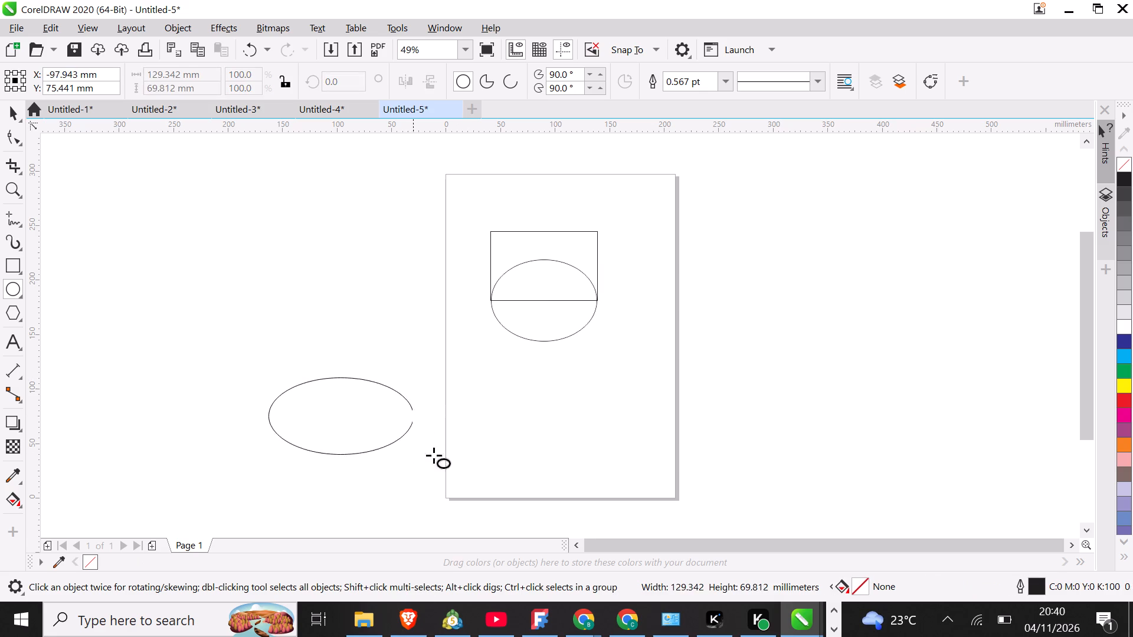
left_click_drag(434, 455, 471, 451)
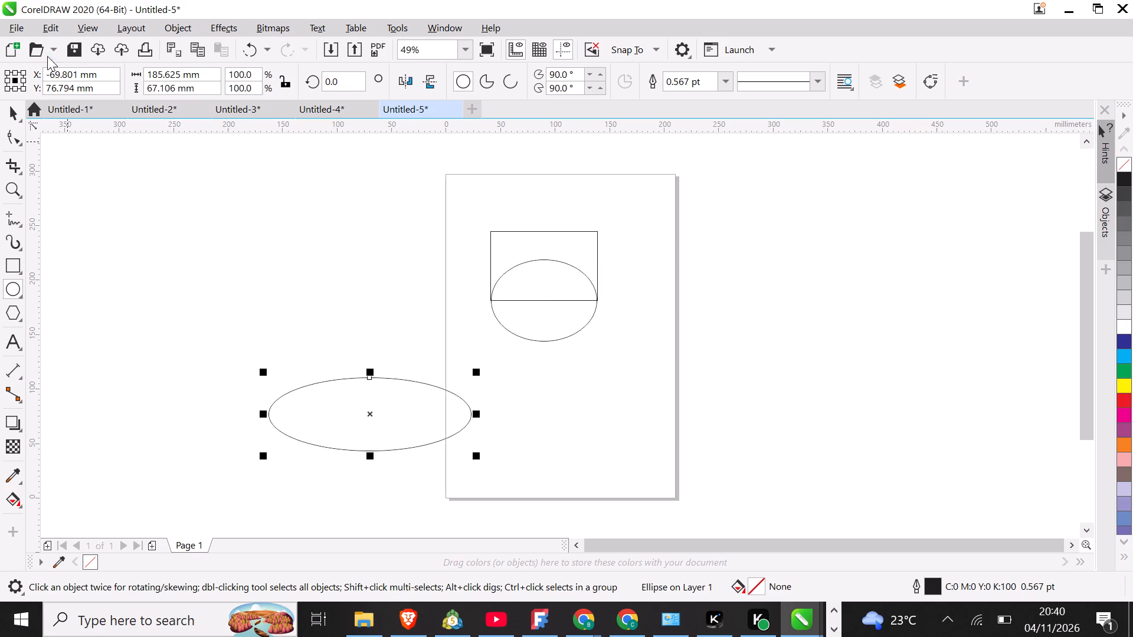
Remove the rectangle's bottom edge and the first ellipse's upper arc with Virtual Segment Delete, leaving one U-shaped outline.
left_click(10, 115)
left_click(23, 169)
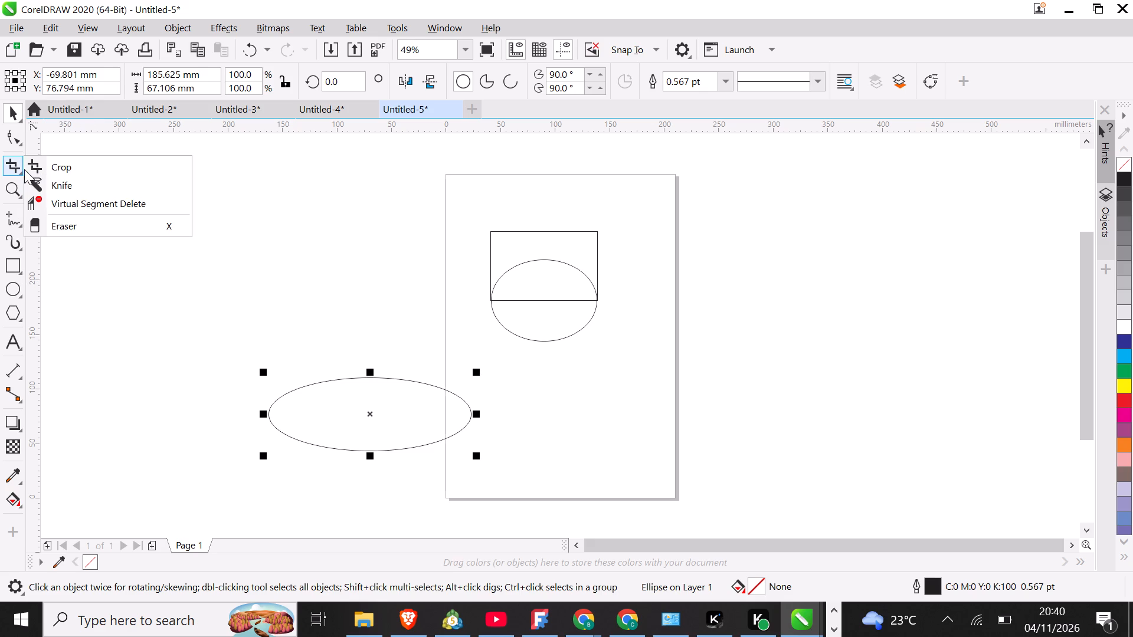
left_click(56, 197)
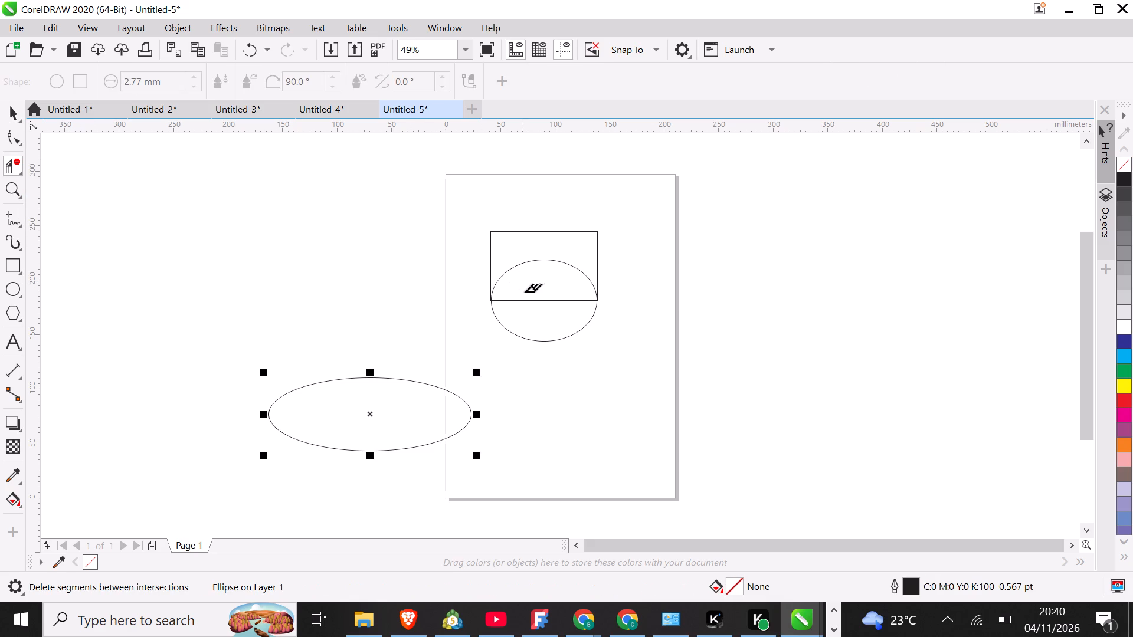
left_click(526, 301)
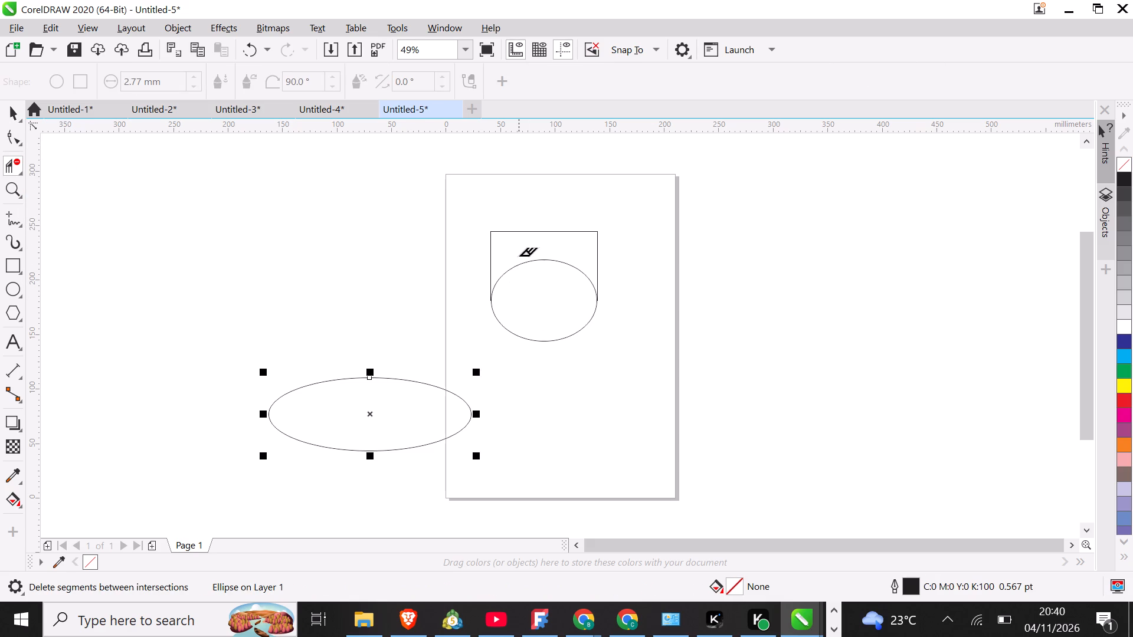
left_click(524, 263)
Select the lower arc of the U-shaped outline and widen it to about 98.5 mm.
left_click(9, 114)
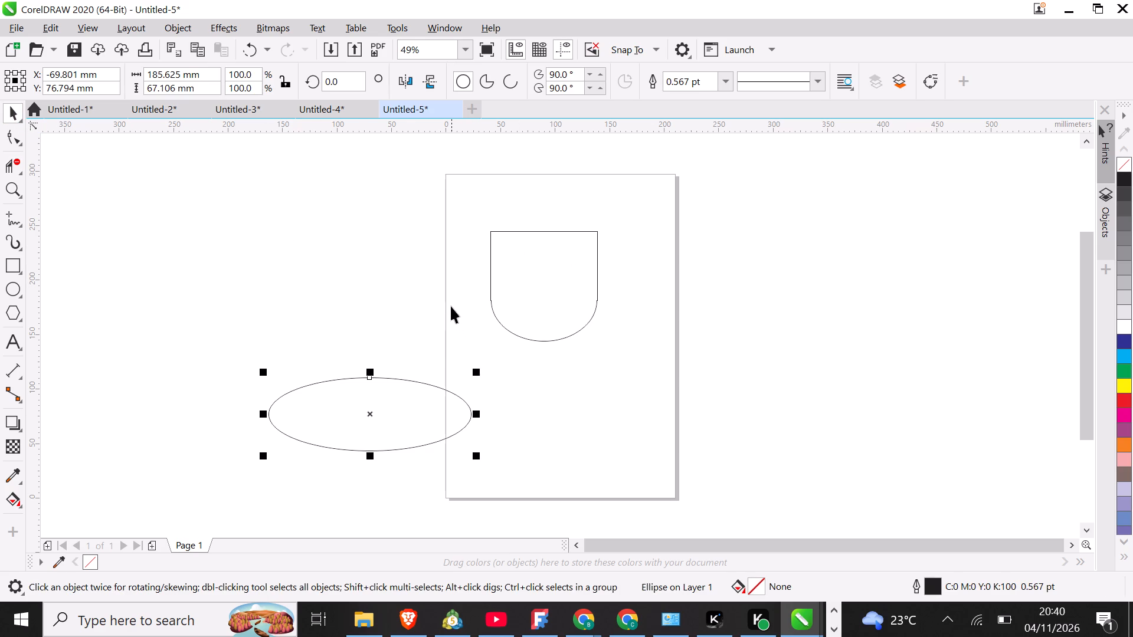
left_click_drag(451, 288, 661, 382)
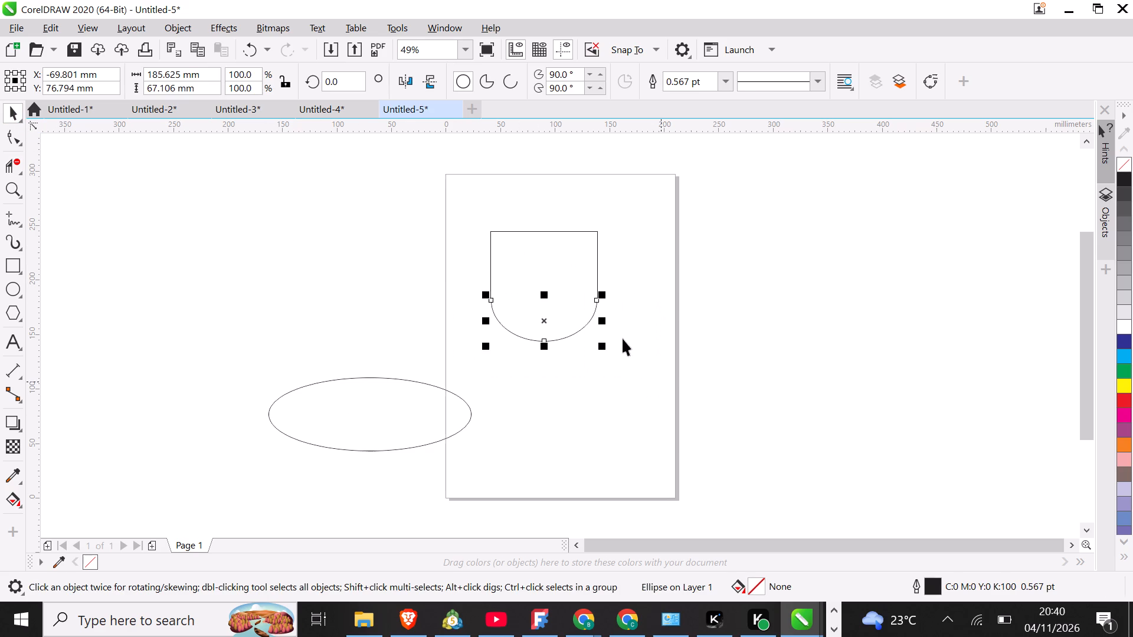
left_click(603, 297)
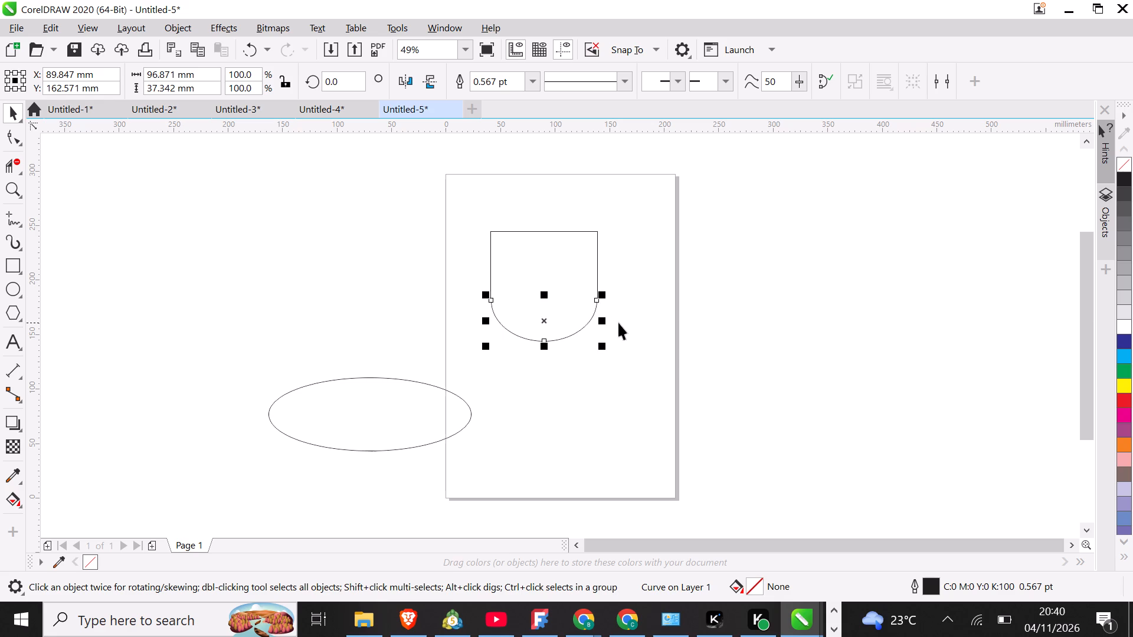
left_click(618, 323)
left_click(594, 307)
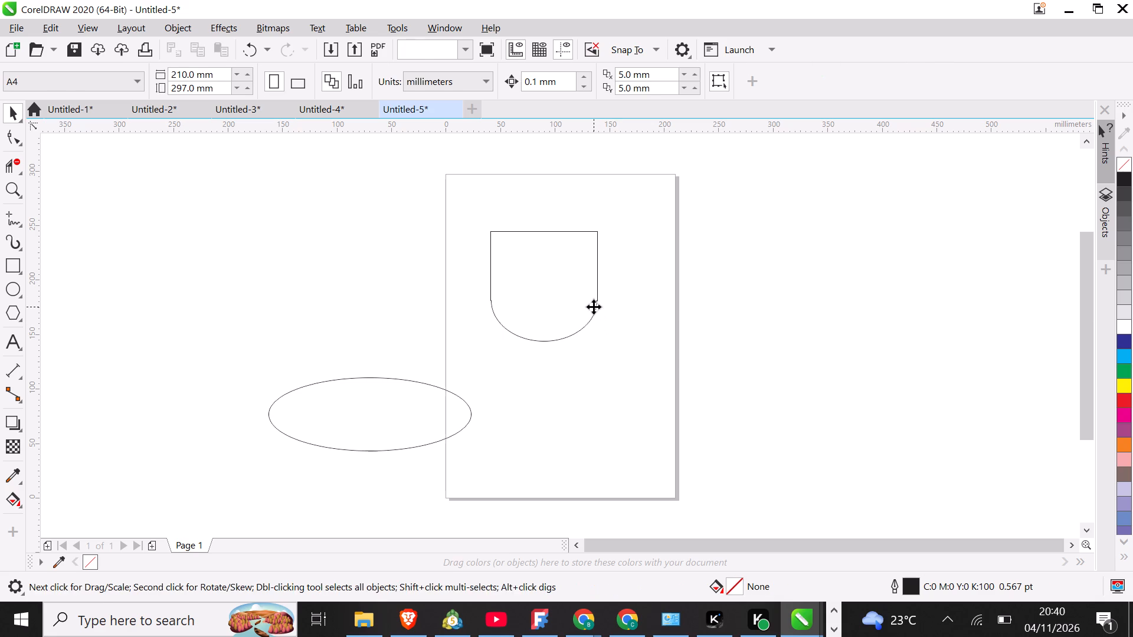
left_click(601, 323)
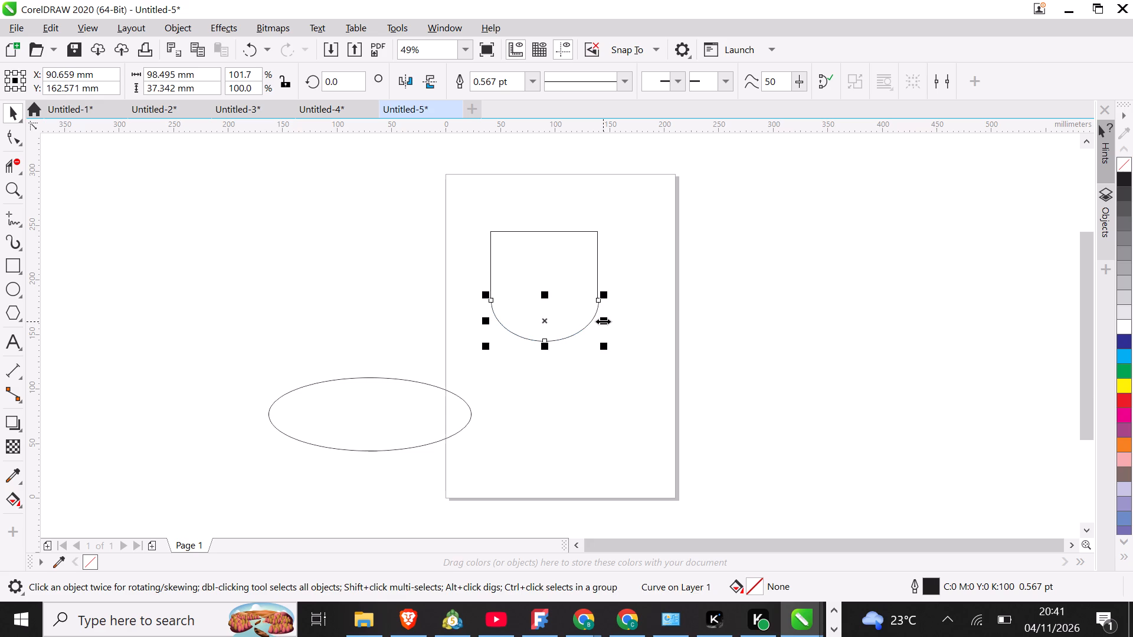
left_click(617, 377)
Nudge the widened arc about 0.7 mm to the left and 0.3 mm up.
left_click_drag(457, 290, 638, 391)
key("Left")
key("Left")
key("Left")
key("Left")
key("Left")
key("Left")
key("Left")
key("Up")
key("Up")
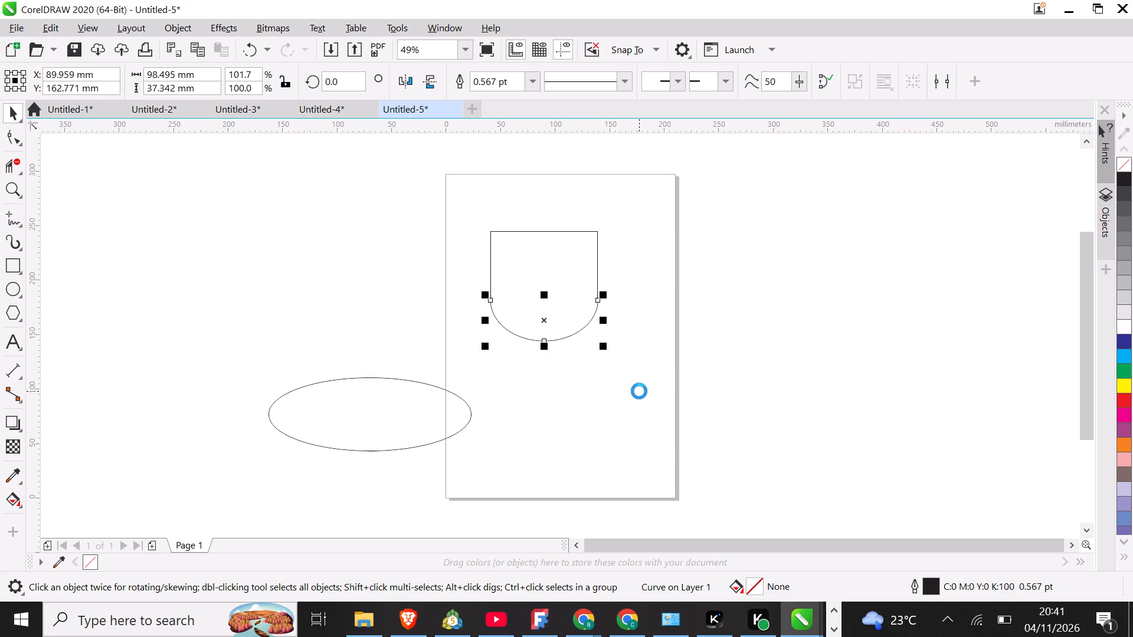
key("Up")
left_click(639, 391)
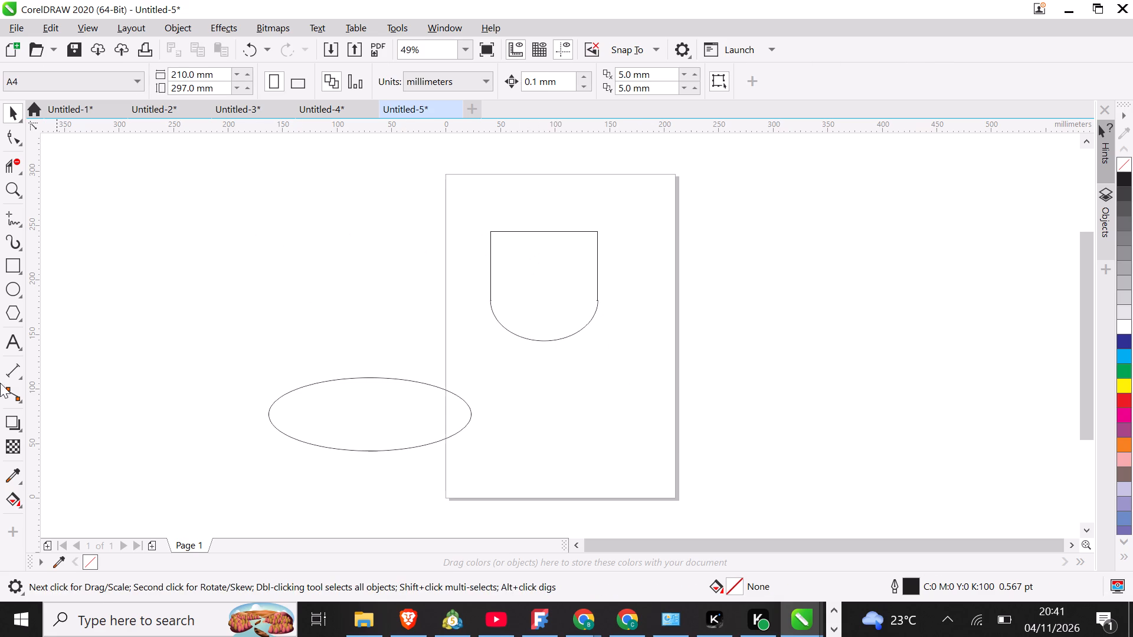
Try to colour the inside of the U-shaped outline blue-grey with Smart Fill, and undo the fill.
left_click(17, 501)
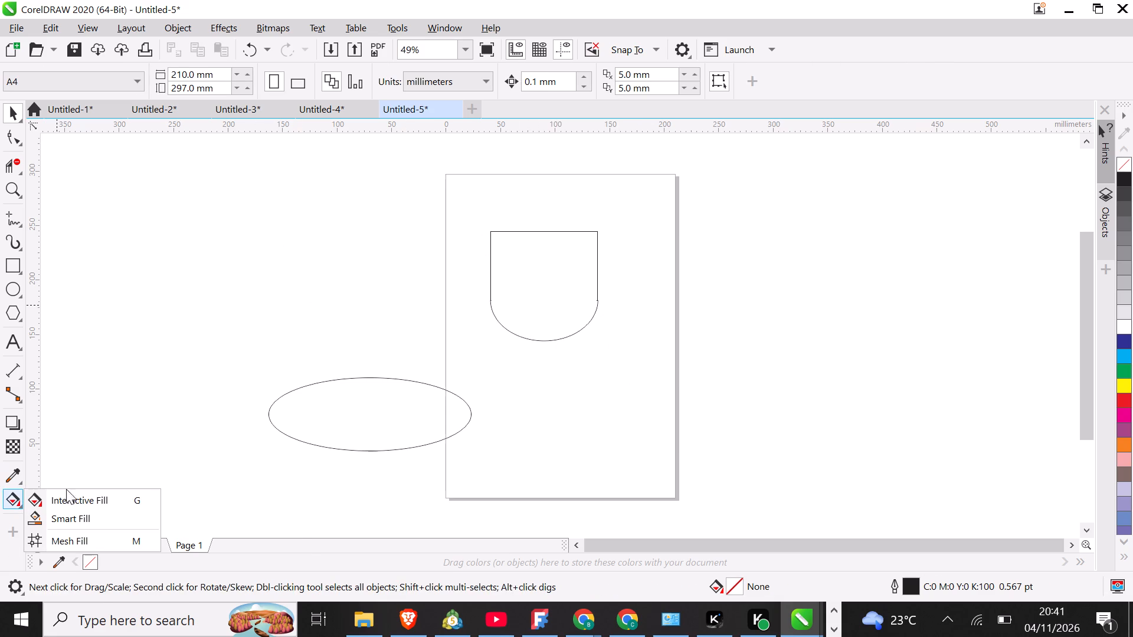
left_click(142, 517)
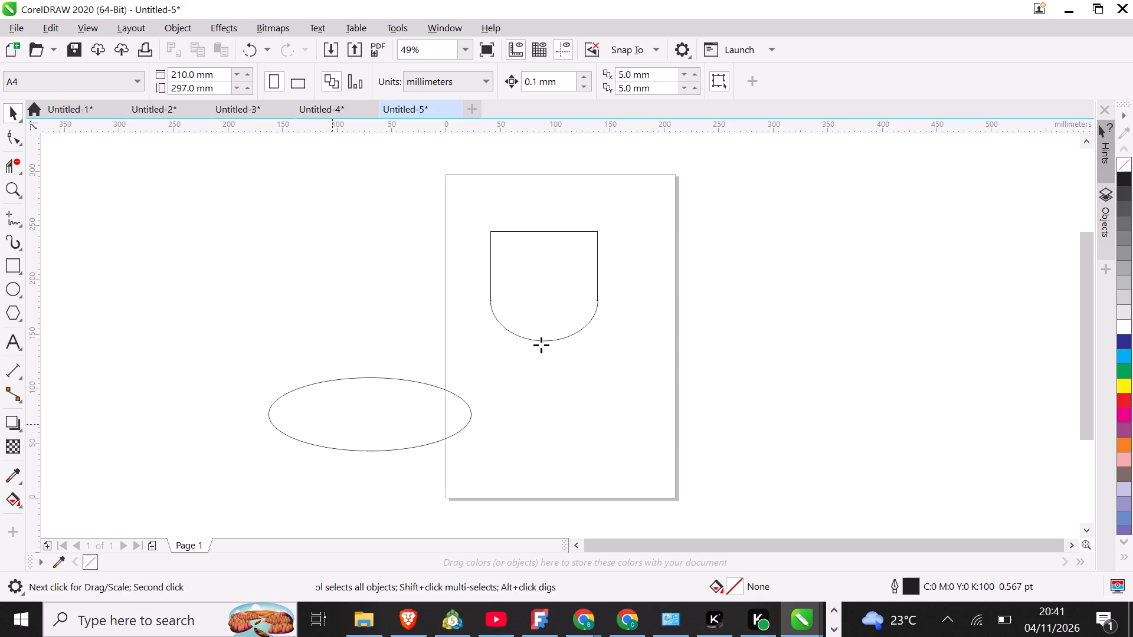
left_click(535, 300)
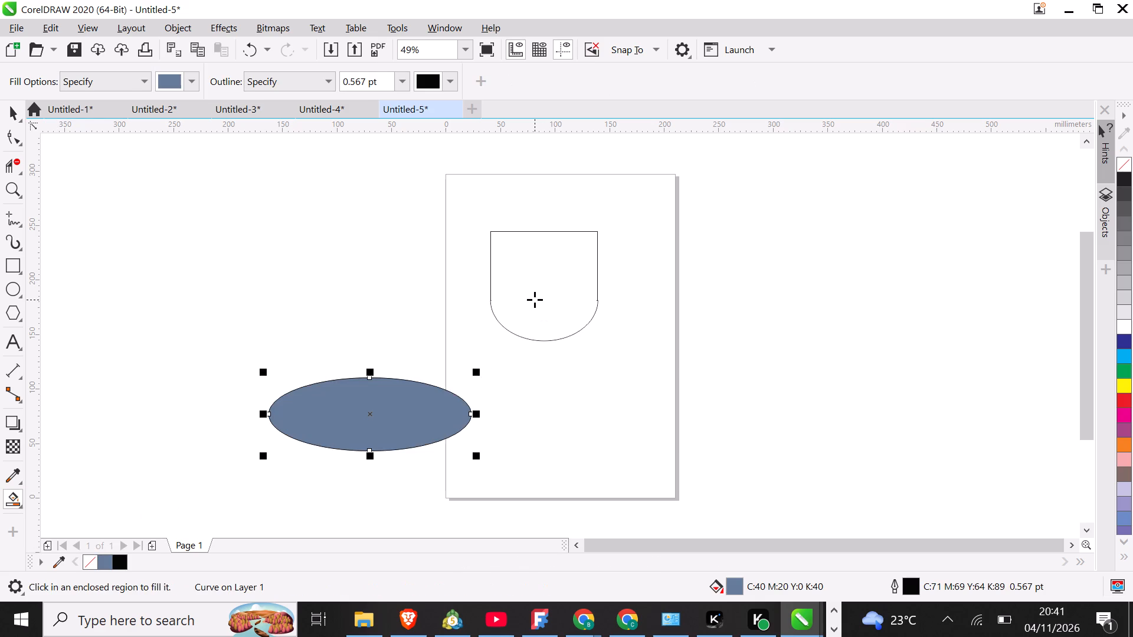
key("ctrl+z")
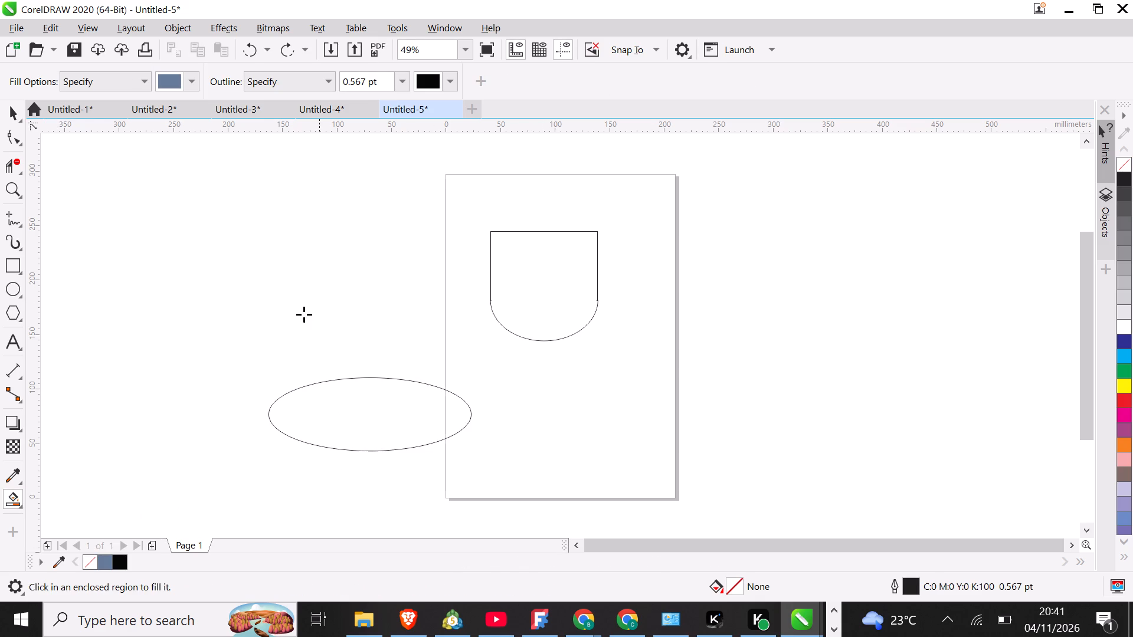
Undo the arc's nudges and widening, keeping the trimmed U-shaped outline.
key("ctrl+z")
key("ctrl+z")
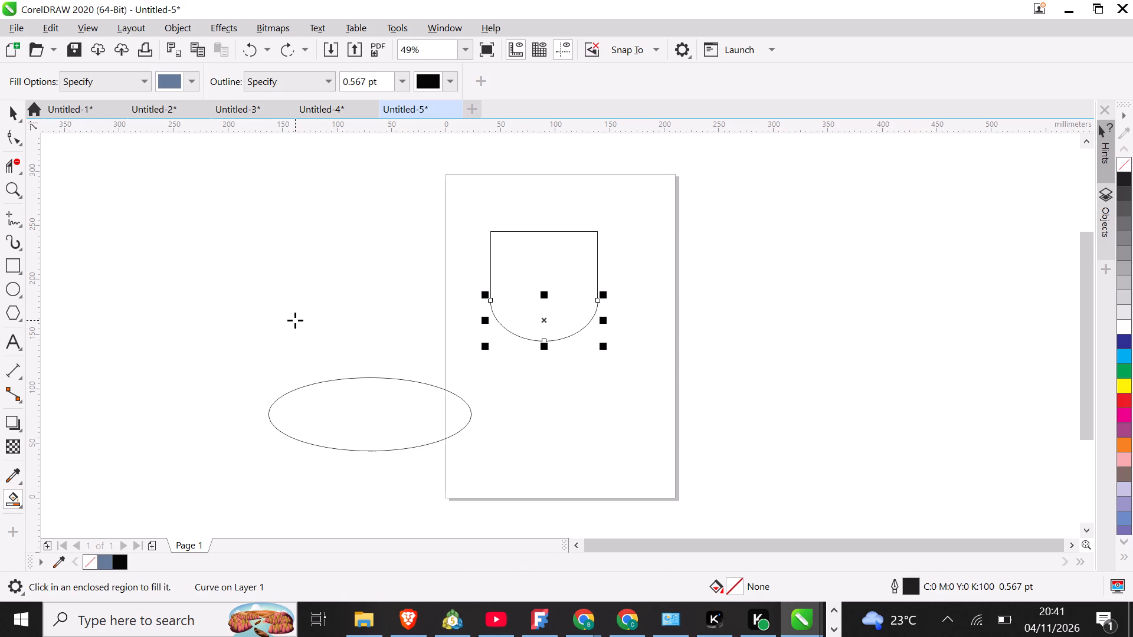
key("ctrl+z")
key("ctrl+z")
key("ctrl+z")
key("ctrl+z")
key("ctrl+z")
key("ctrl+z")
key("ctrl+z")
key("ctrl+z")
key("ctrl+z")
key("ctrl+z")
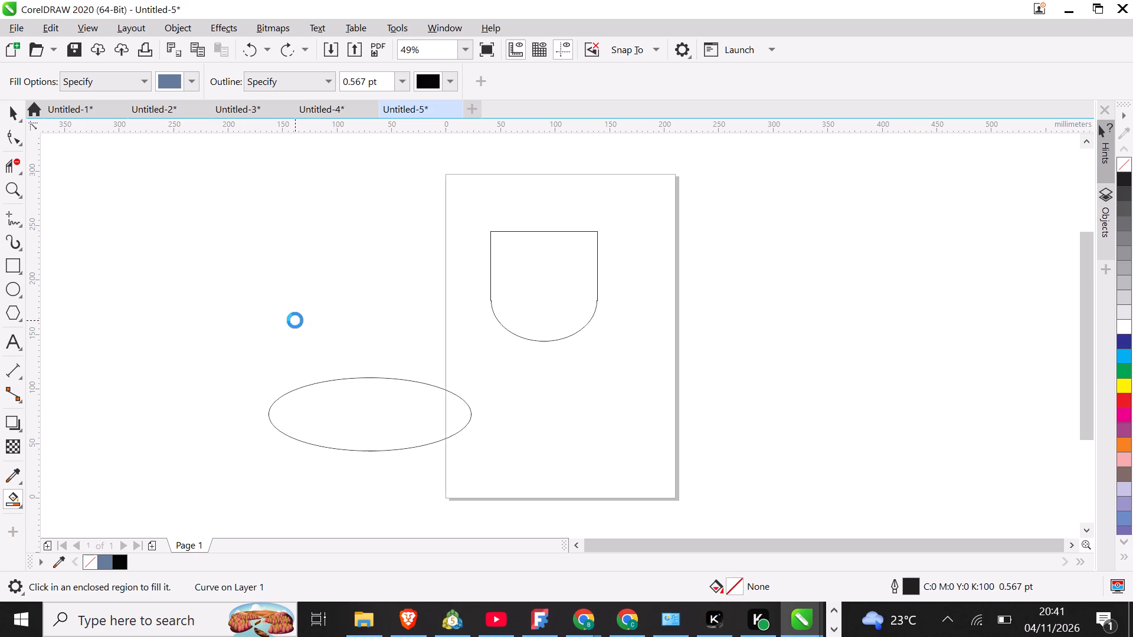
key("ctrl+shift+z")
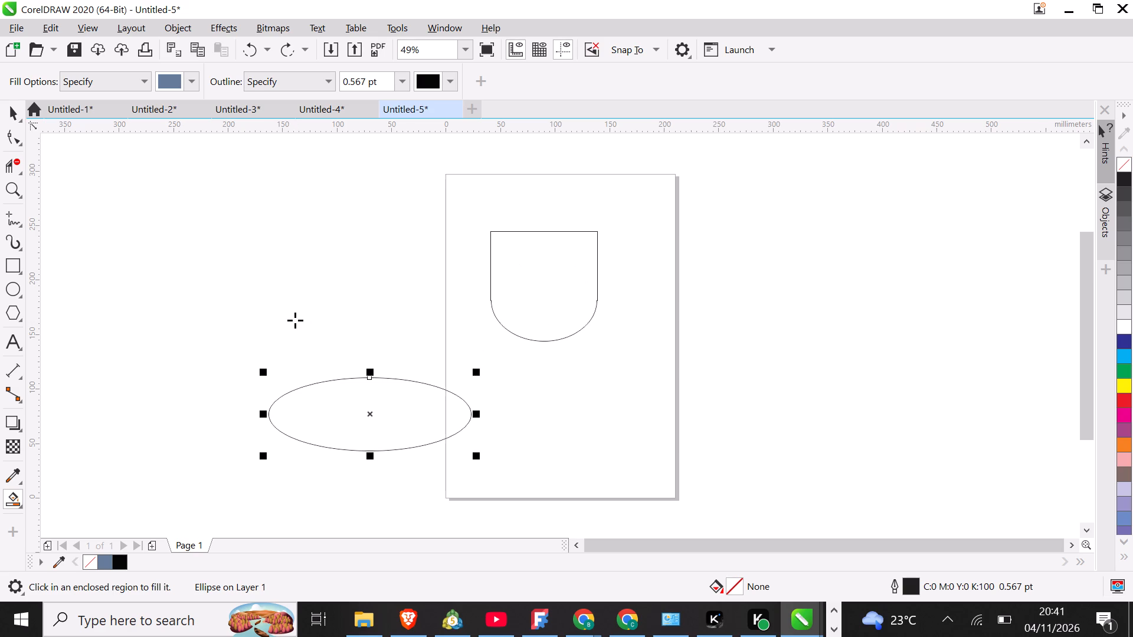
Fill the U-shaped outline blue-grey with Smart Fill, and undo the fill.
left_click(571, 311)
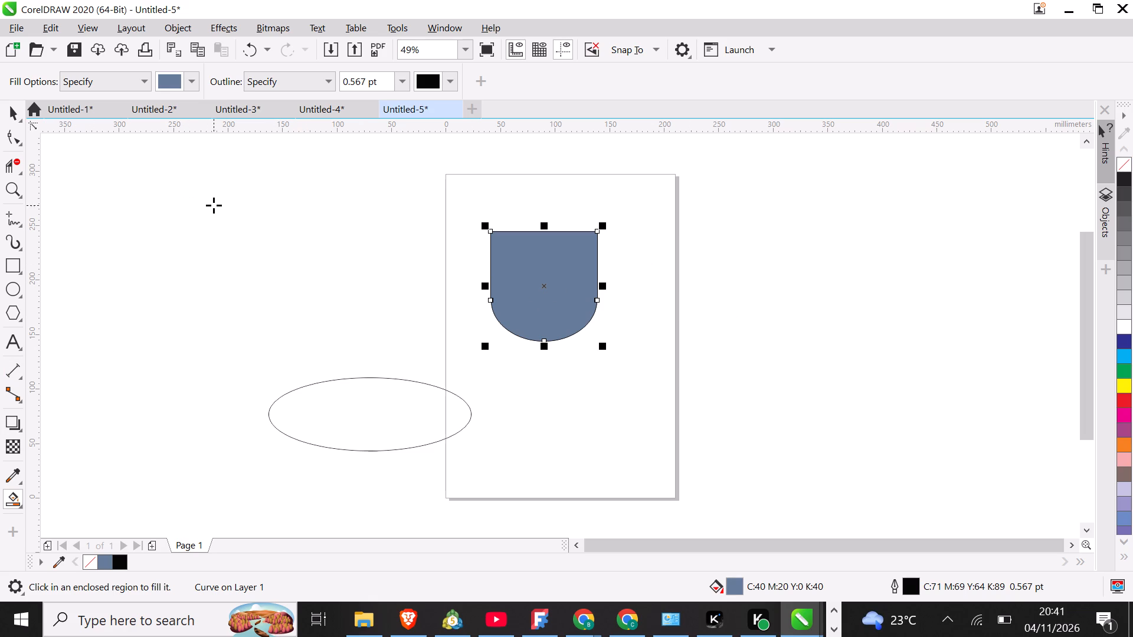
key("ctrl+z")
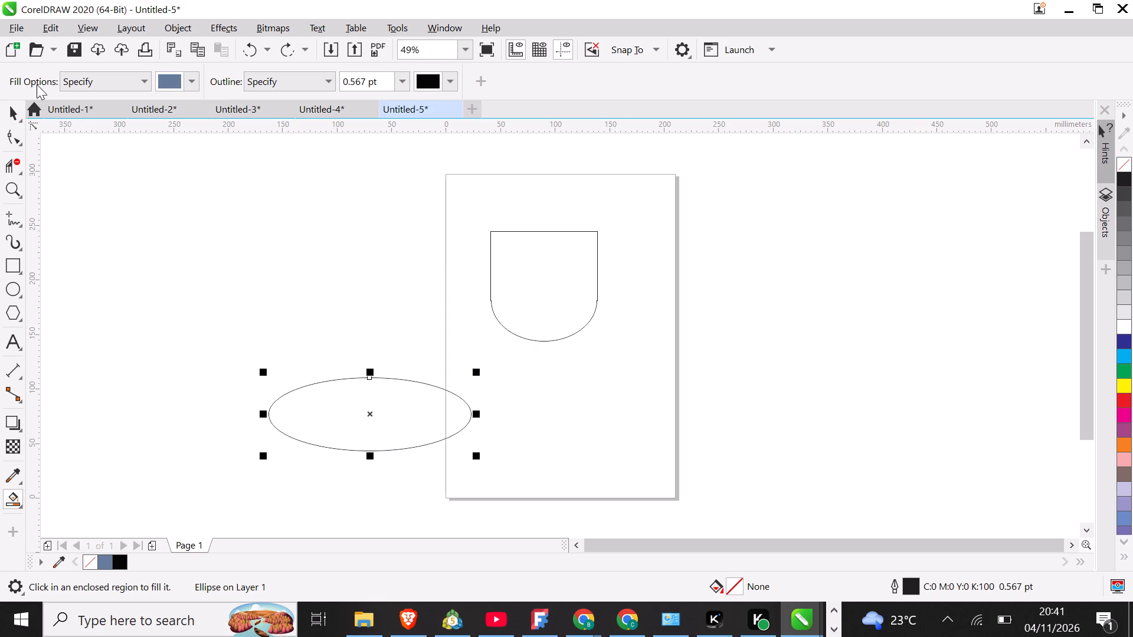
Copy both parts of the U-shaped outline to a position about 26 mm to the right and 9 mm down.
left_click(4, 107)
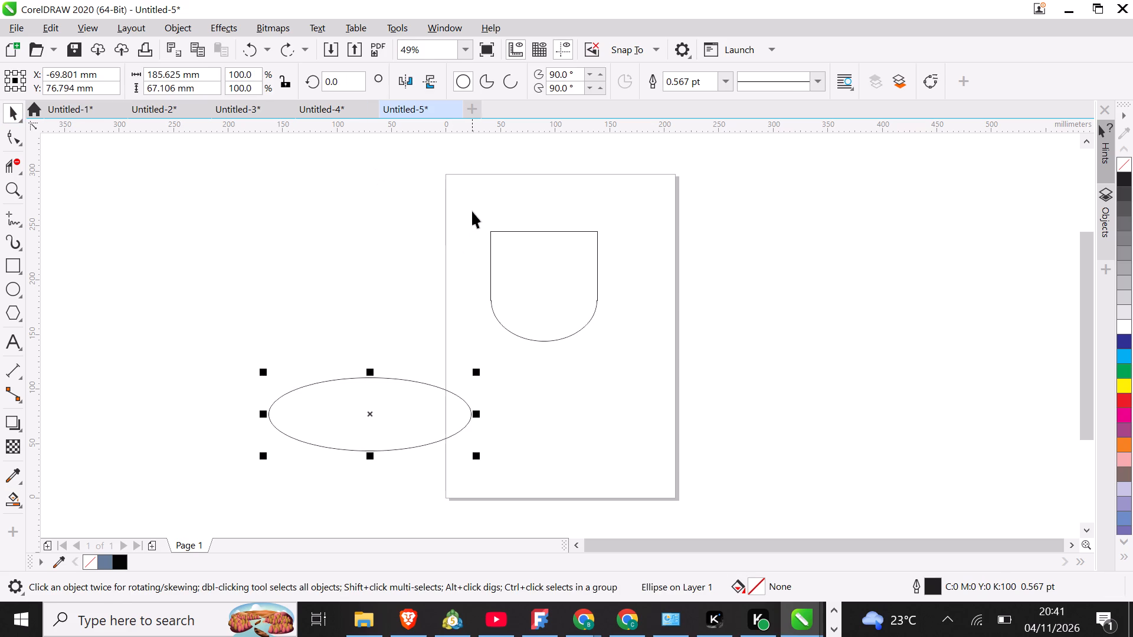
left_click_drag(472, 211, 635, 364)
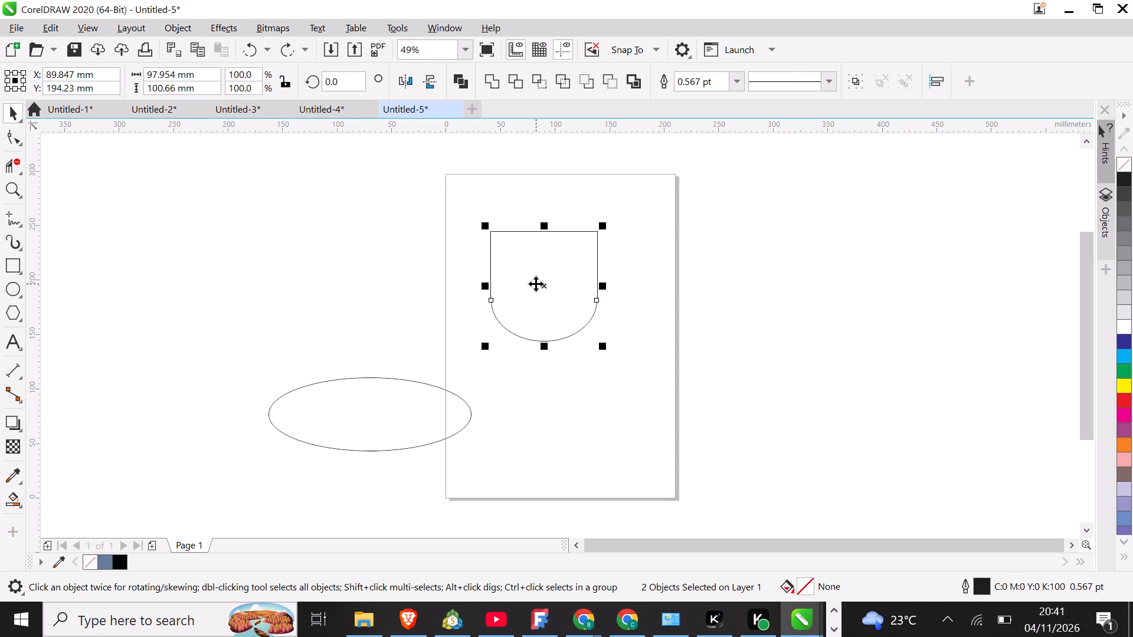
right_click_drag(536, 284, 564, 293)
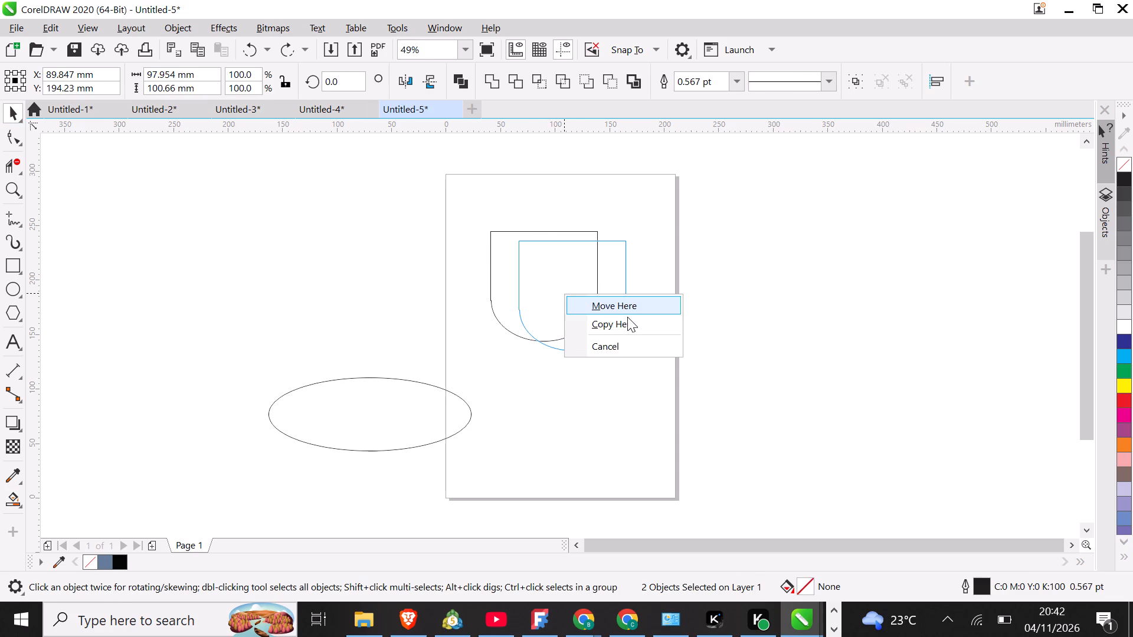
left_click(628, 317)
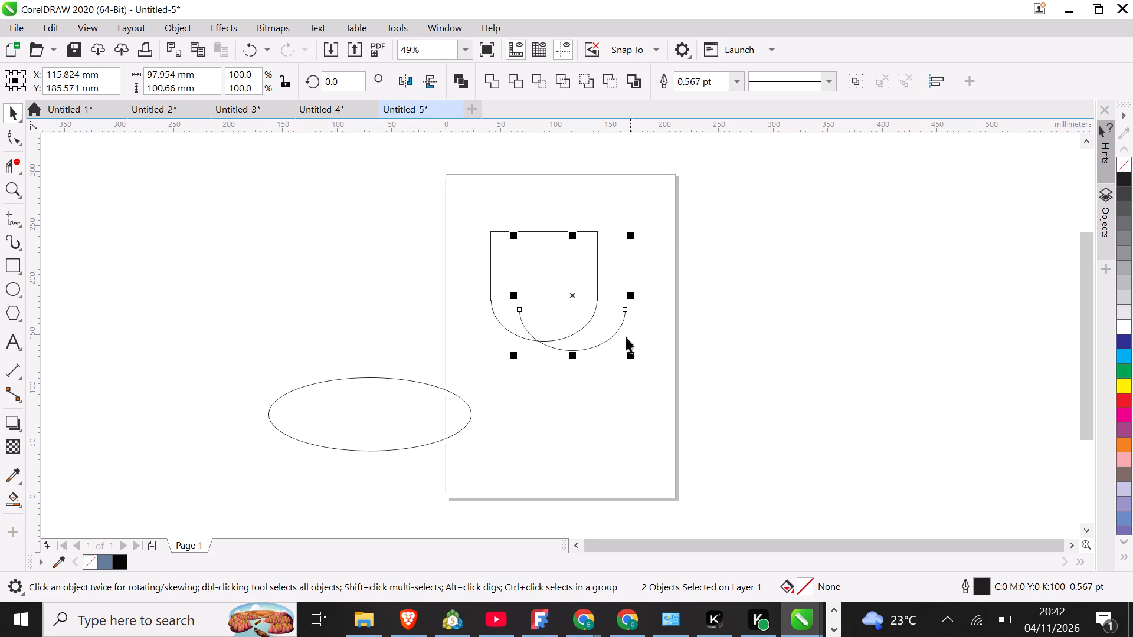
Scale the copied U-shaped outline down to about 77 by 79 mm and move it inside the original outline.
left_click_drag(633, 234, 623, 235)
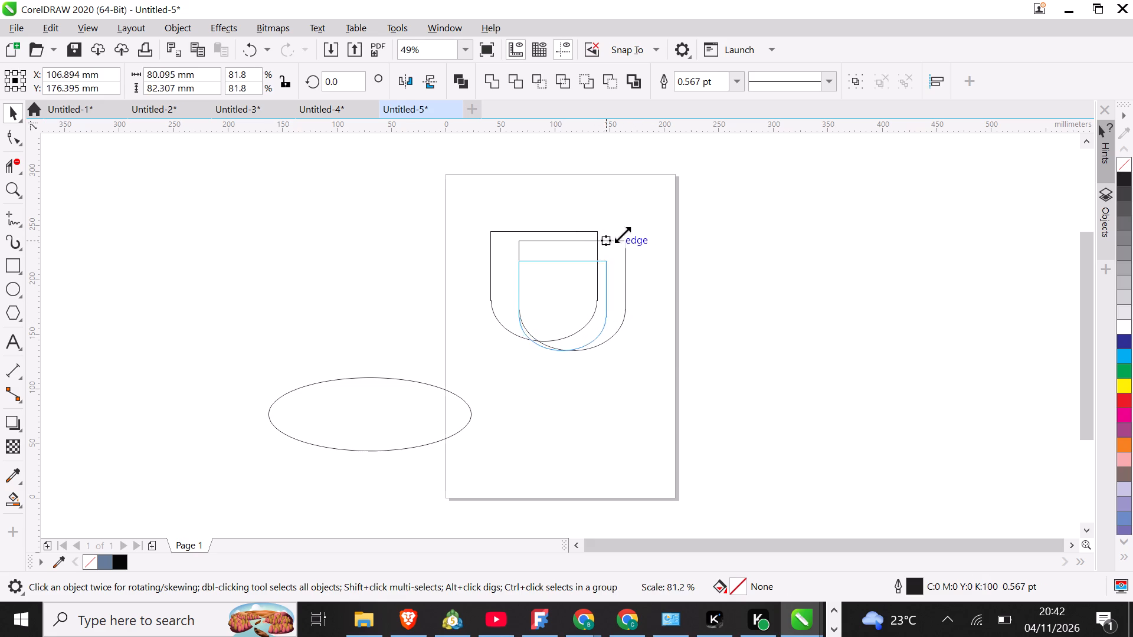
left_click_drag(623, 235, 623, 235)
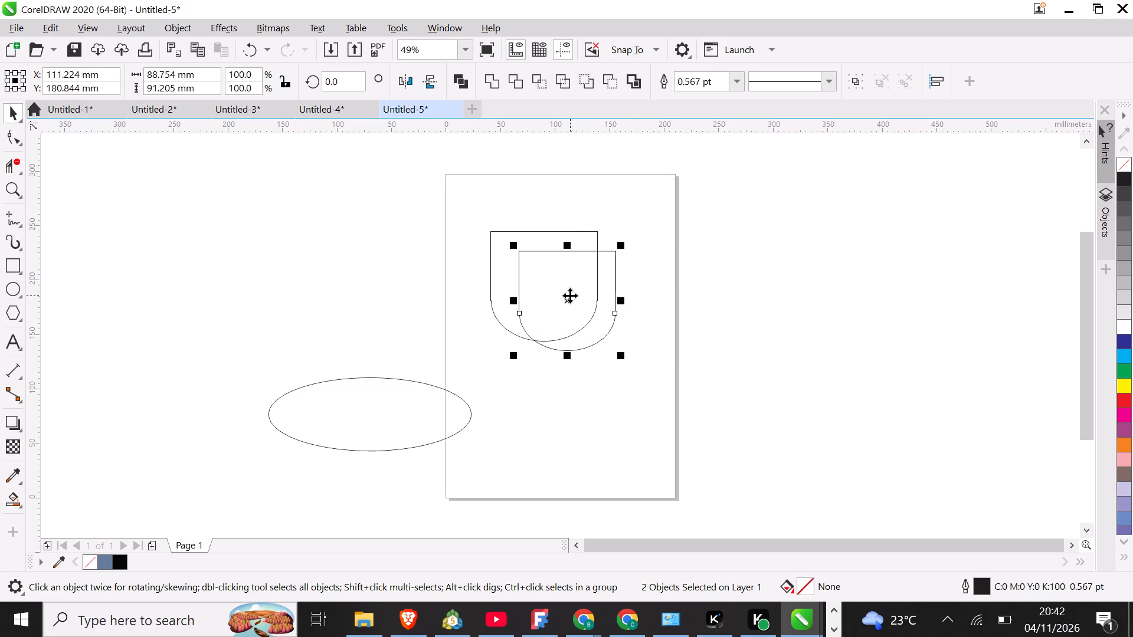
left_click_drag(570, 298, 546, 283)
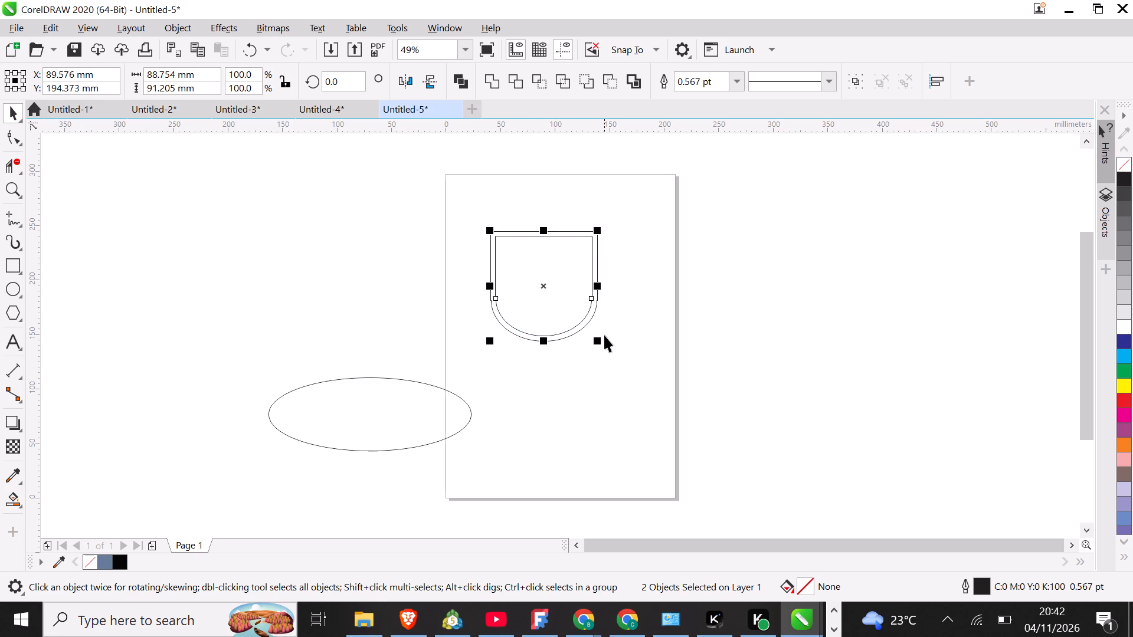
left_click_drag(602, 344, 595, 340)
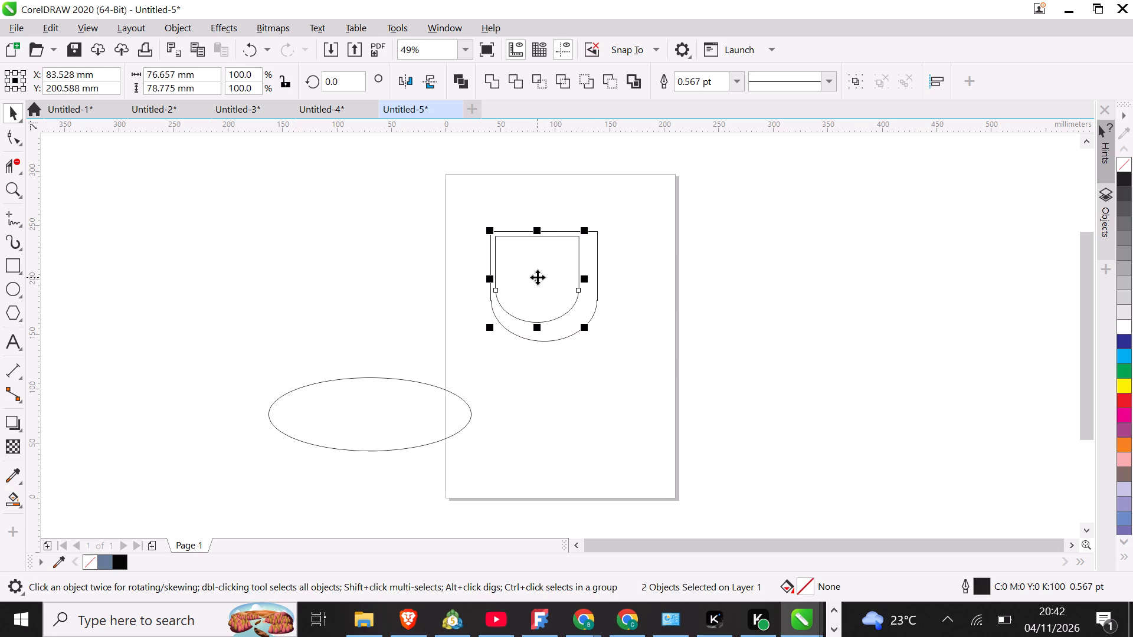
left_click_drag(538, 277, 546, 285)
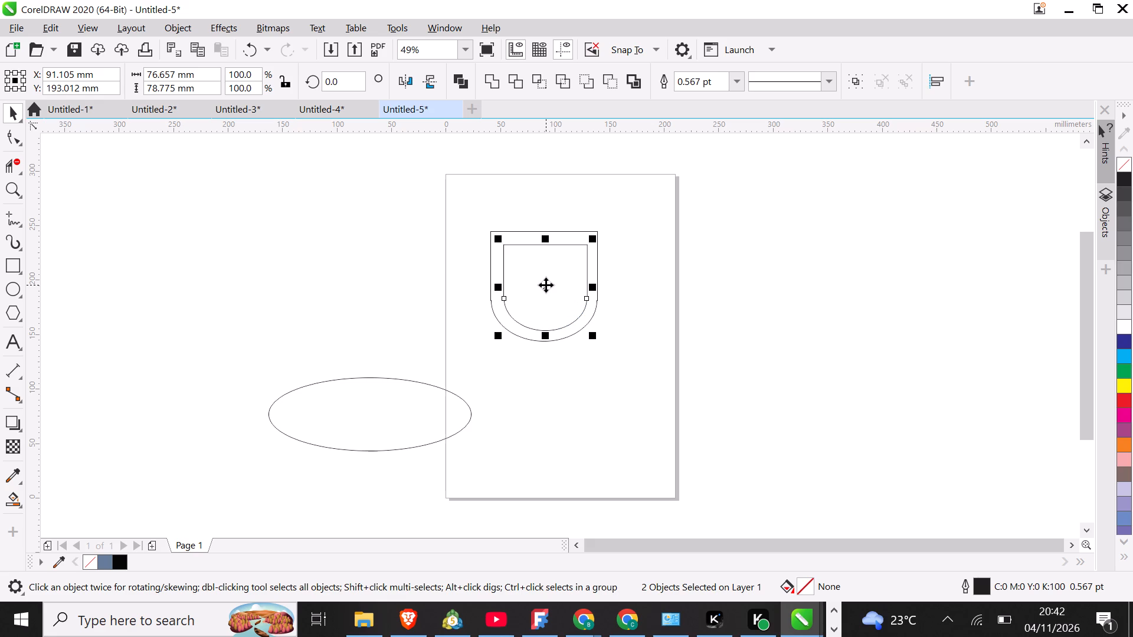
Nudge the inner outline 1.7 mm left and 1.4 mm up to centre it within the outer outline.
key("Left")
key("Left")
key("Left")
key("Left")
key("Left")
key("Left")
key("Left")
key("Left")
key("Left")
key("Left")
key("Left")
key("Left")
key("Left")
key("Left")
key("Left")
key("Left")
key("Left")
key("Left")
key("Left")
key("Left")
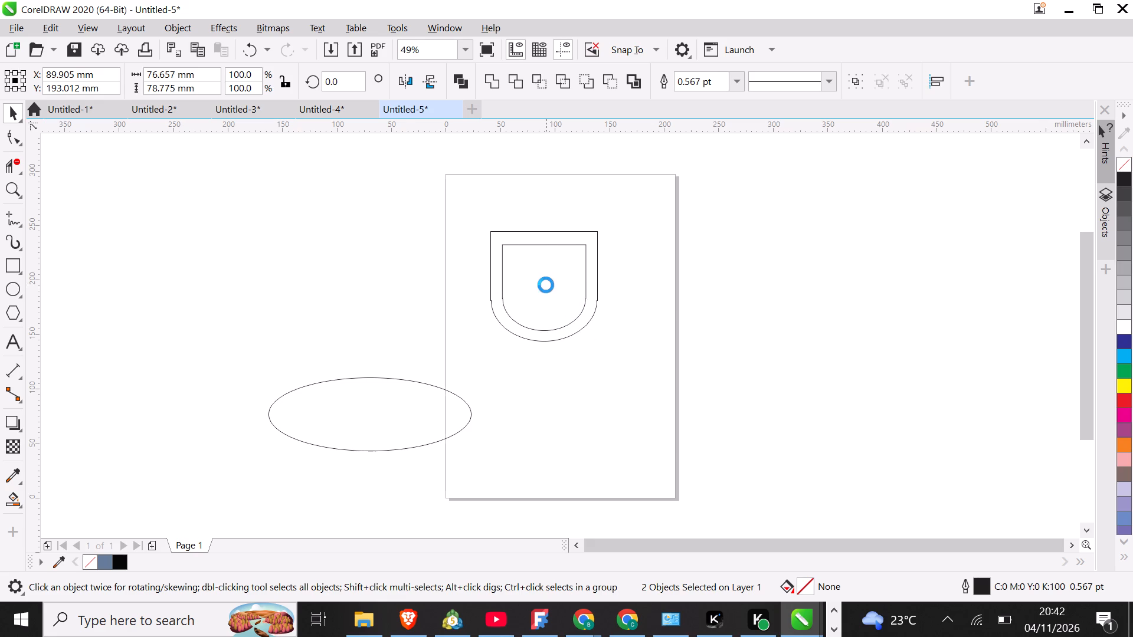
key("Up")
key("Up")
key("Up")
key("Up")
key("Up")
key("Up")
key("Up")
key("Up")
key("Up")
key("Up")
key("Up")
key("Up")
key("Up")
key("Up")
key("Up")
key("Up")
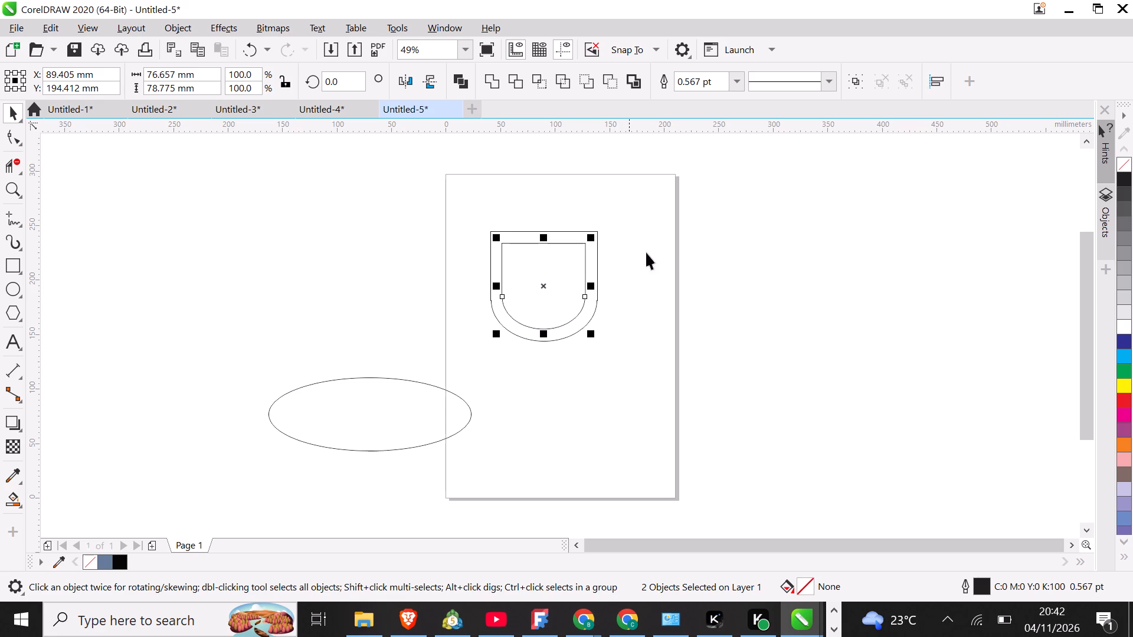
left_click(663, 257)
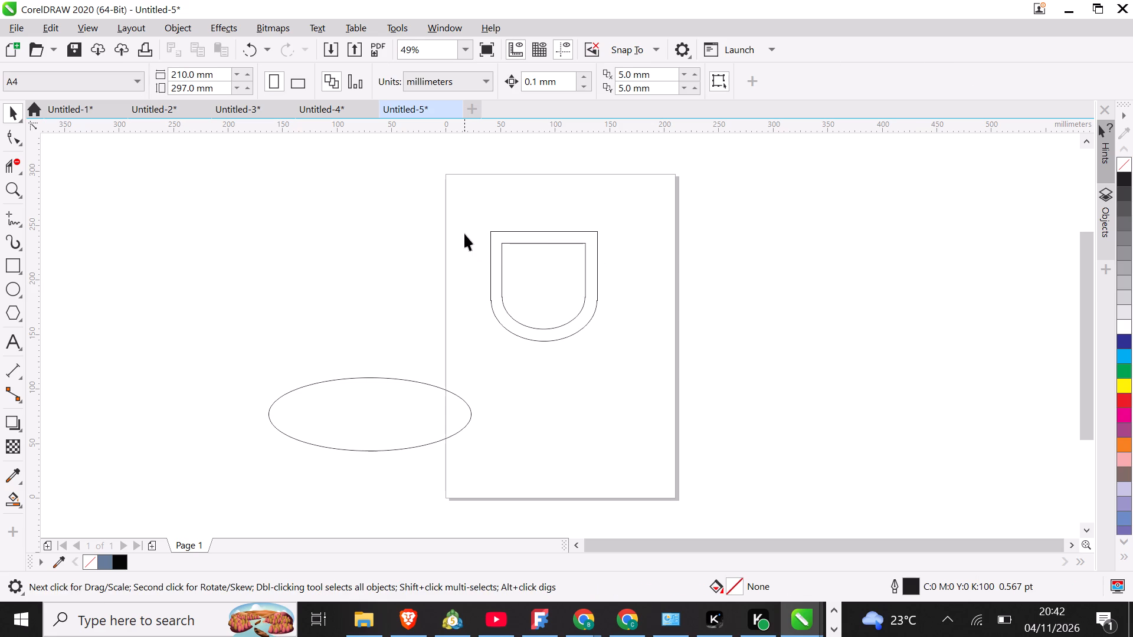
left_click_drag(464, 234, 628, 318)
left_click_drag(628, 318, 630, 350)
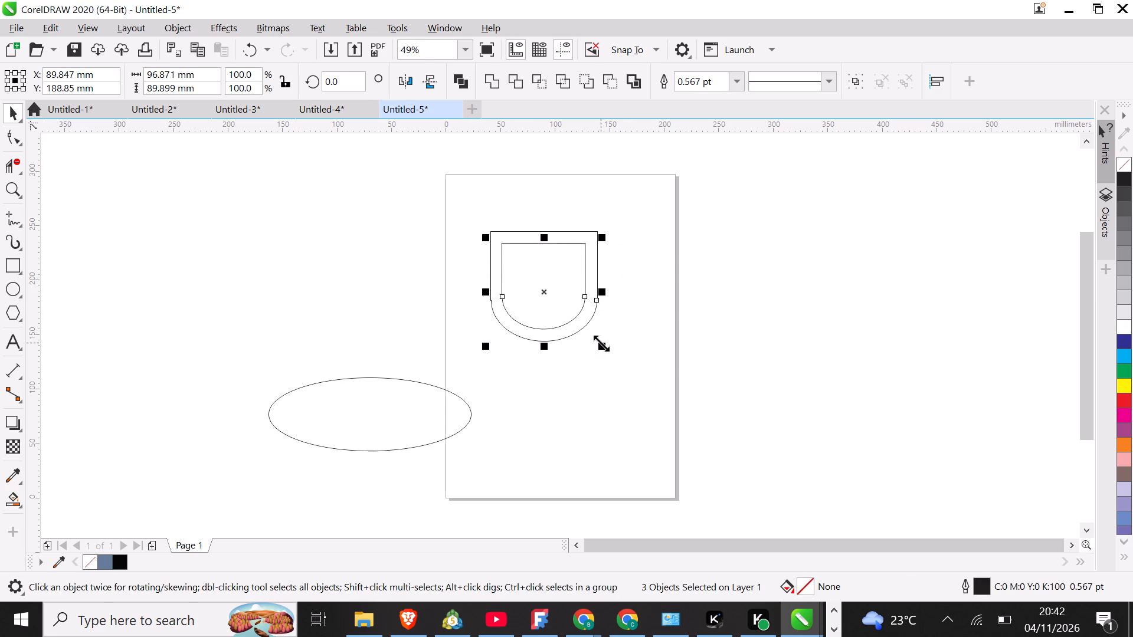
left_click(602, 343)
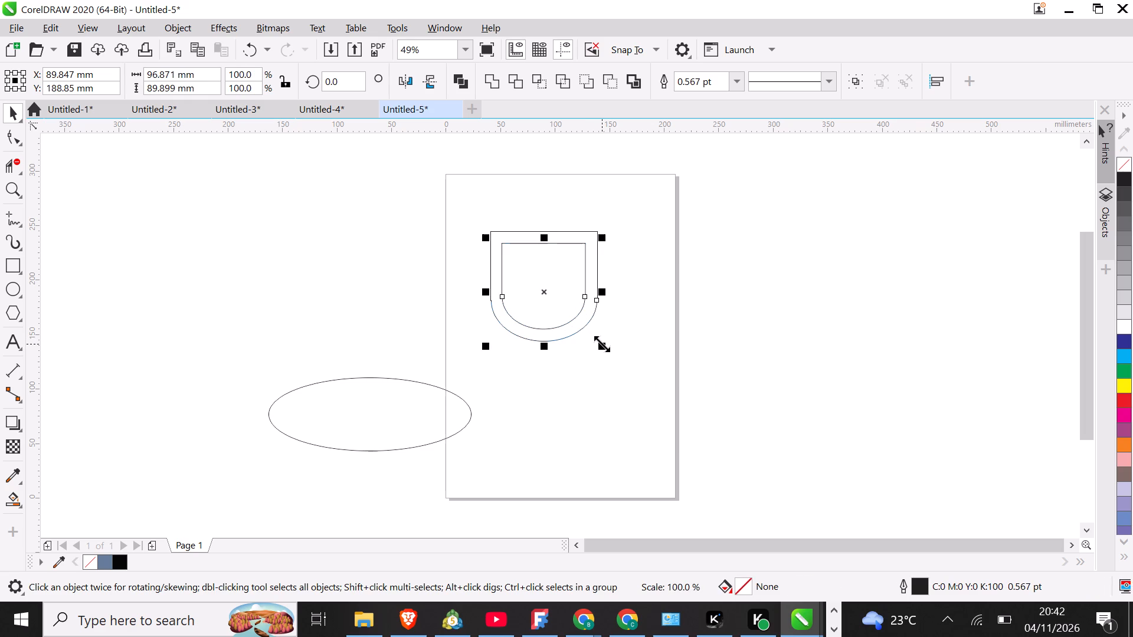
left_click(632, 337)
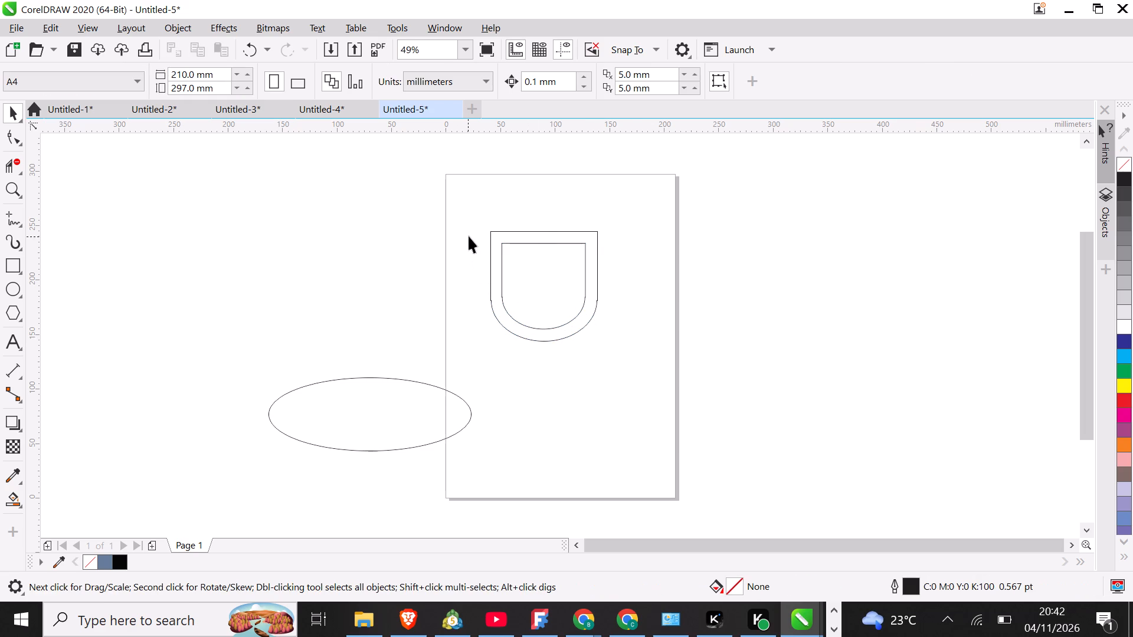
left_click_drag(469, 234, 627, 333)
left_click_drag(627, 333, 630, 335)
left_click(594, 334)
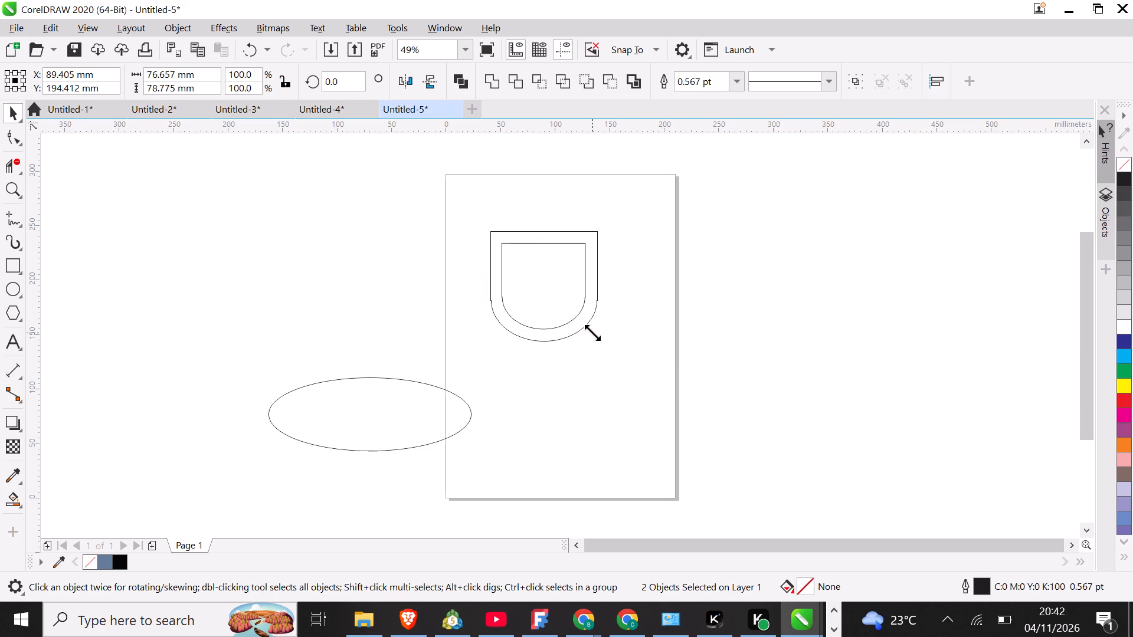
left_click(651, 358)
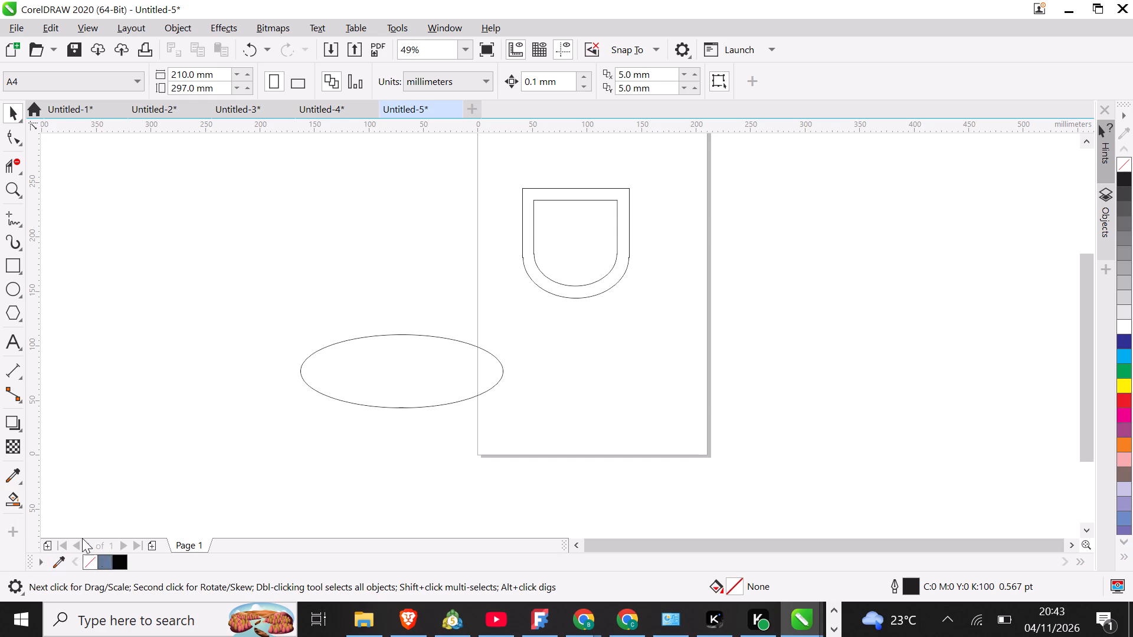
Fill the band between the inner and outer outlines with Smart Fill and recolour it red.
left_click(17, 506)
left_click(52, 521)
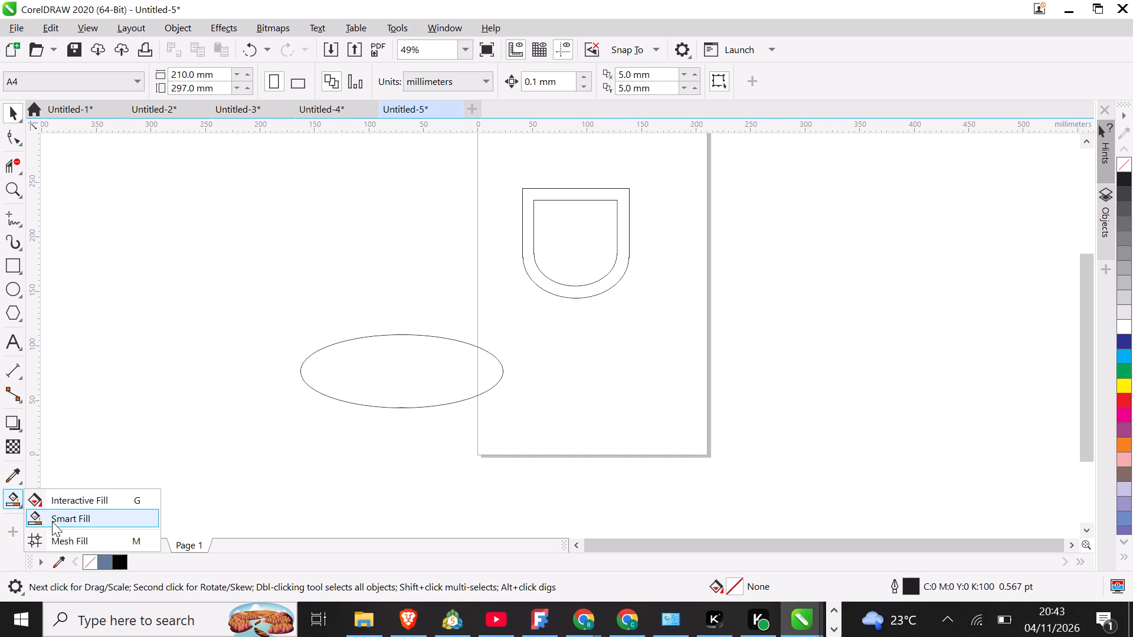
left_click(555, 285)
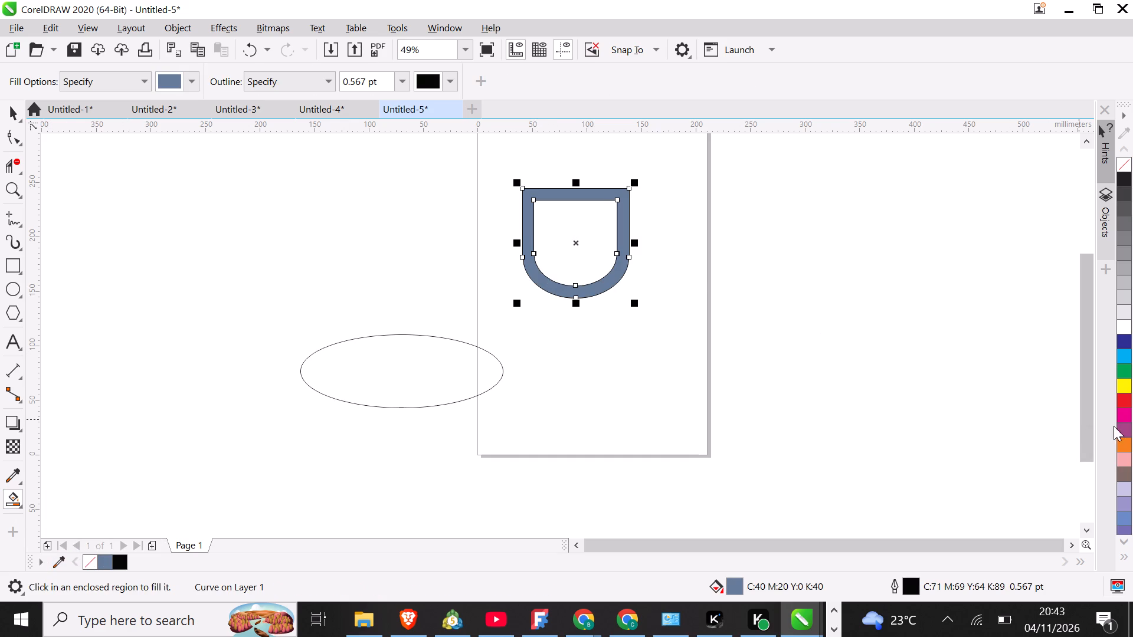
left_click(1123, 403)
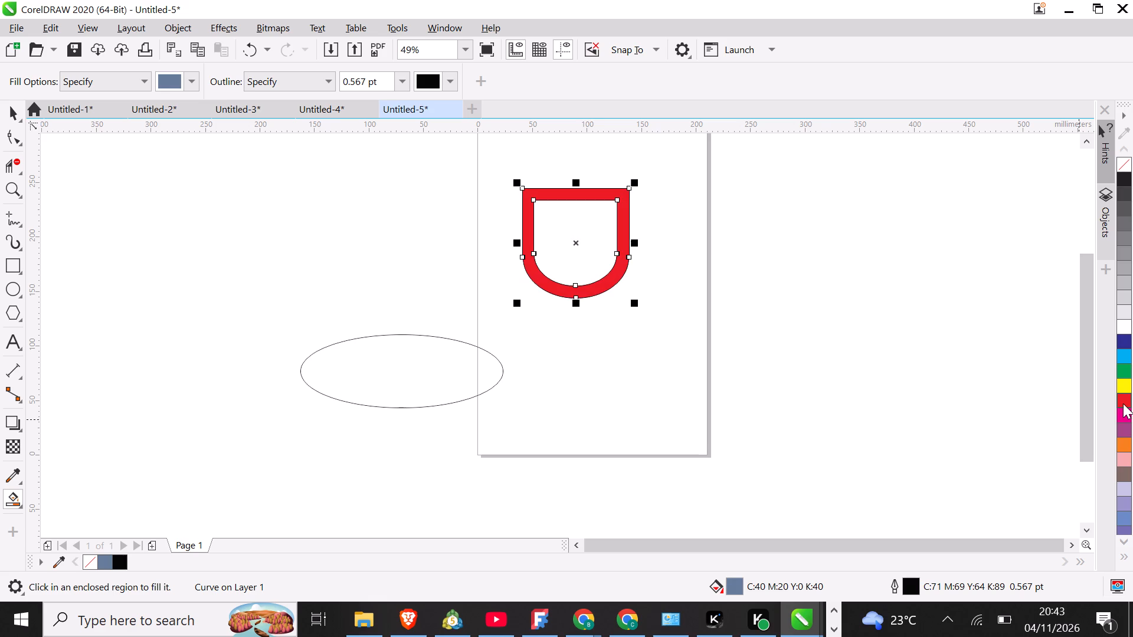
left_click(17, 122)
left_click(62, 115)
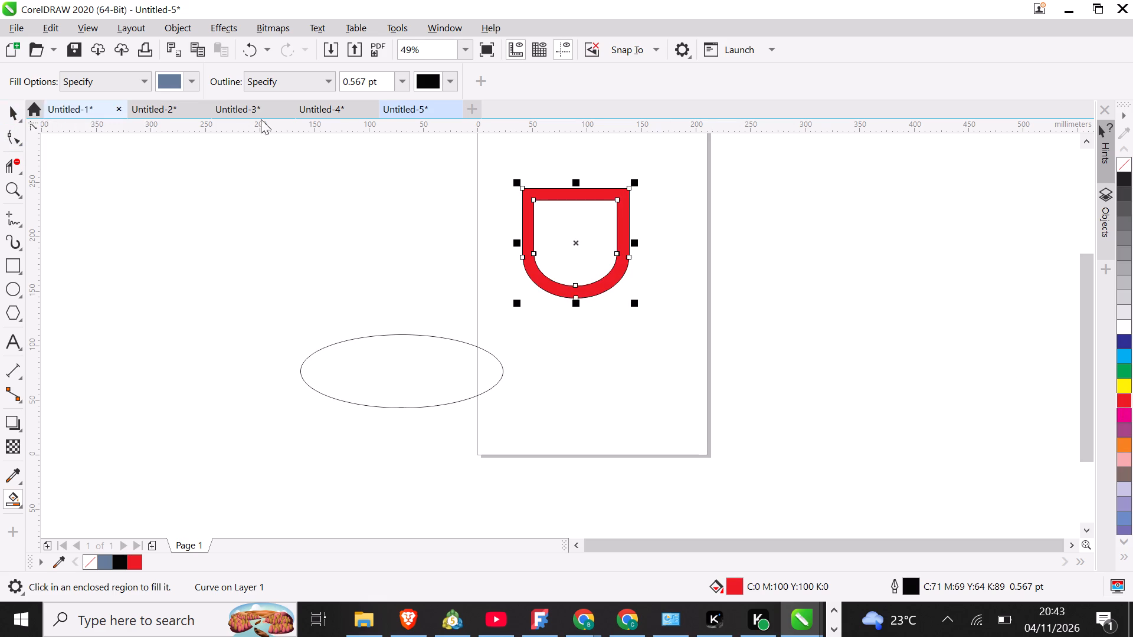
left_click(713, 210)
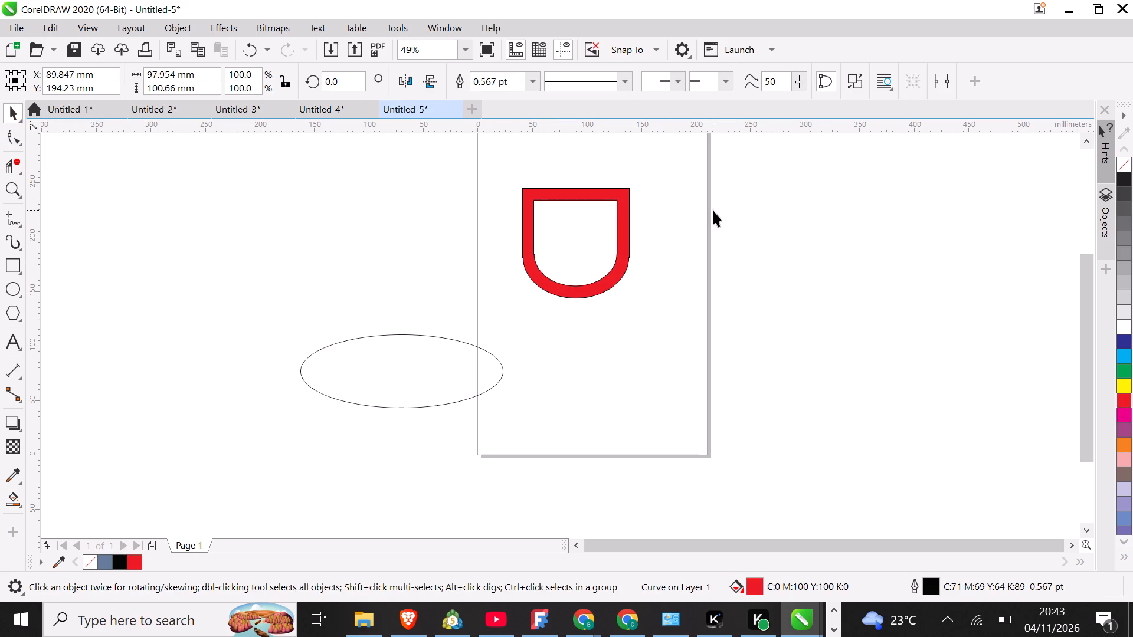
Set the outline width of the red band to None.
left_click(610, 190)
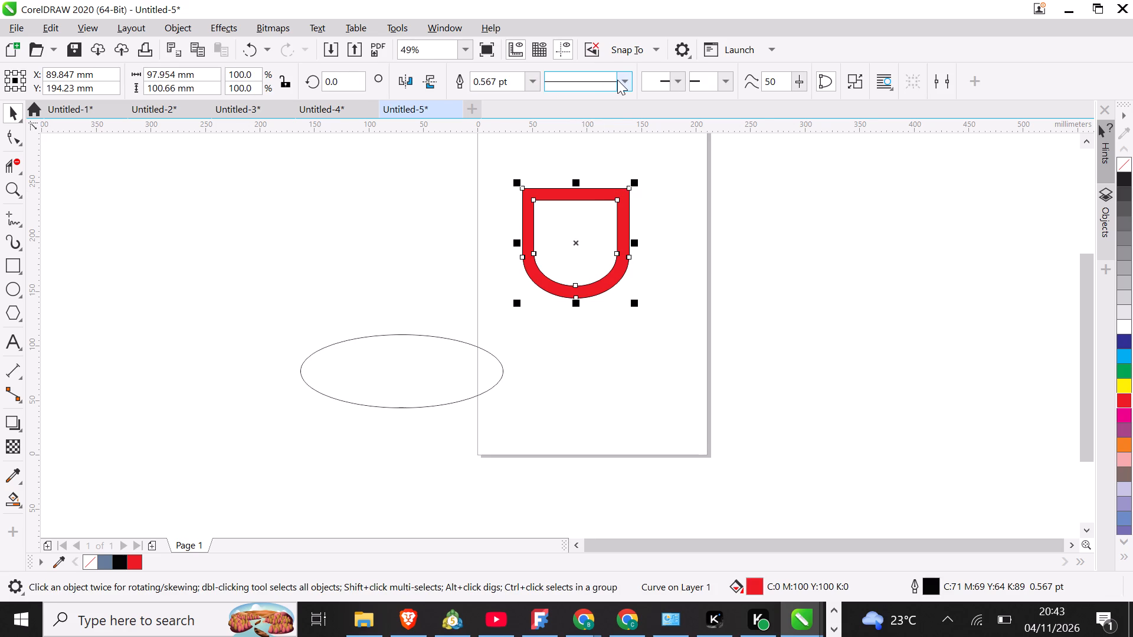
left_click(617, 80)
left_click_drag(536, 79, 536, 93)
left_click_drag(536, 93, 536, 86)
left_click(536, 86)
left_click(538, 101)
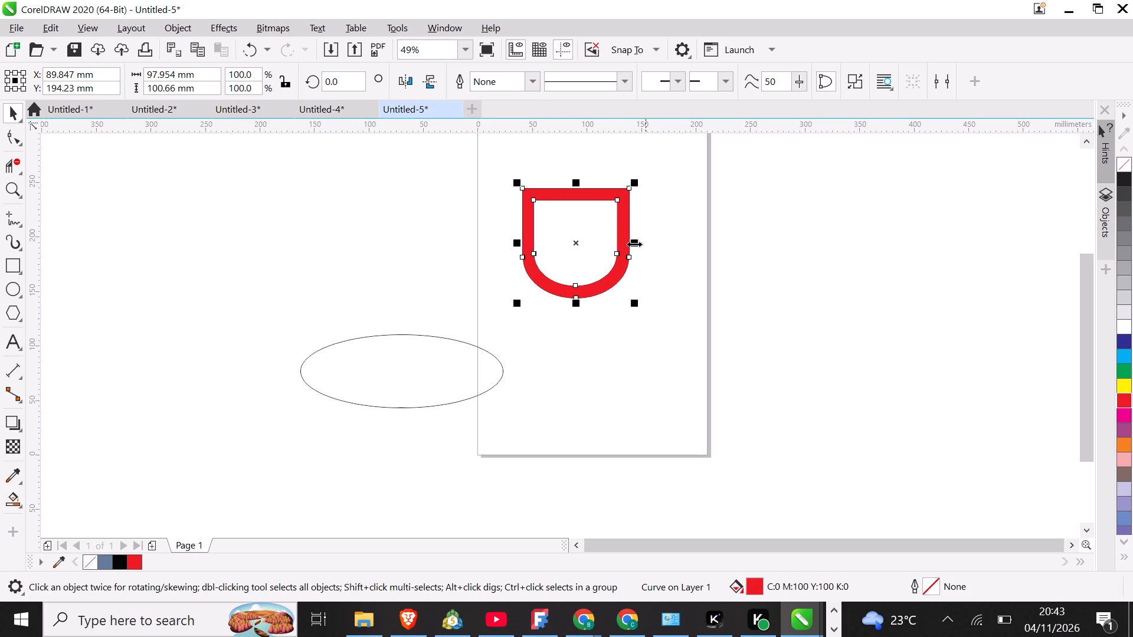
left_click(663, 236)
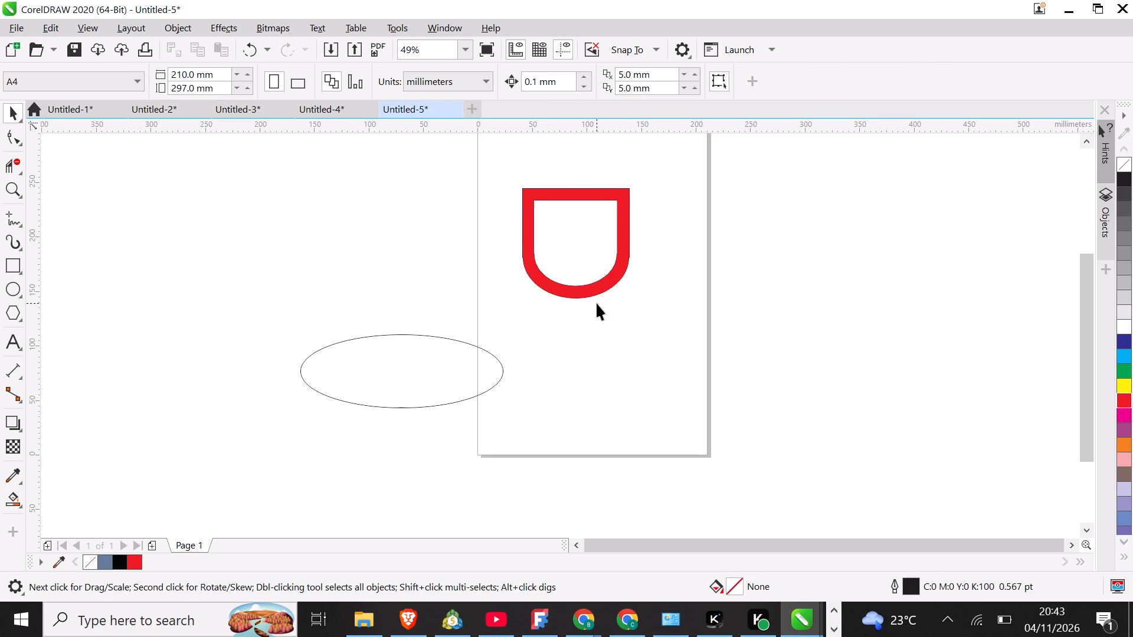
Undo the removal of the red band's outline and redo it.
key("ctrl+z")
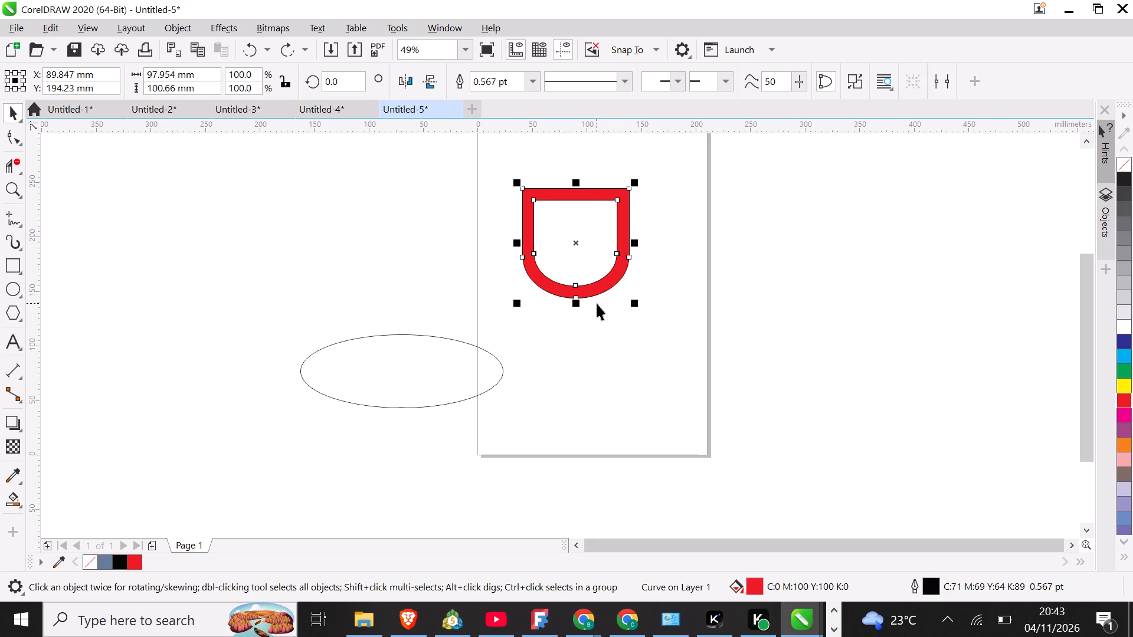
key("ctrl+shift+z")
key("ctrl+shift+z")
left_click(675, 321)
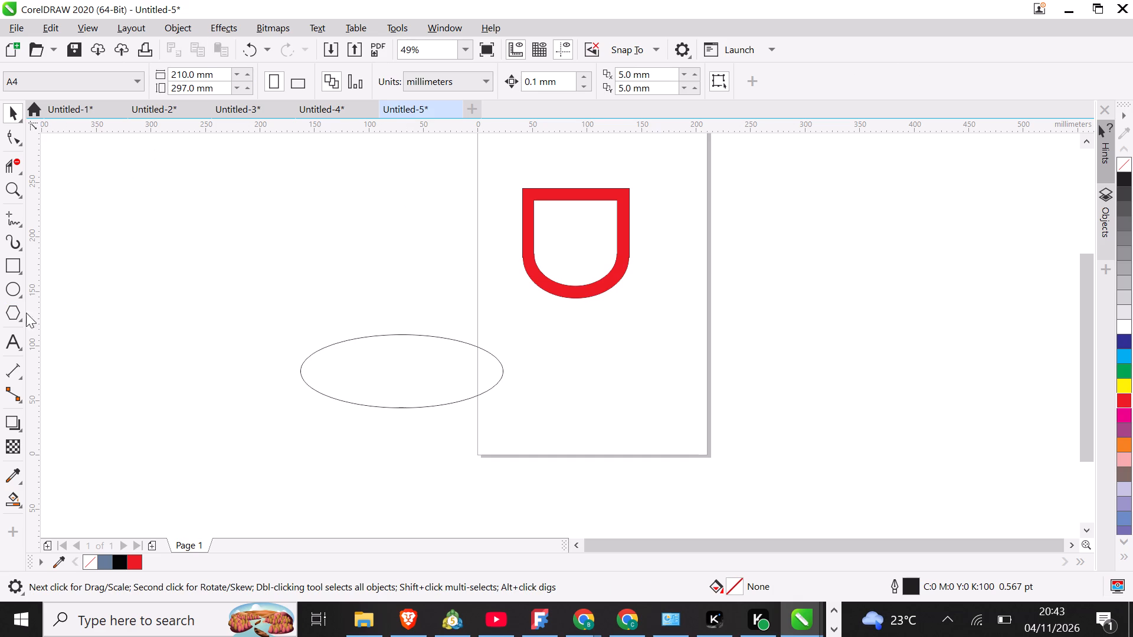
Add the artistic text "ST. MICHAELS" in Arial 24 pt off the page, below and left of the ellipse.
left_click(22, 350)
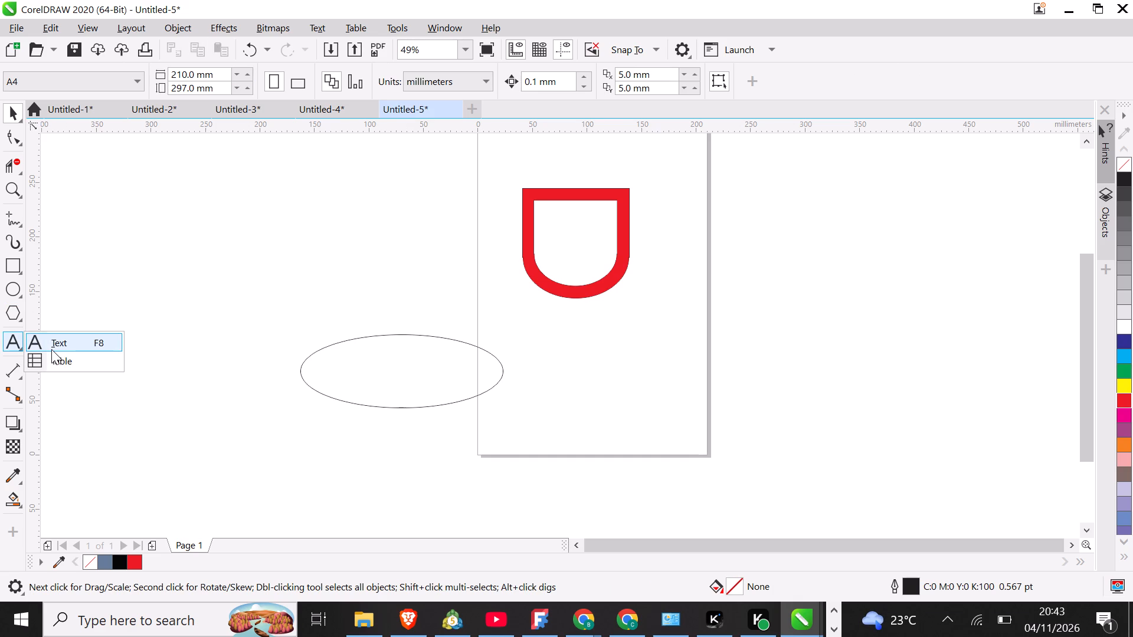
left_click(51, 349)
left_click(260, 440)
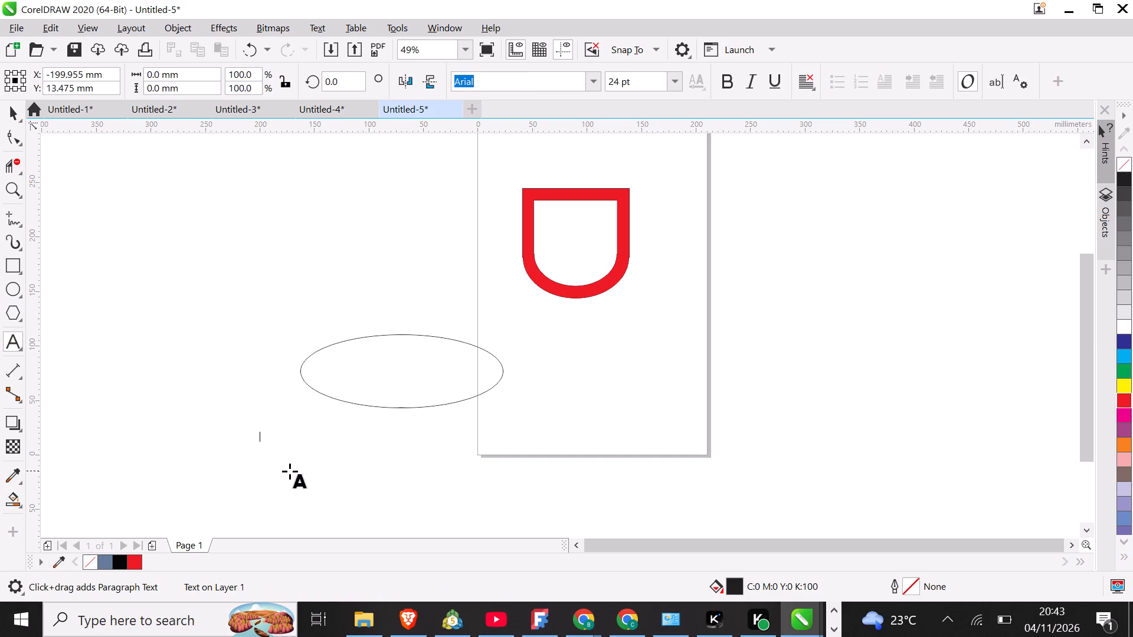
type("st")
key("BackSpace")
key("BackSpace")
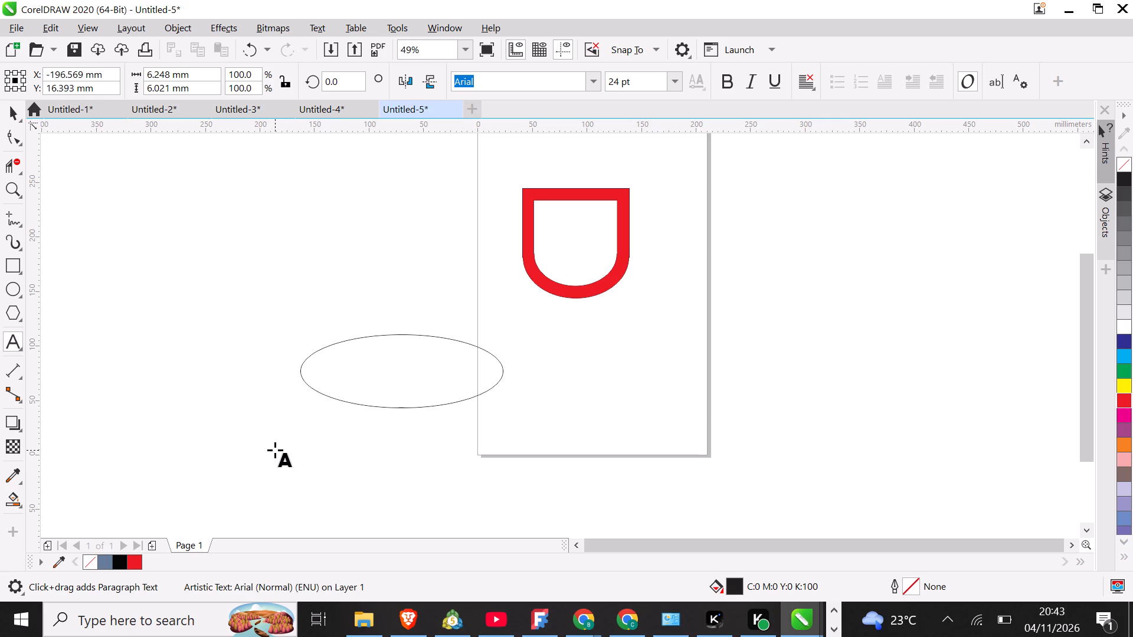
type("ST")
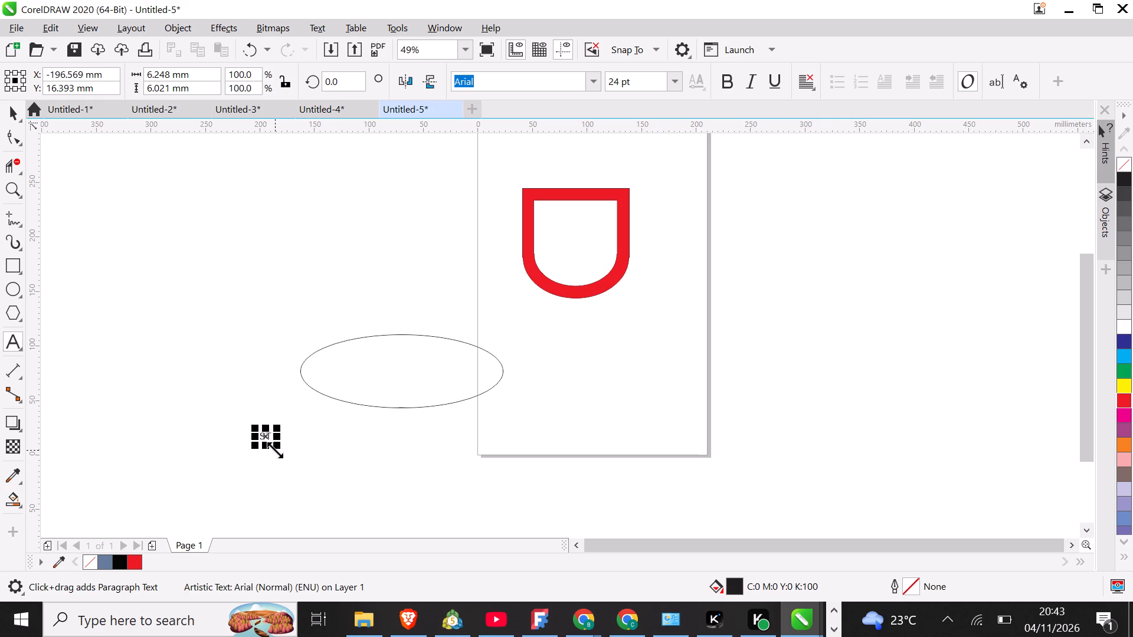
type(". MICH")
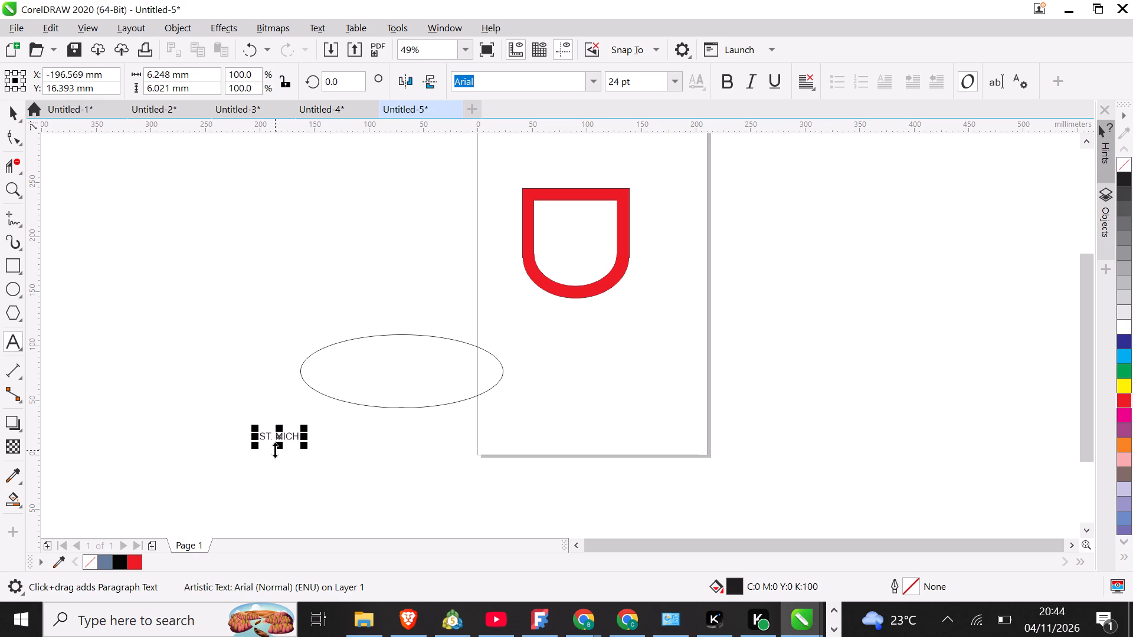
type("AE")
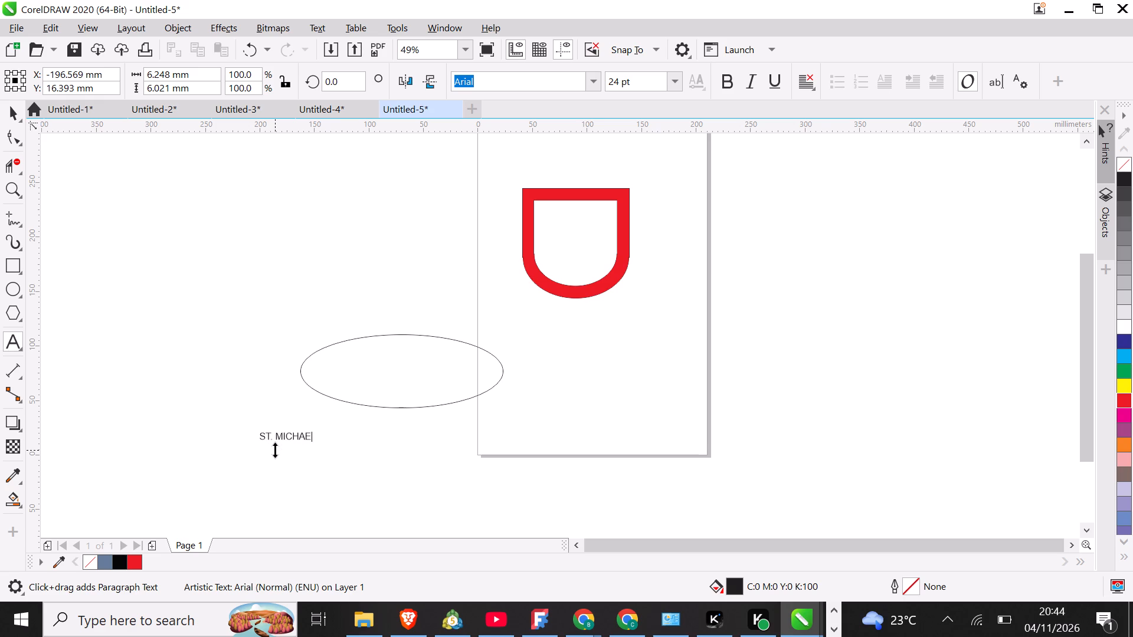
key("l")
key("s")
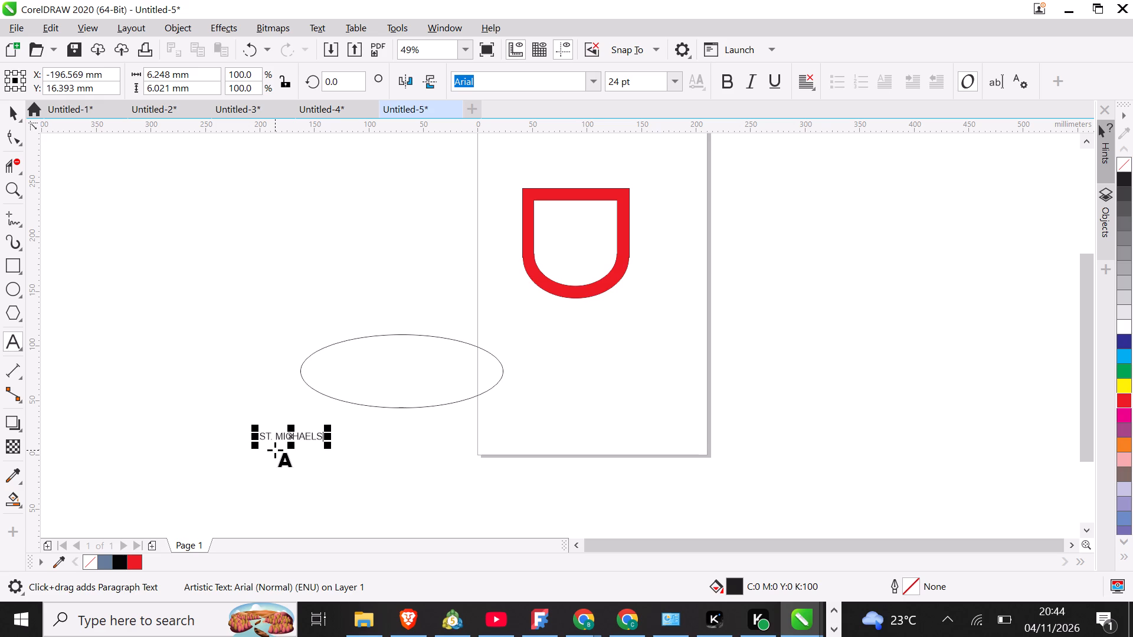
key("Return")
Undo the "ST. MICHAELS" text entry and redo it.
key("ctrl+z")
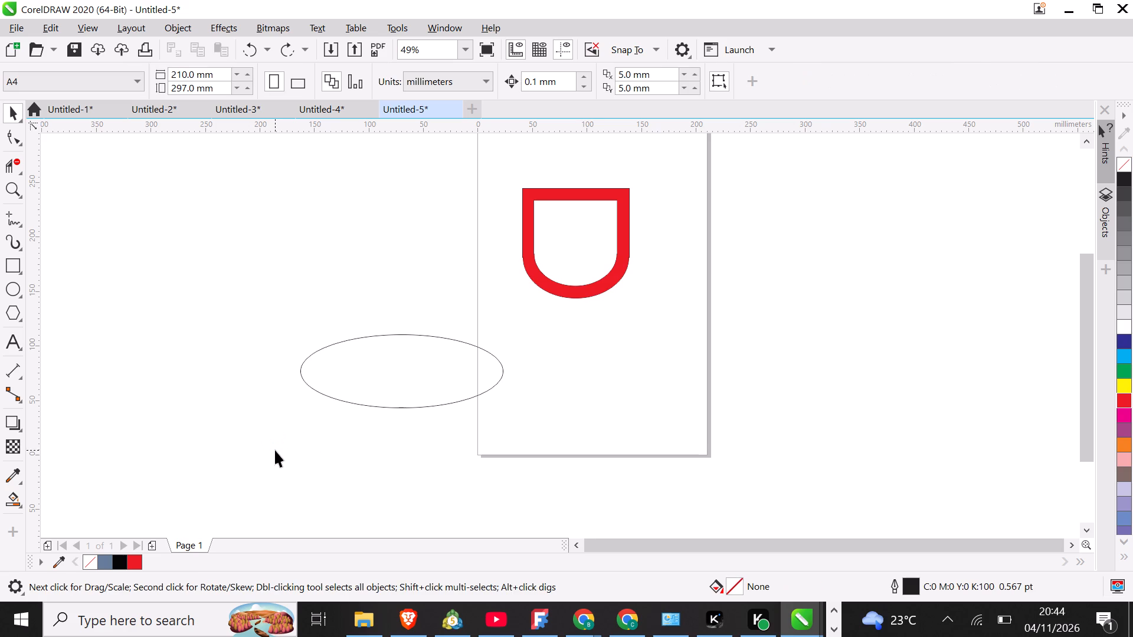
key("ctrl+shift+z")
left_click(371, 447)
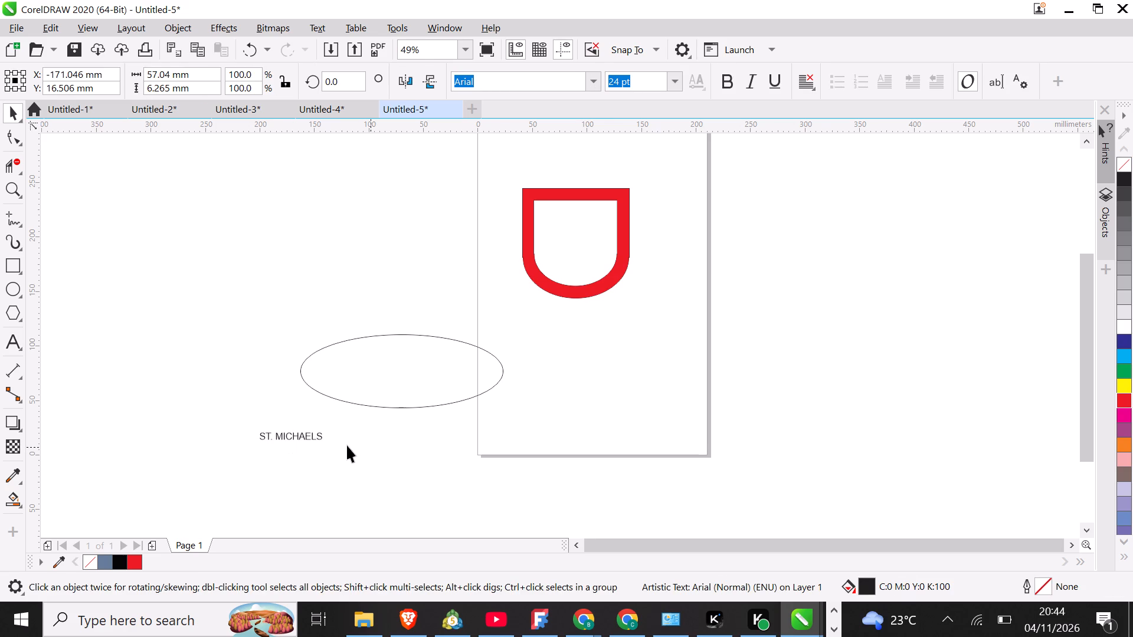
Insert an apostrophe before the final S so the off-page text reads "ST. MICHAEL'S".
double_click(310, 440)
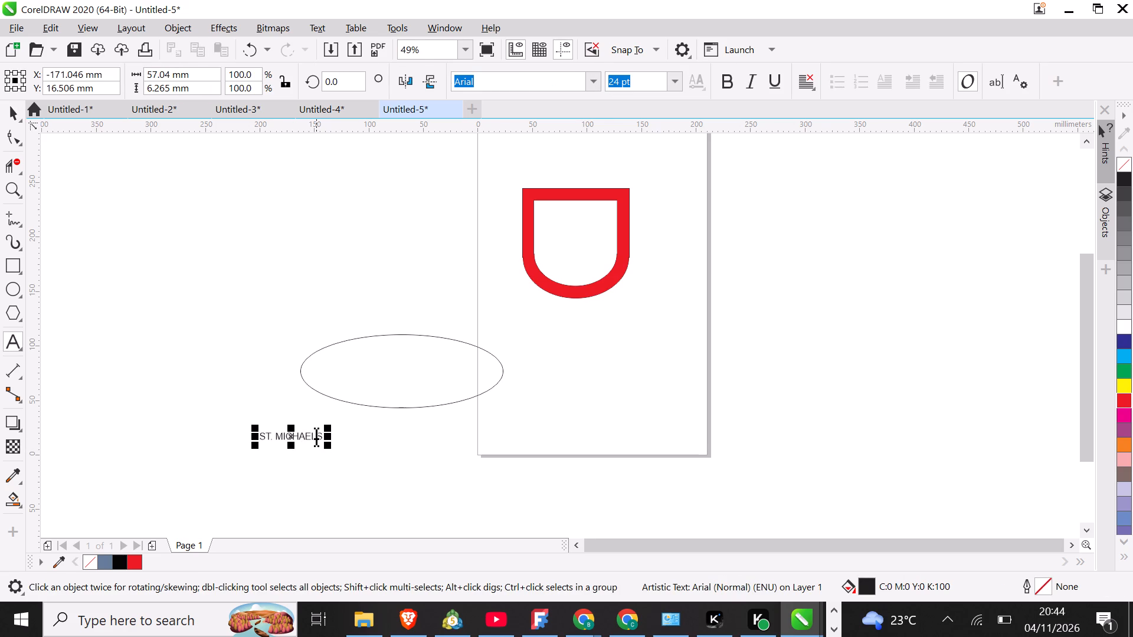
left_click(316, 435)
key("semicolon")
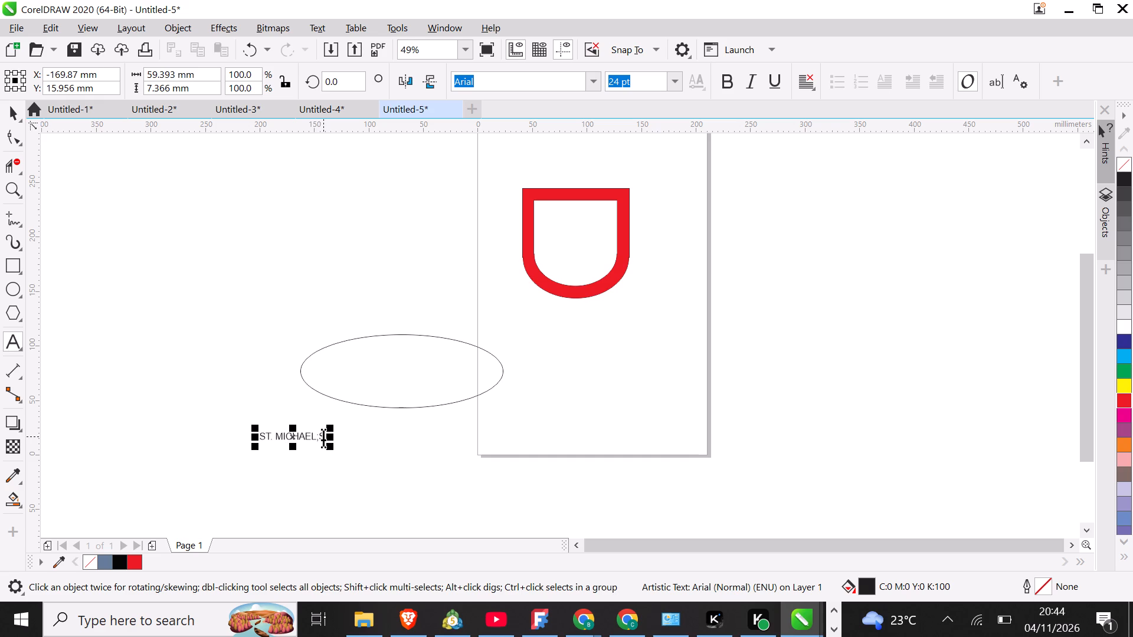
key("BackSpace")
key("shift+quotedbl")
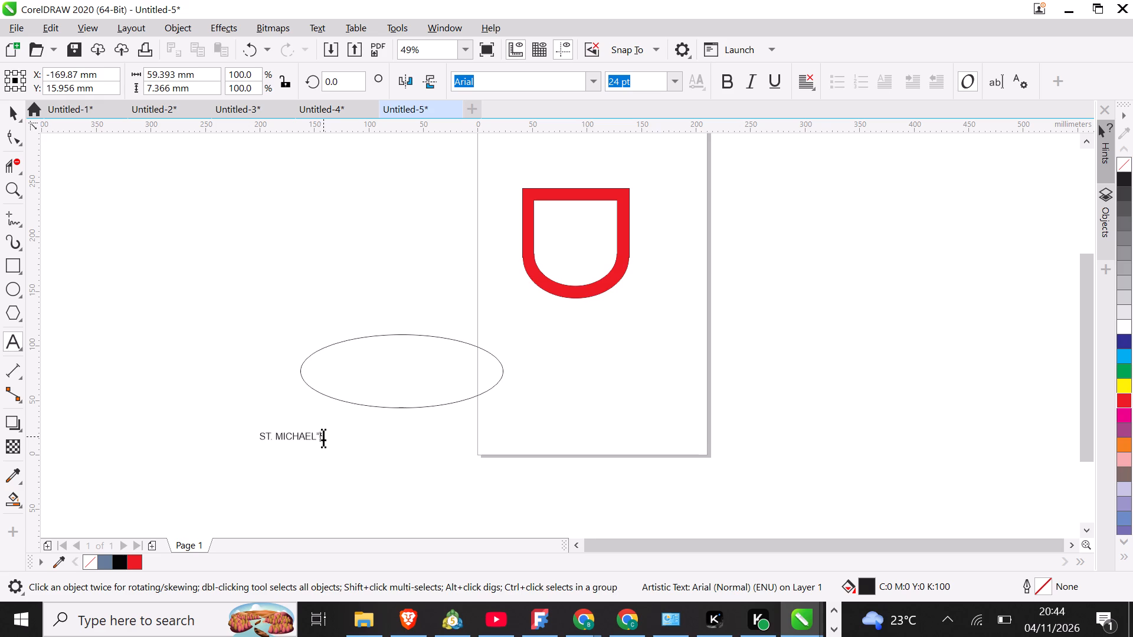
key("BackSpace")
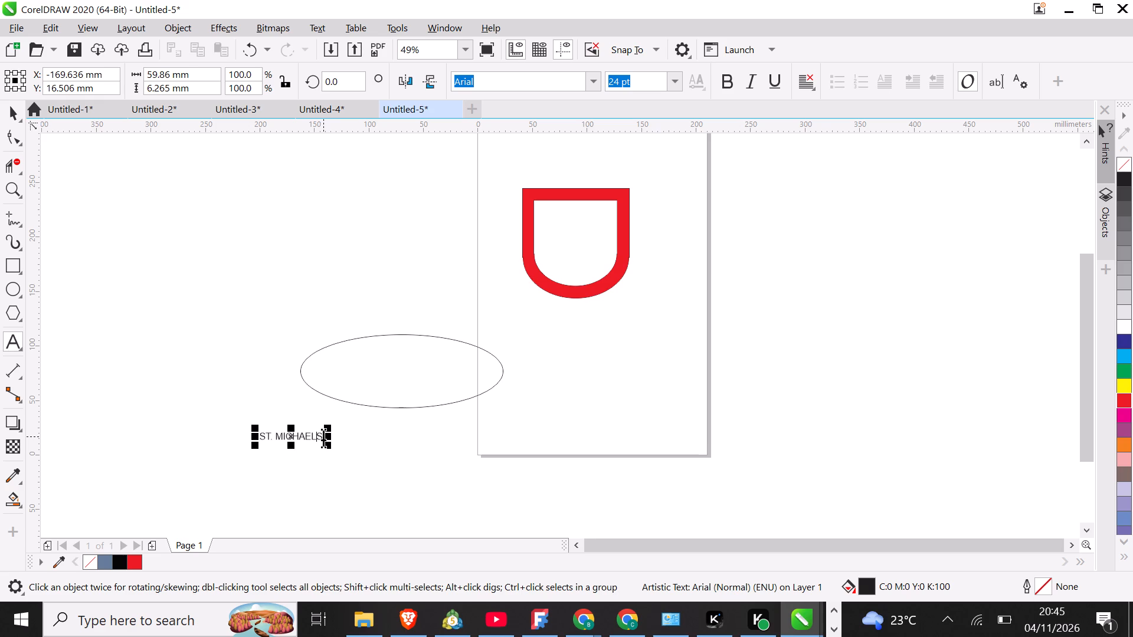
key("shift+less")
key("BackSpace")
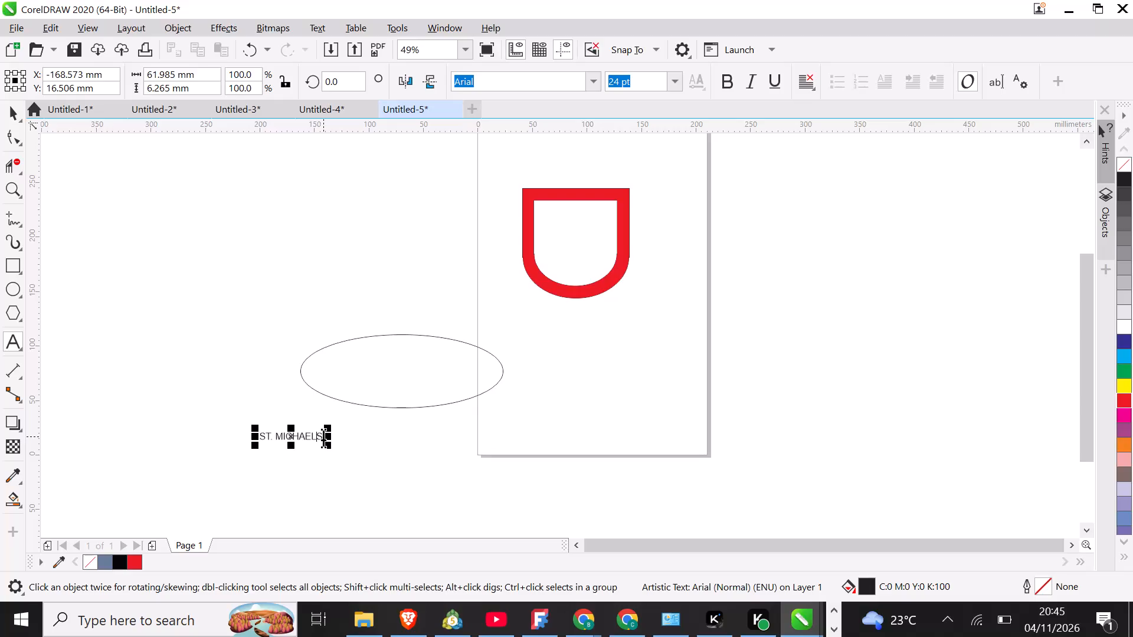
key("apostrophe")
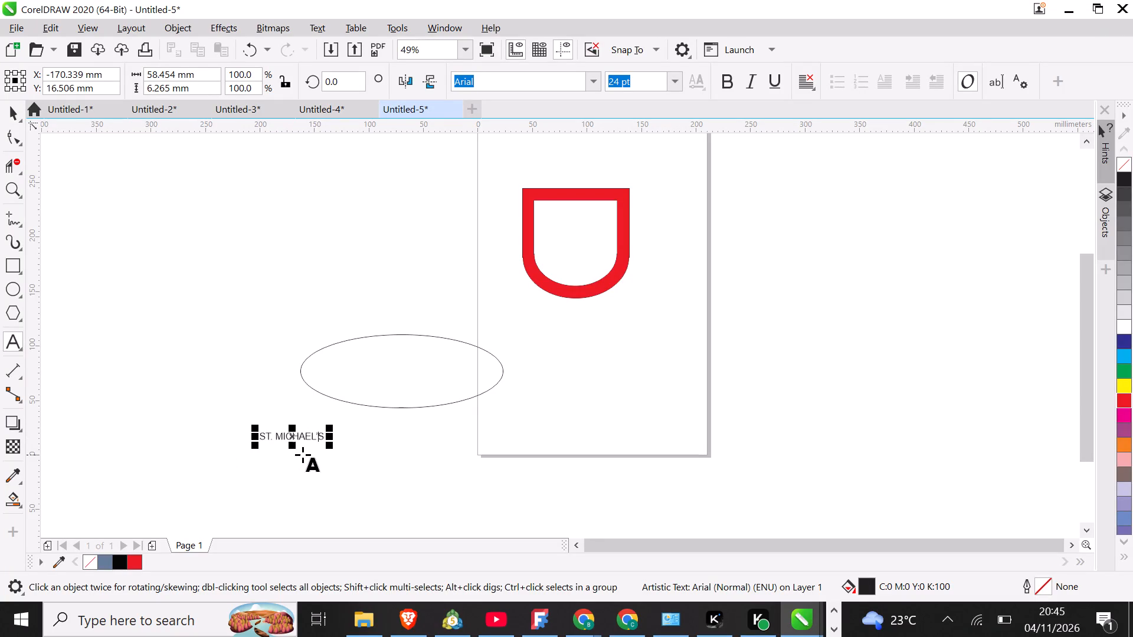
Add a second line reading "BOYS SENIOR SCHOOL" below "ST. MICHAEL'S" in the same text object.
left_click(324, 436)
key("Return")
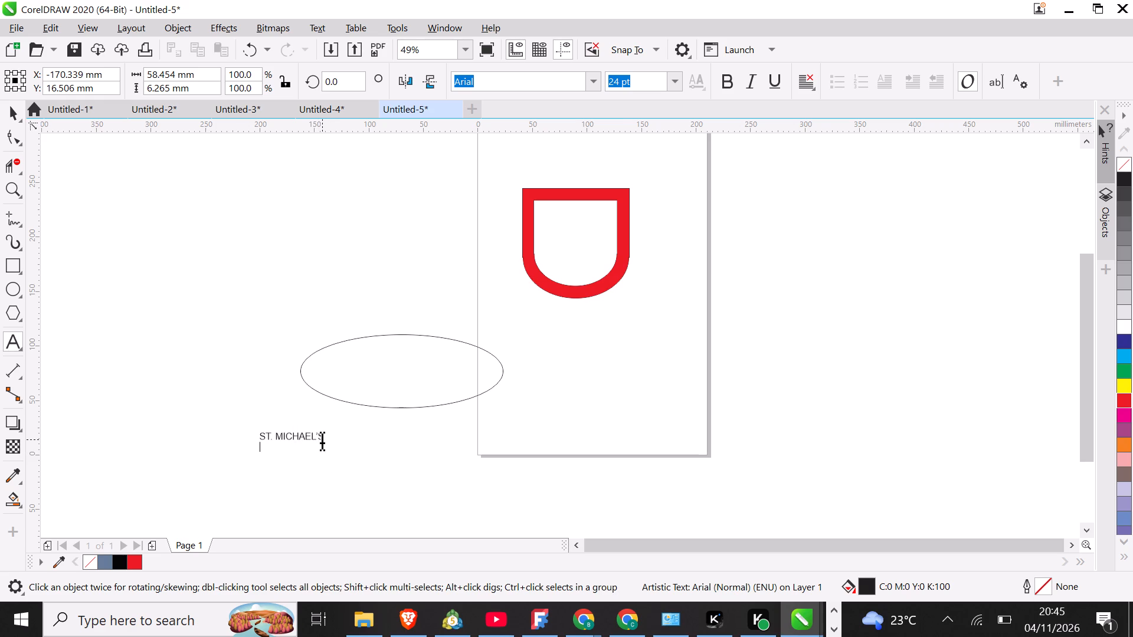
type("BO")
type("YS")
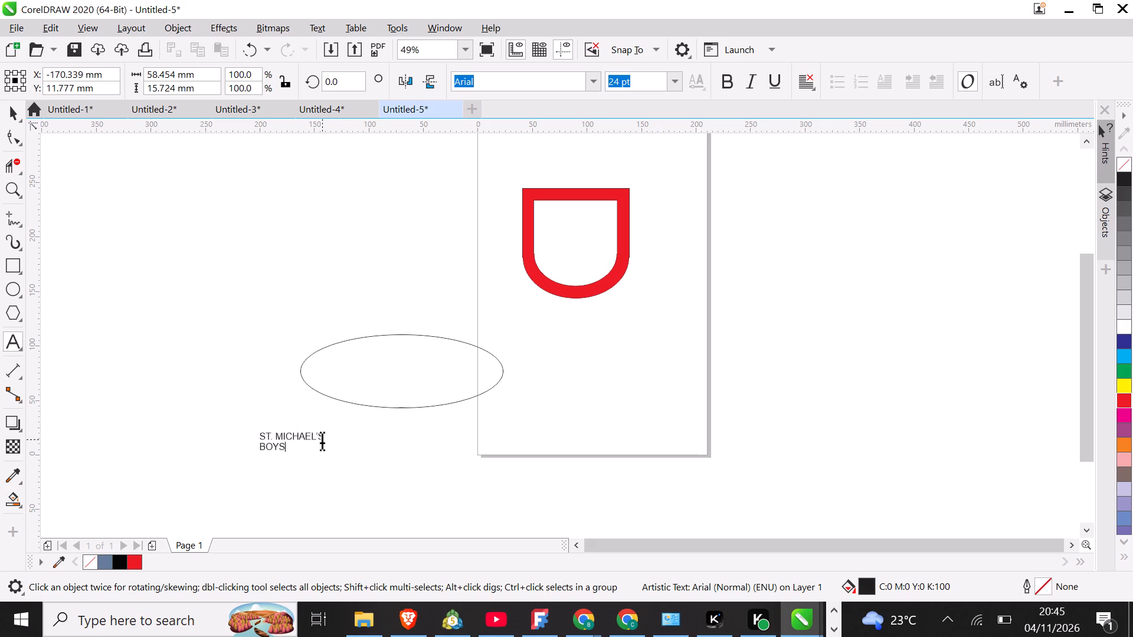
key("space")
type("SE")
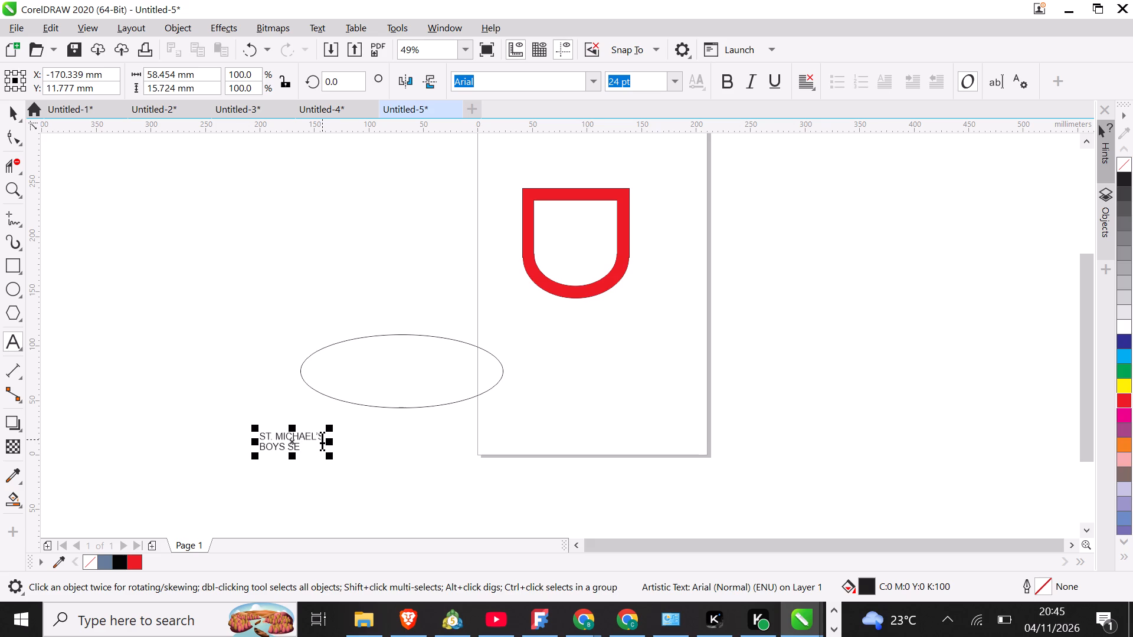
type("NIOR")
key("space")
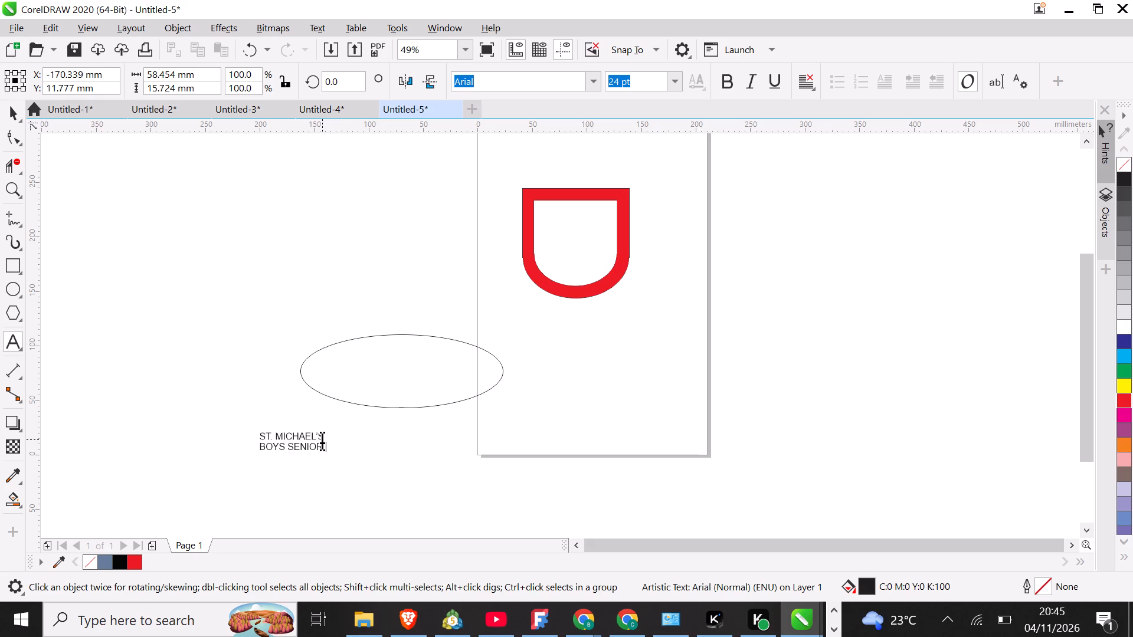
type("SCHOOL")
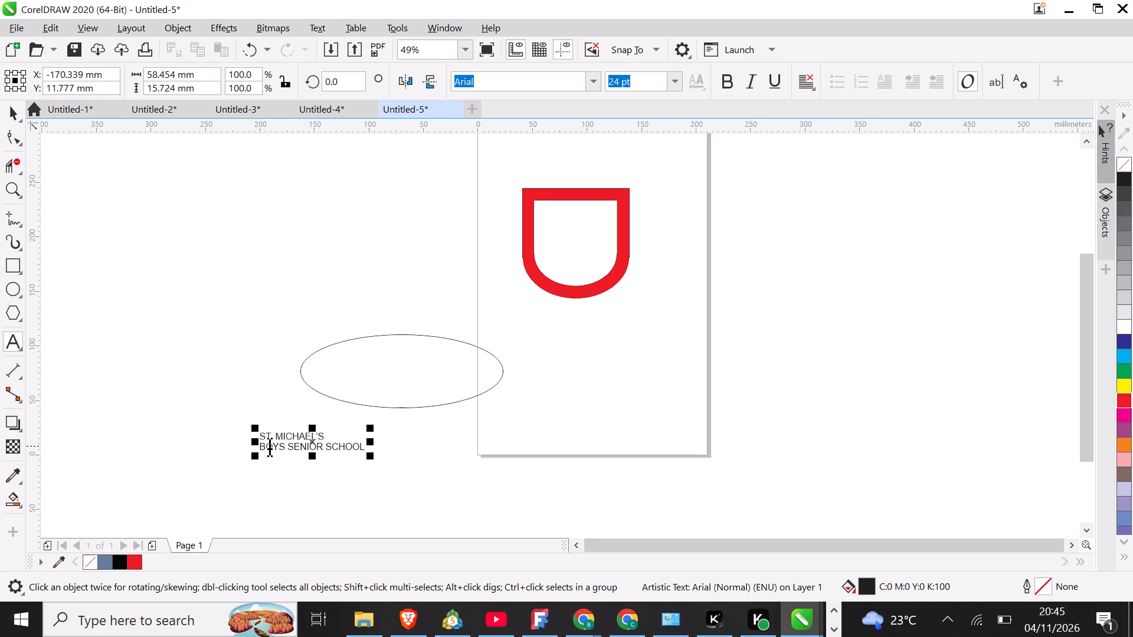
Indent the "ST. MICHAEL'S" line with seven leading spaces to centre it over the second line.
left_click(260, 436)
key("space")
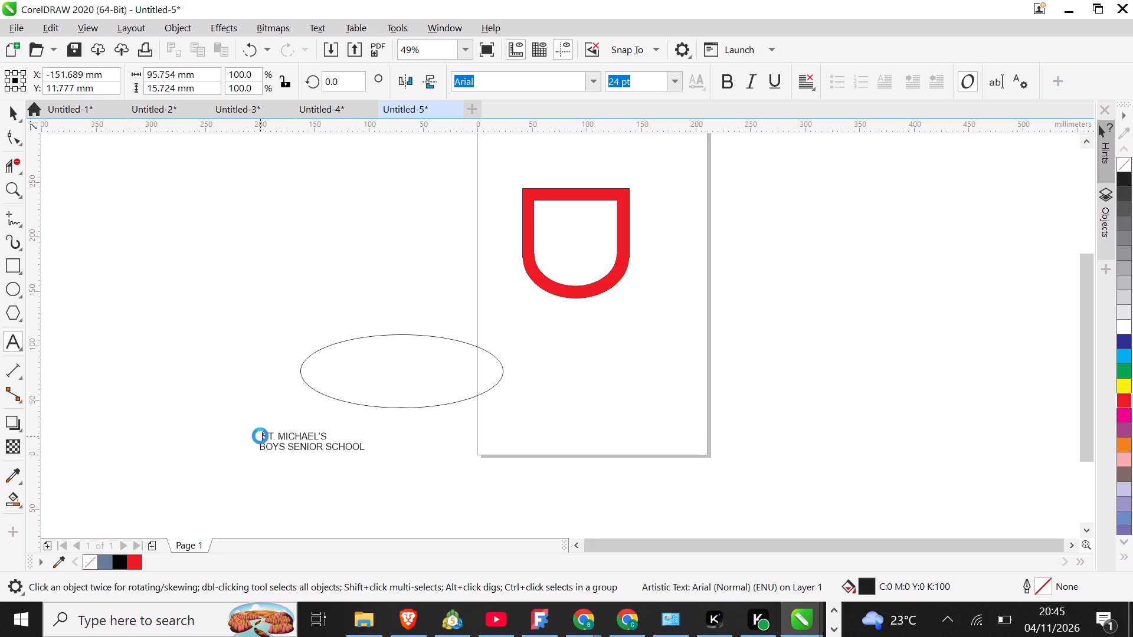
key("space")
key("space")
key("space")
key("space")
key("space")
key("space")
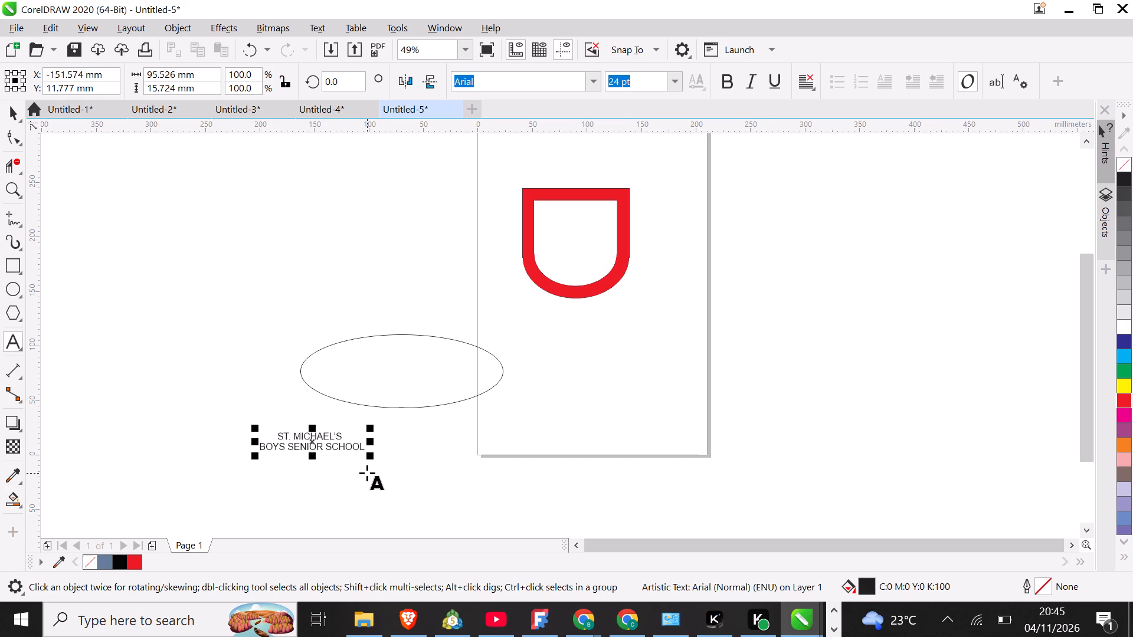
Make both lines of the school name text bold and leave text editing.
key("ctrl+a")
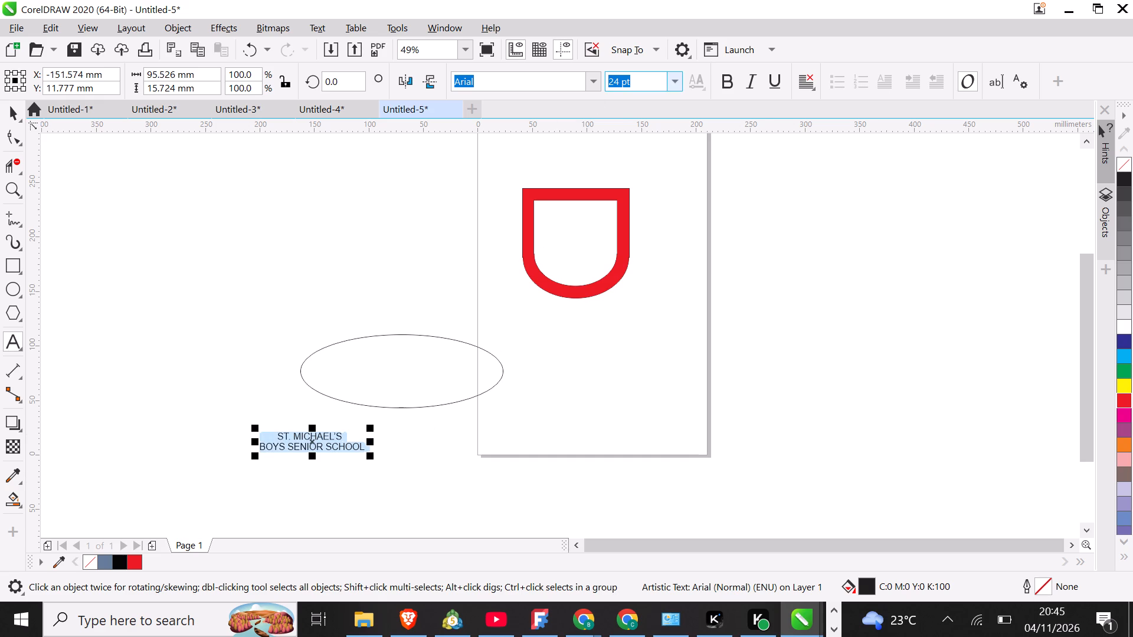
left_click(725, 73)
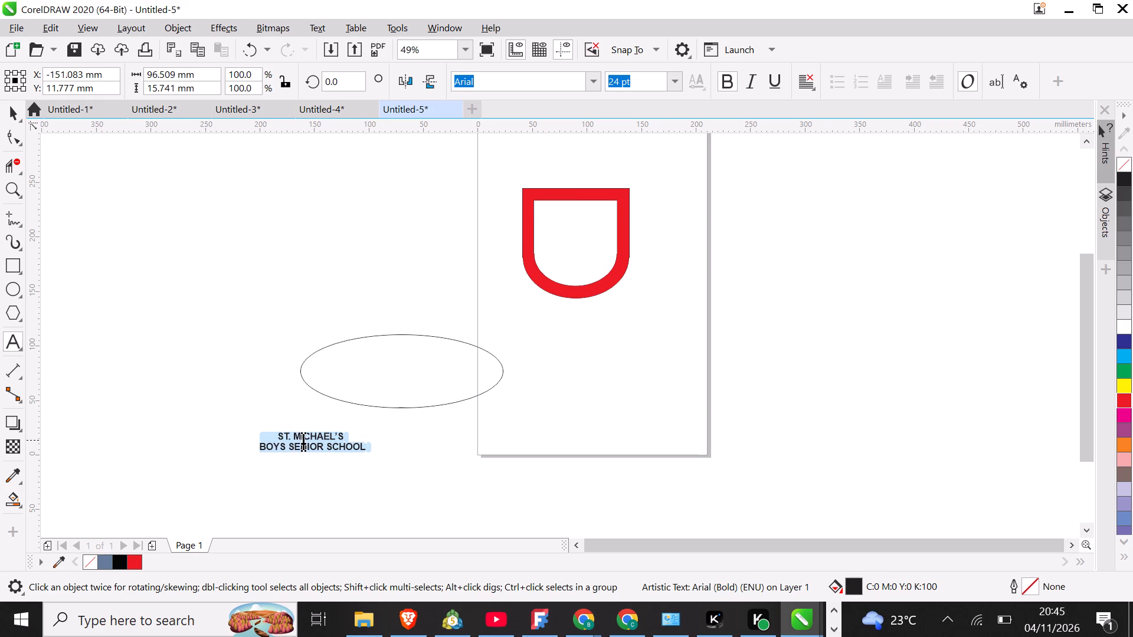
left_click(9, 113)
Move the school name text onto the upper part of the red-bordered shield.
left_click_drag(314, 445, 319, 440)
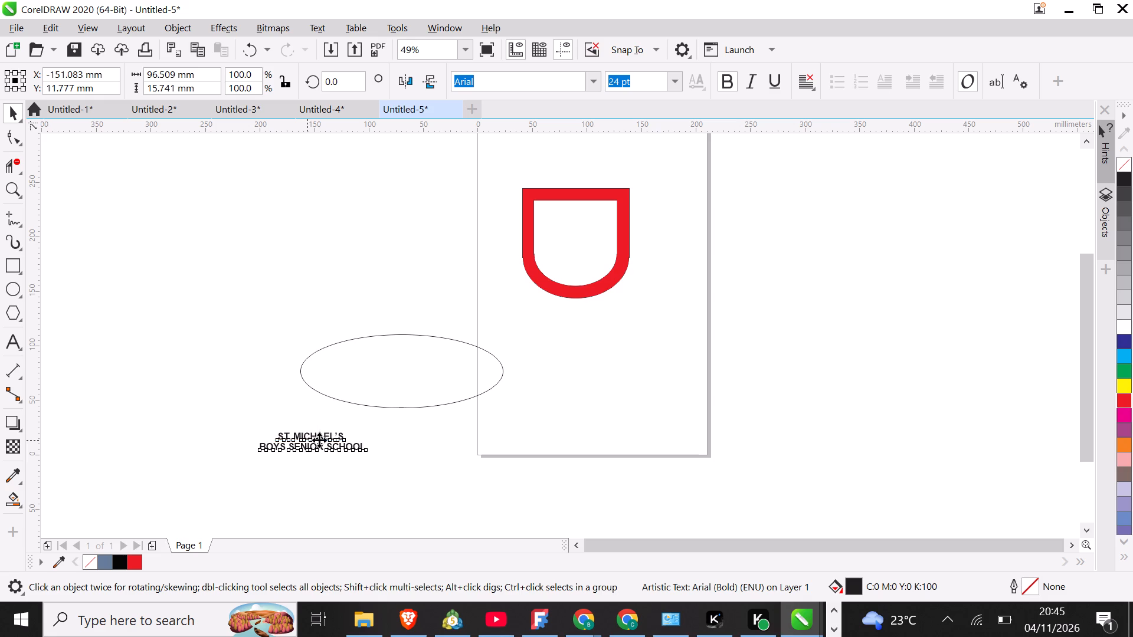
left_click_drag(319, 440, 581, 223)
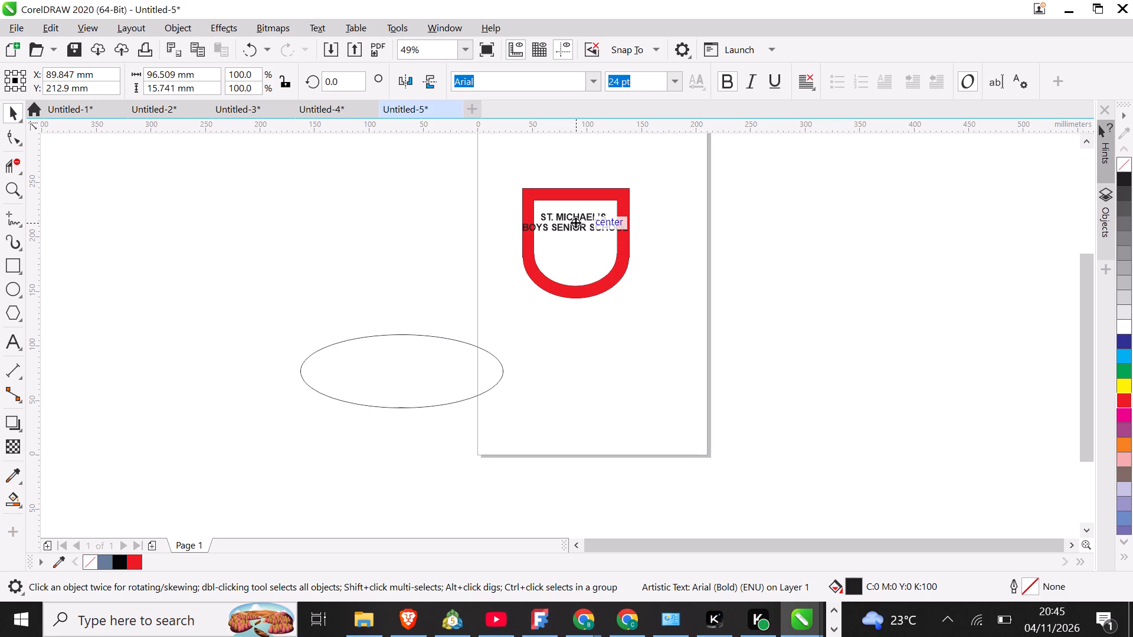
left_click_drag(581, 223, 586, 215)
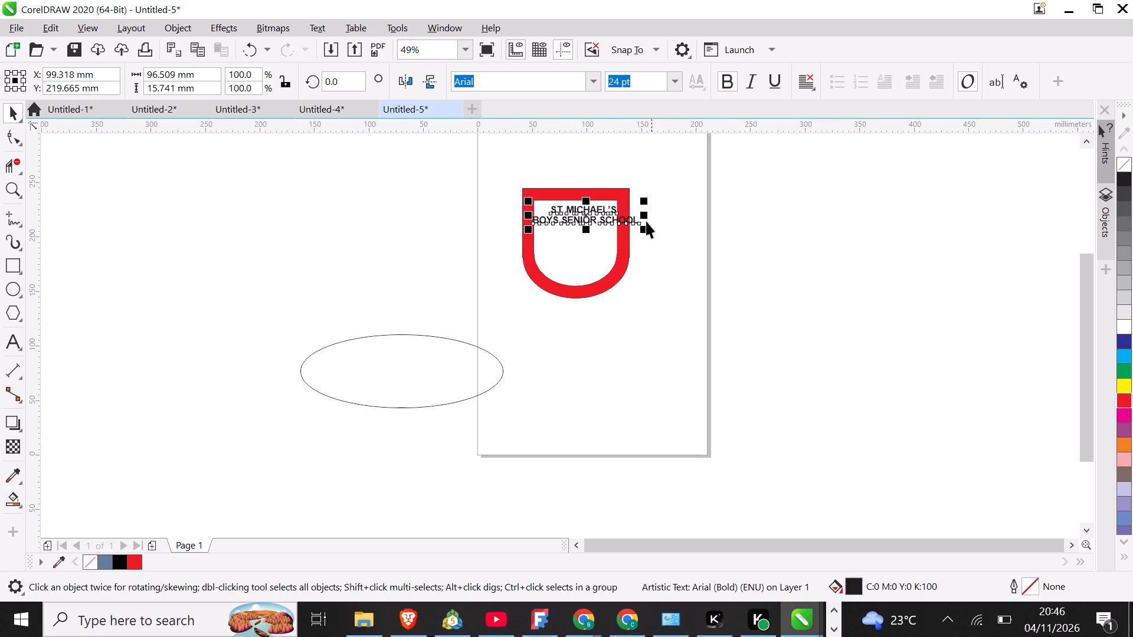
Narrow the school name to about 72 mm wide and reposition it within the shield's white area, just below the top band.
left_click_drag(649, 215, 632, 214)
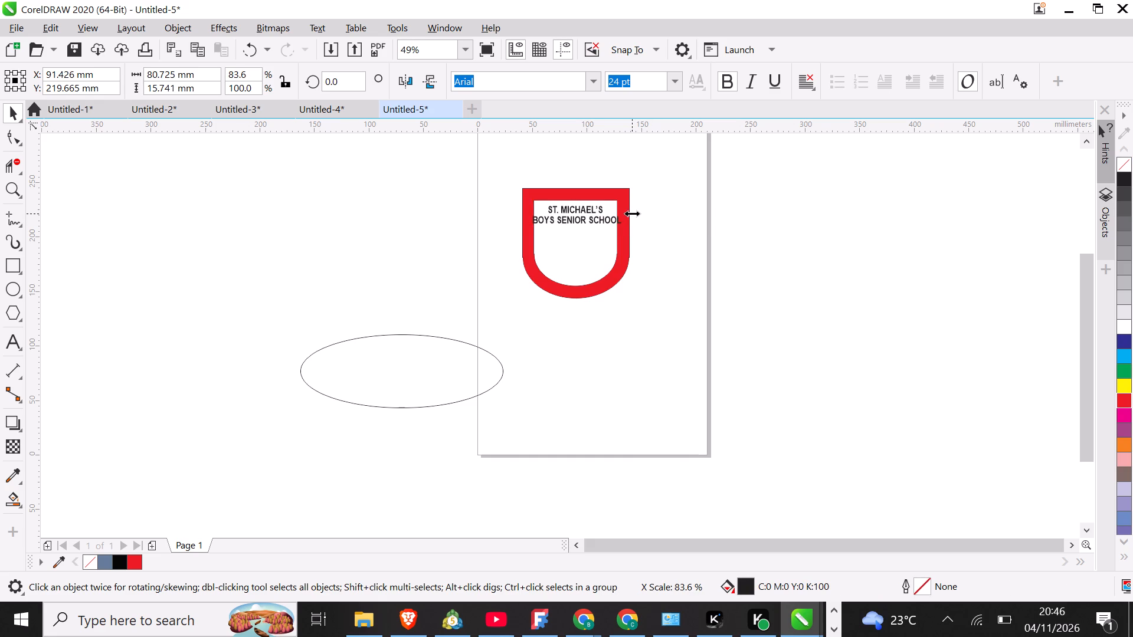
left_click_drag(632, 214, 630, 212)
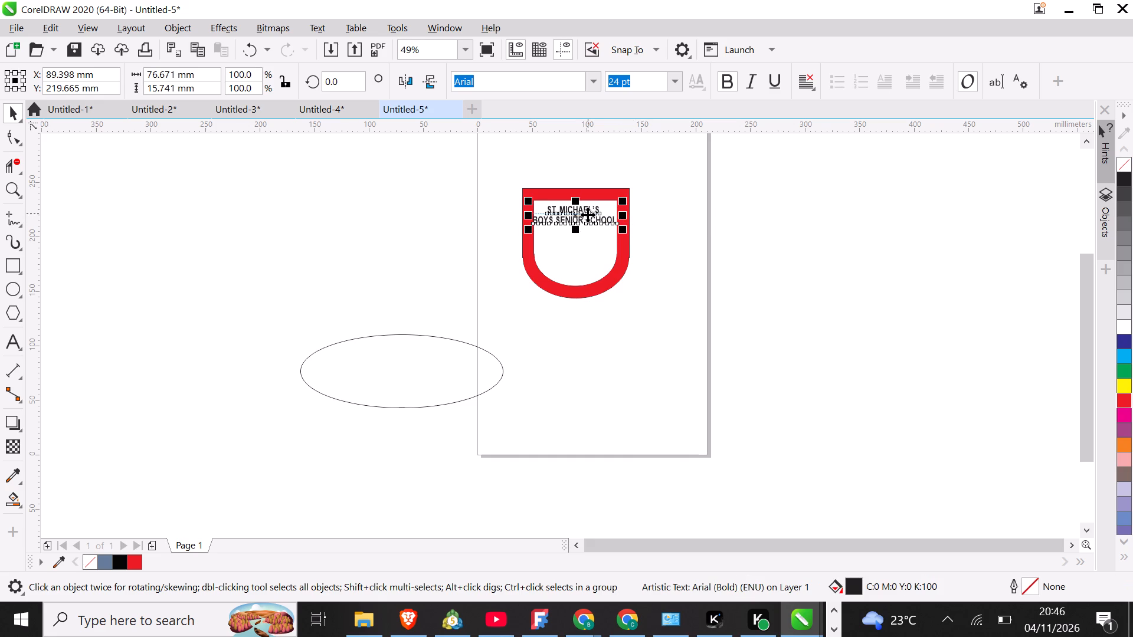
left_click_drag(577, 219, 585, 219)
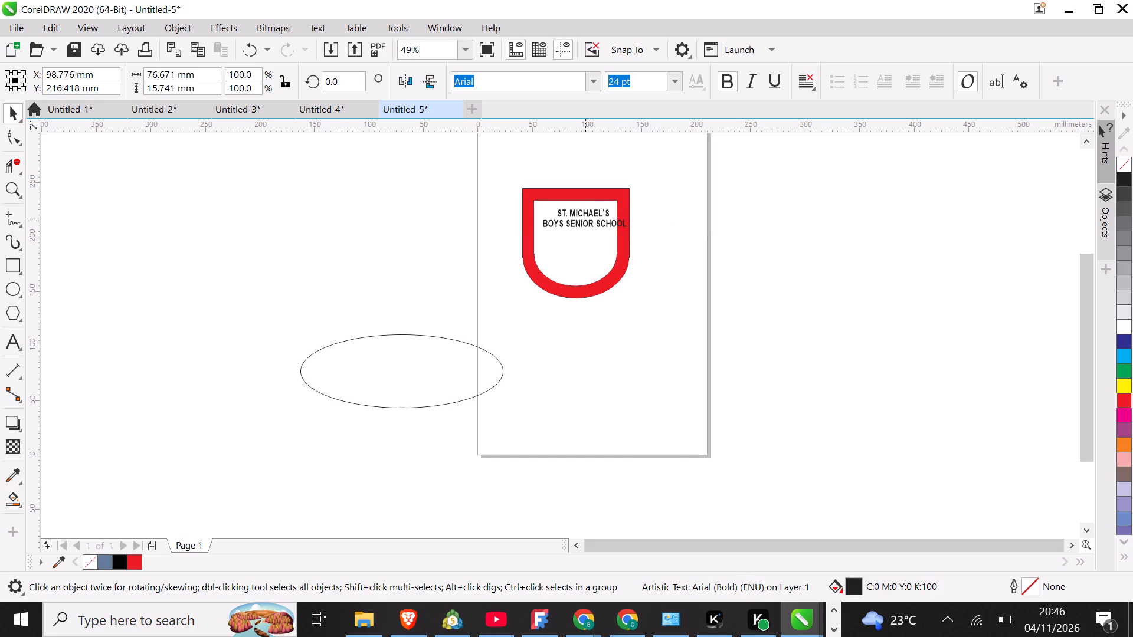
left_click_drag(585, 219, 581, 212)
left_click(630, 214)
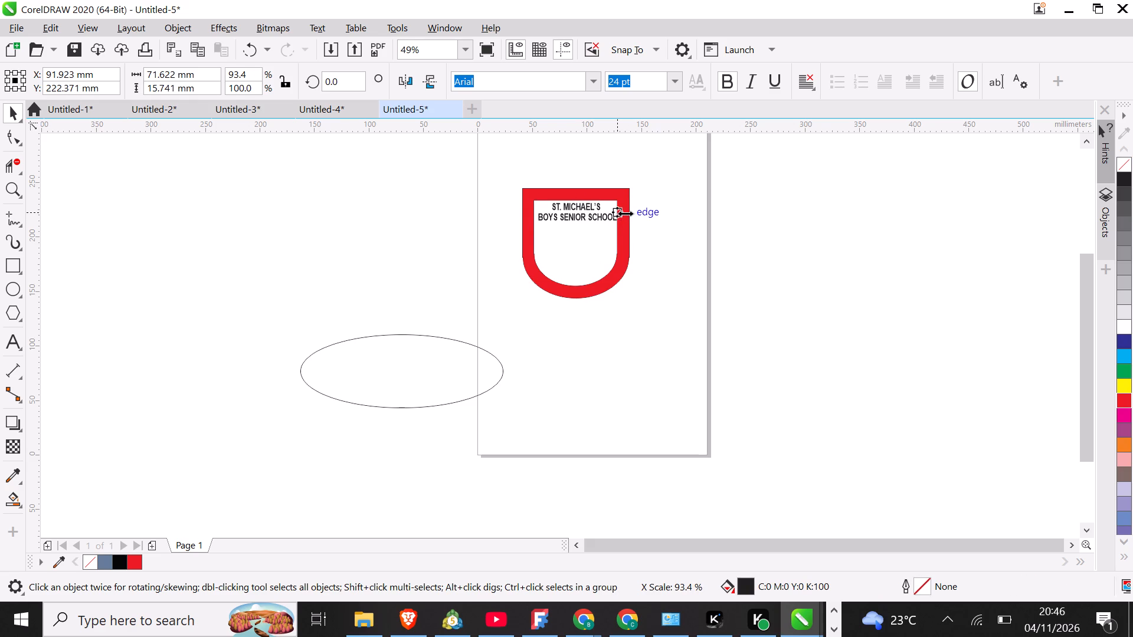
left_click(683, 228)
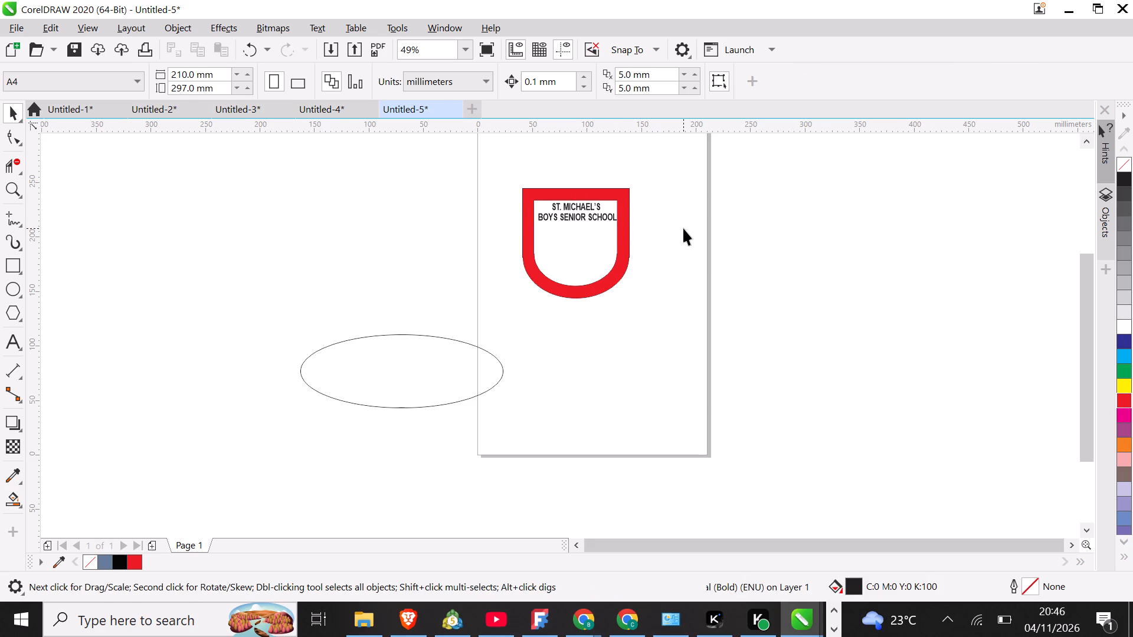
Nudge the school name left to X about 89.7 mm and slightly upward to centre it inside the shield, and deselect it.
left_click(595, 209)
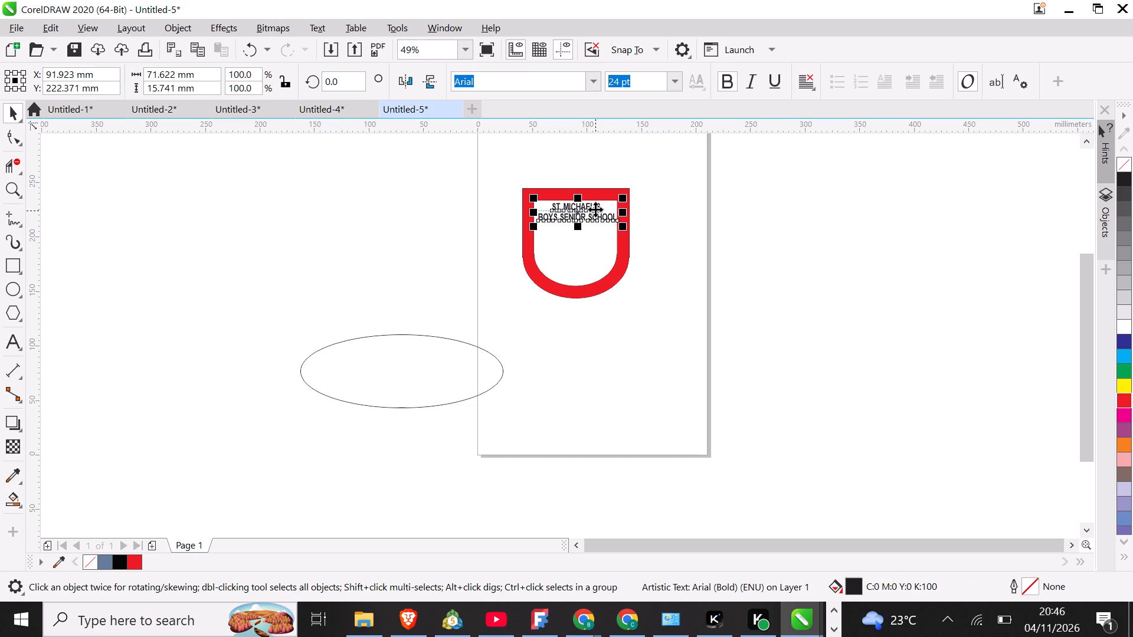
key("Left")
key("Left")
key("Left")
key("Left")
key("Left")
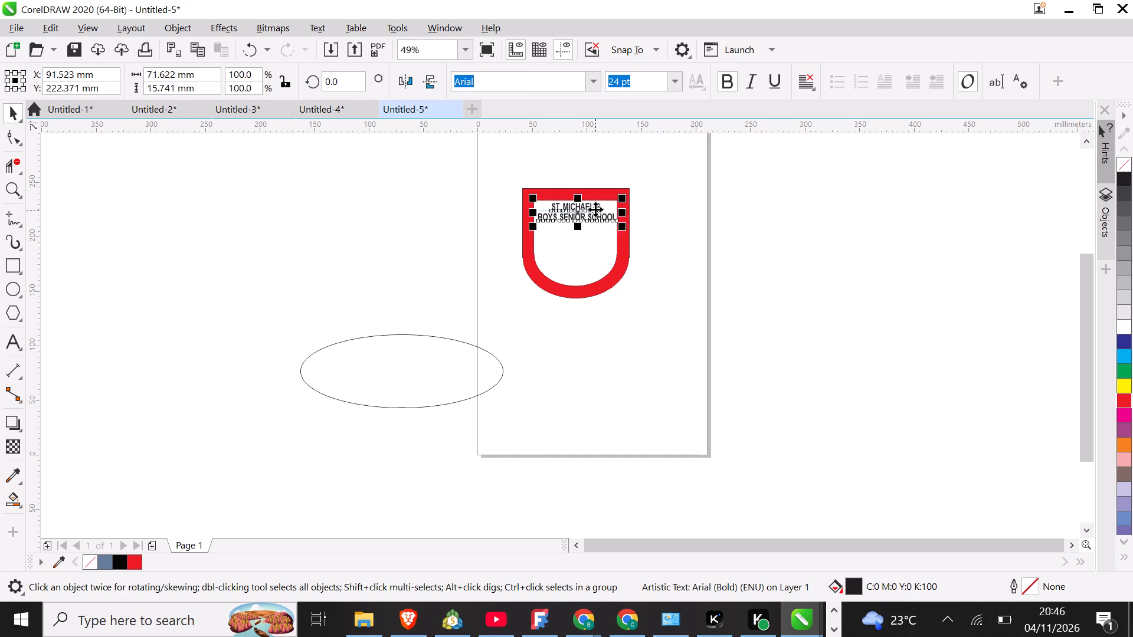
key("Left")
key("Left")
key("Left")
key("Left")
key("Left")
key("Left")
key("Left")
key("Left")
key("Left")
key("Left")
key("Left")
key("Left")
key("Left")
key("Left")
key("Left")
key("Left")
key("Left")
key("Left")
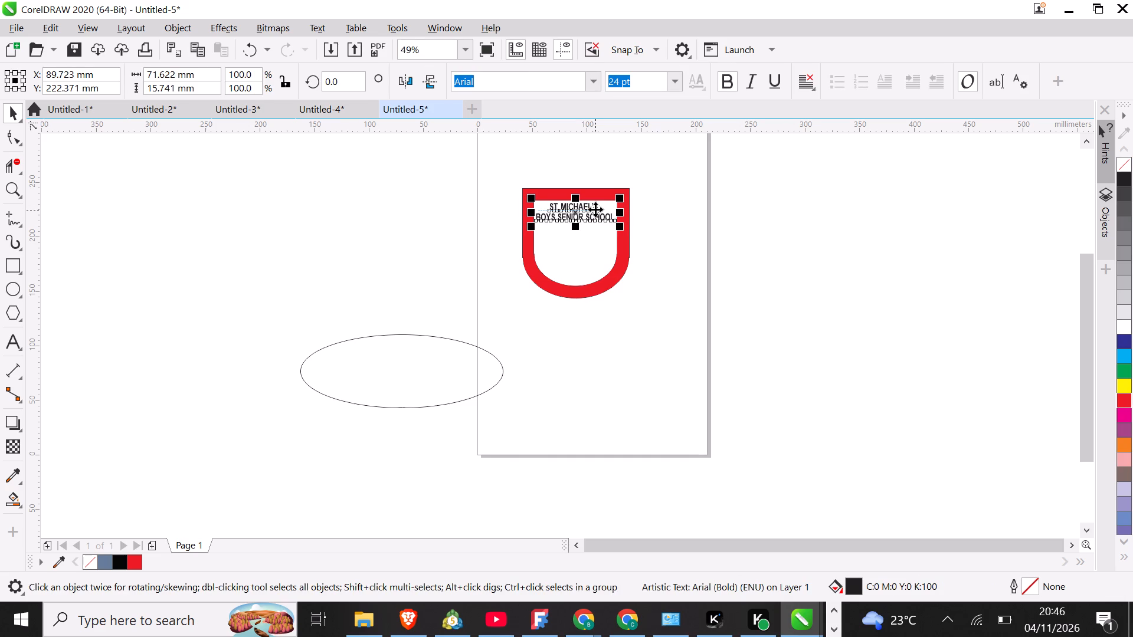
key("Up")
key("Up")
key("Up")
key("Up")
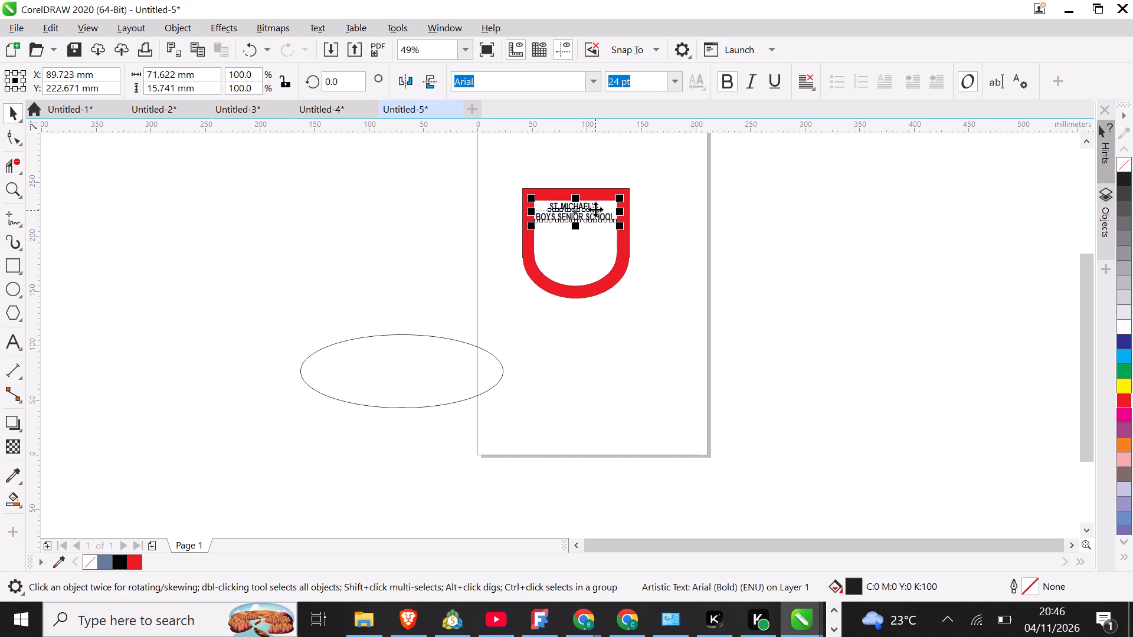
key("Up")
key("Up")
left_click(769, 269)
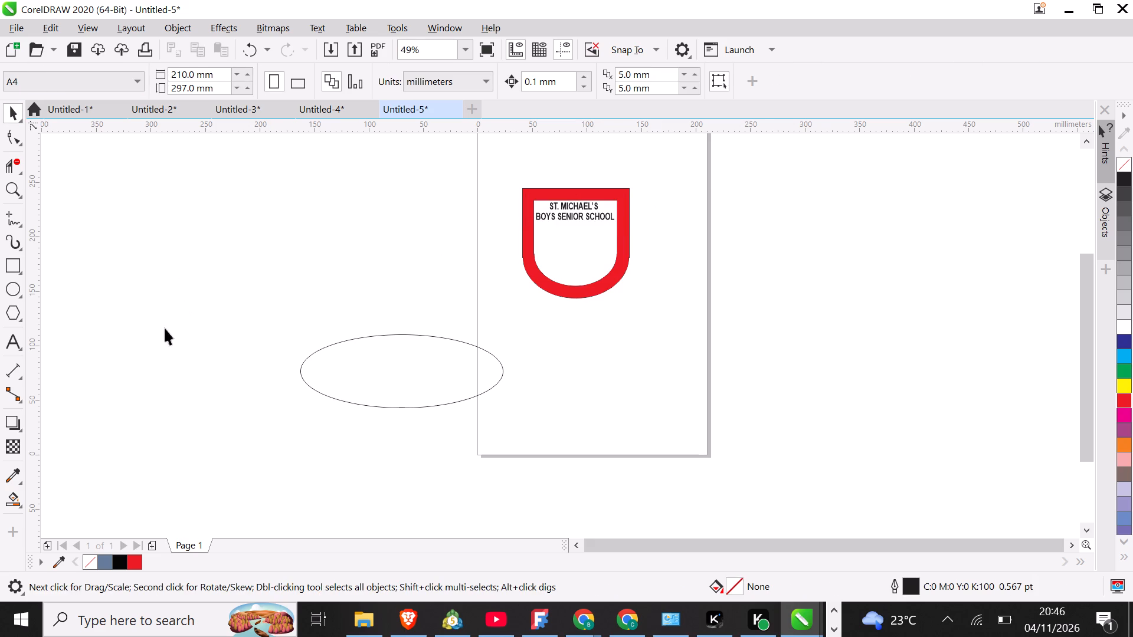
Add the artistic text "TERIGE" in the empty area outside the page, below the shield's level.
left_click(22, 350)
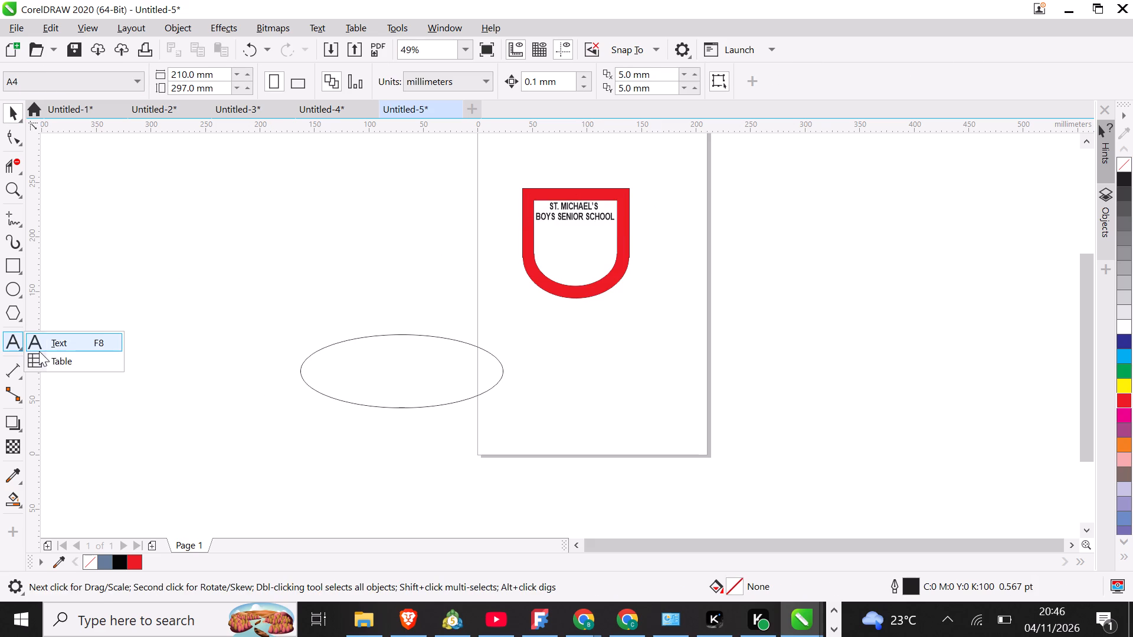
left_click(39, 351)
left_click(172, 431)
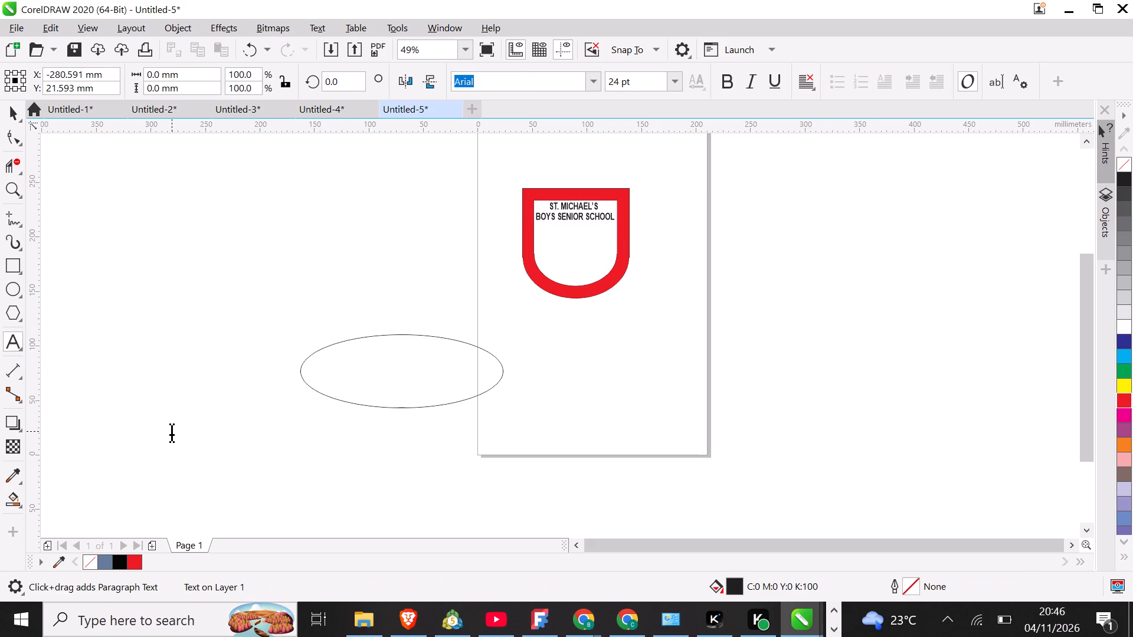
key("t")
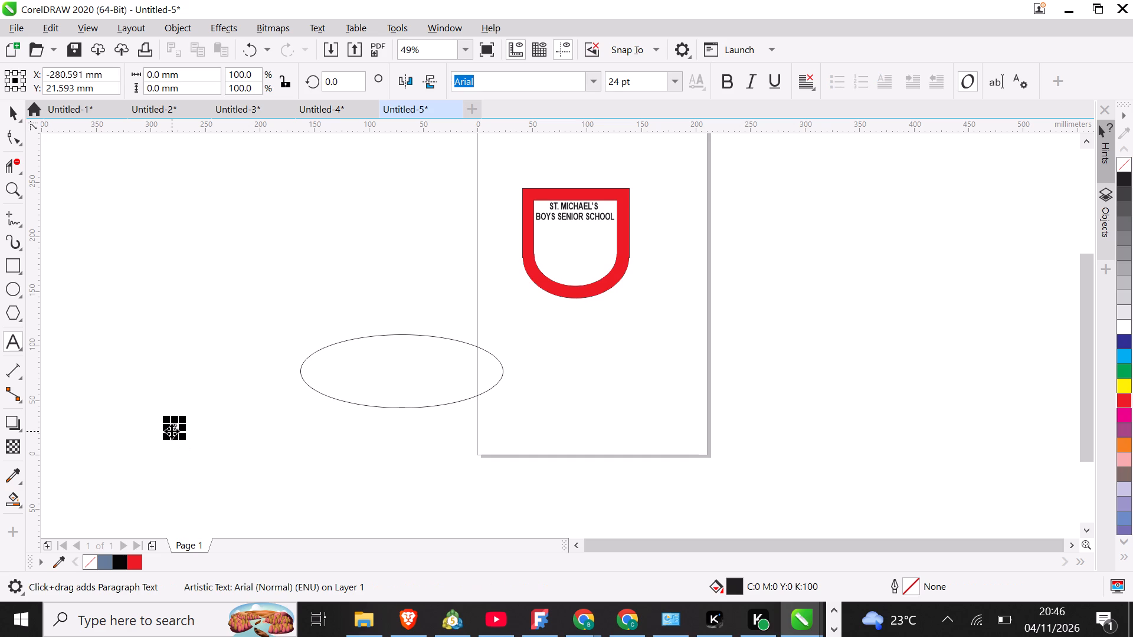
type("ER")
key("i")
type("GE")
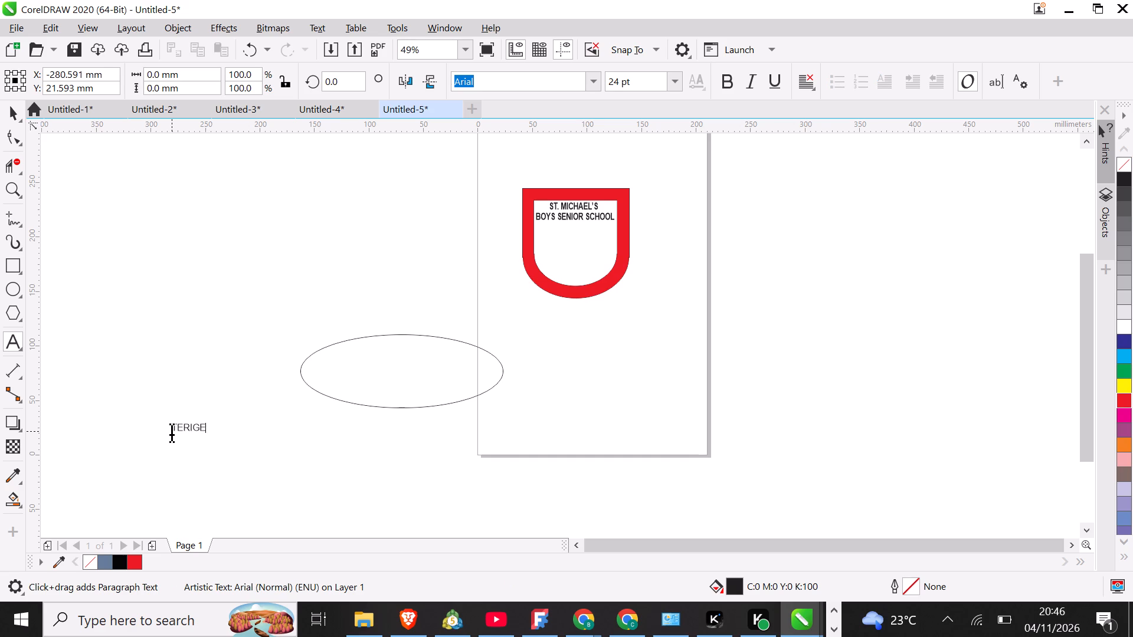
Move the TERIGE text onto the page below the shield and enlarge it to about 61 mm wide.
key("ctrl+a")
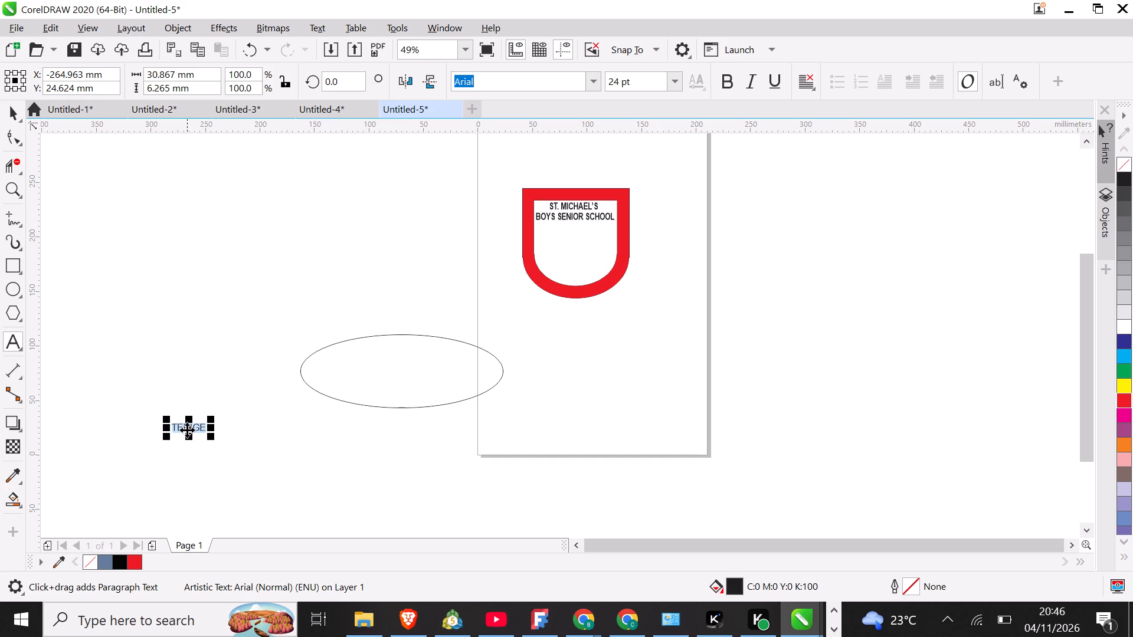
left_click_drag(187, 430, 572, 330)
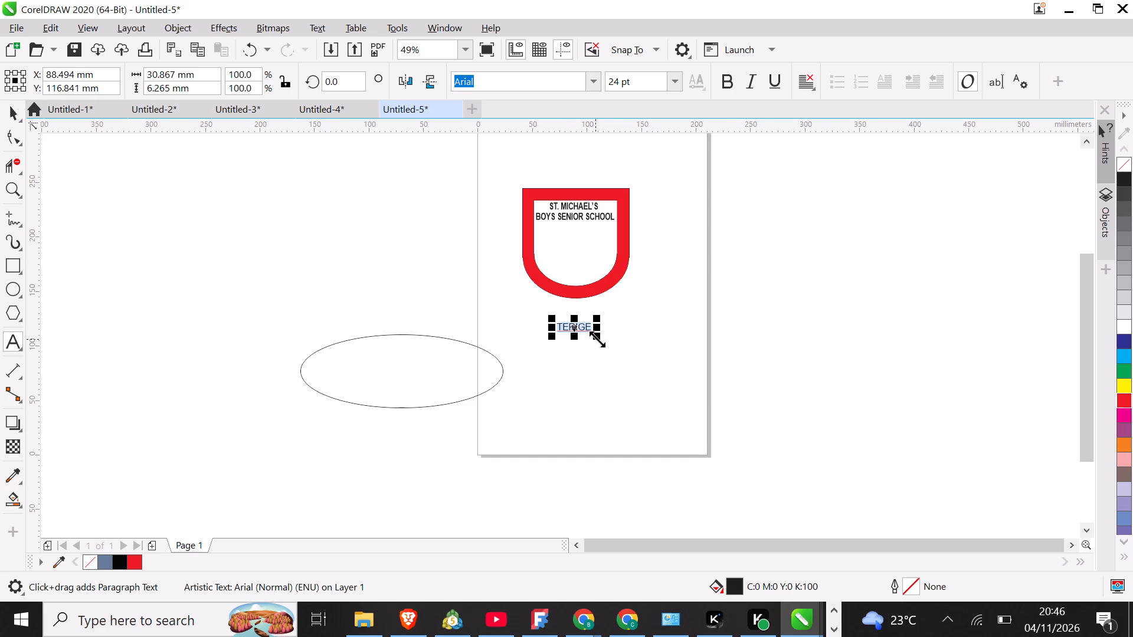
left_click_drag(598, 339, 631, 357)
Change the font of the TERIGE text to Britannic Bold.
left_click(597, 77)
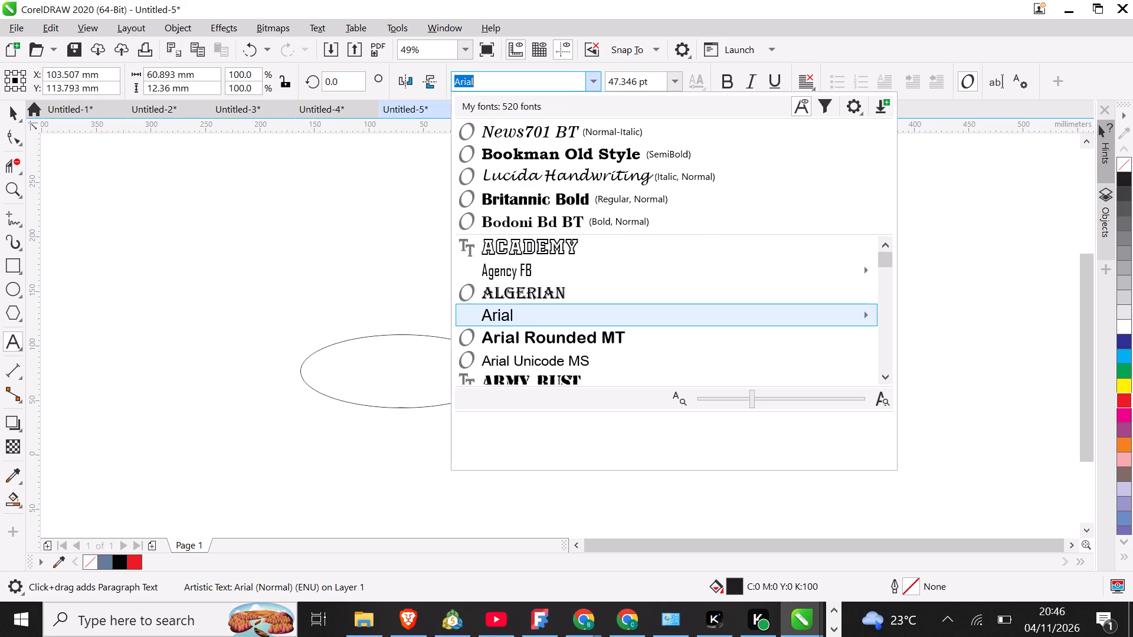
left_click(407, 196)
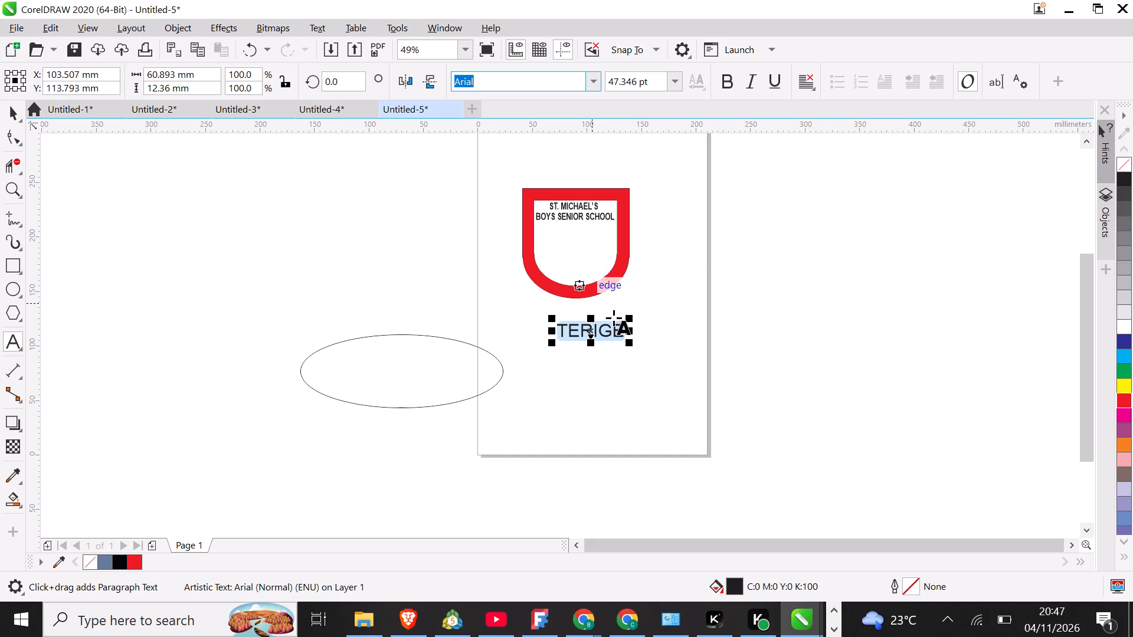
left_click(597, 85)
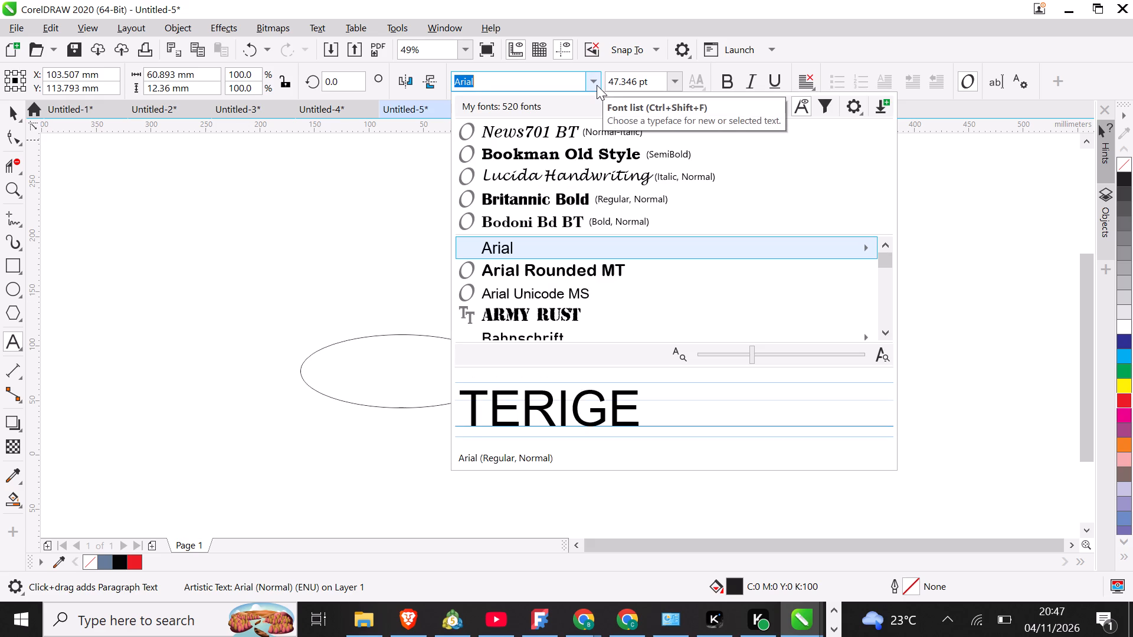
left_click(556, 192)
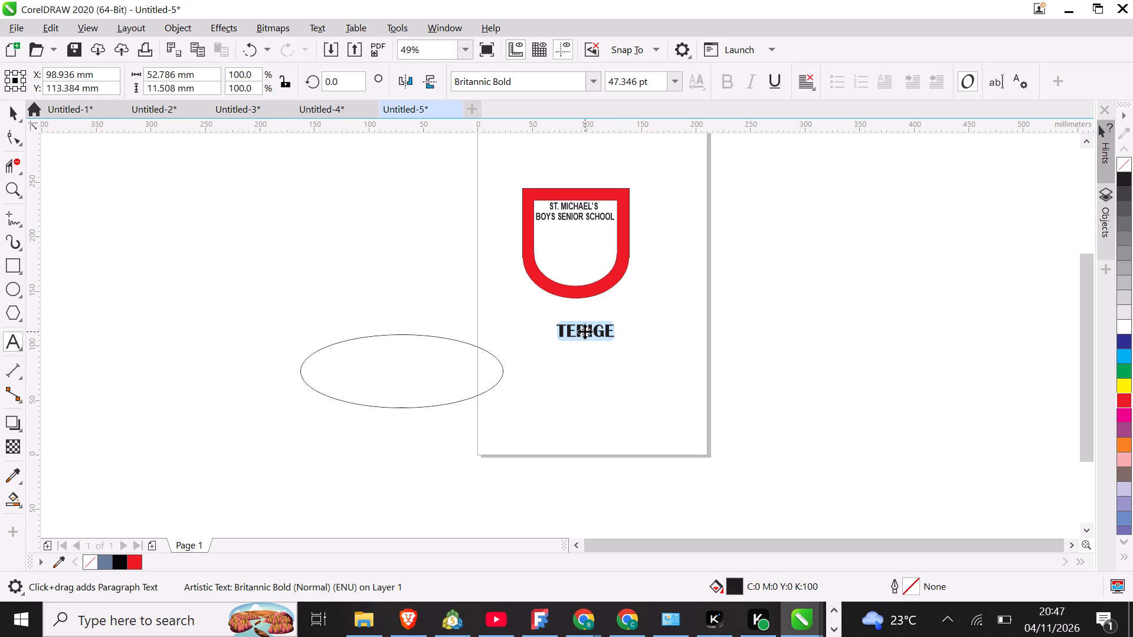
Move TERIGE into the shield's white area, centred beneath the school name at X about 89.6 mm, Y about 201.8 mm.
left_click_drag(585, 331, 572, 238)
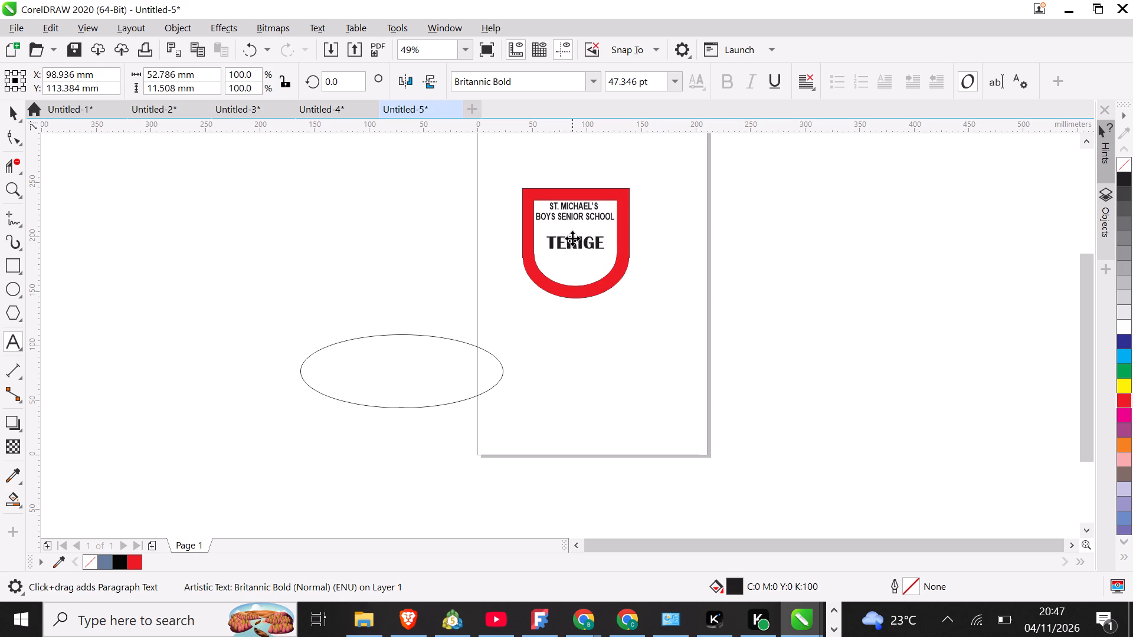
left_click_drag(572, 238, 572, 237)
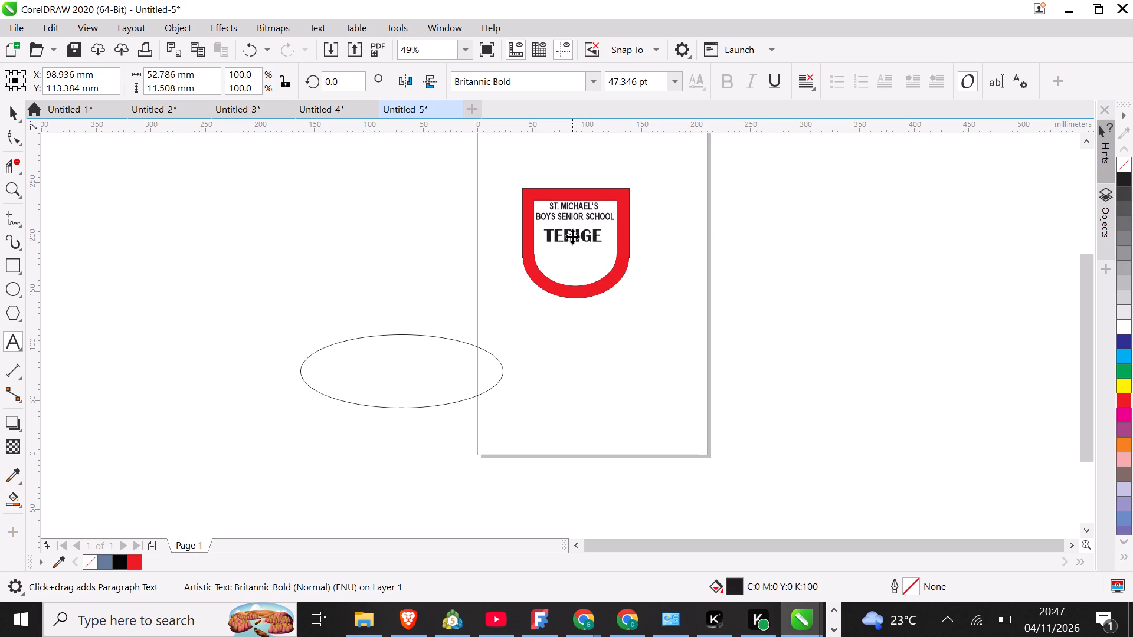
left_click_drag(572, 237, 574, 233)
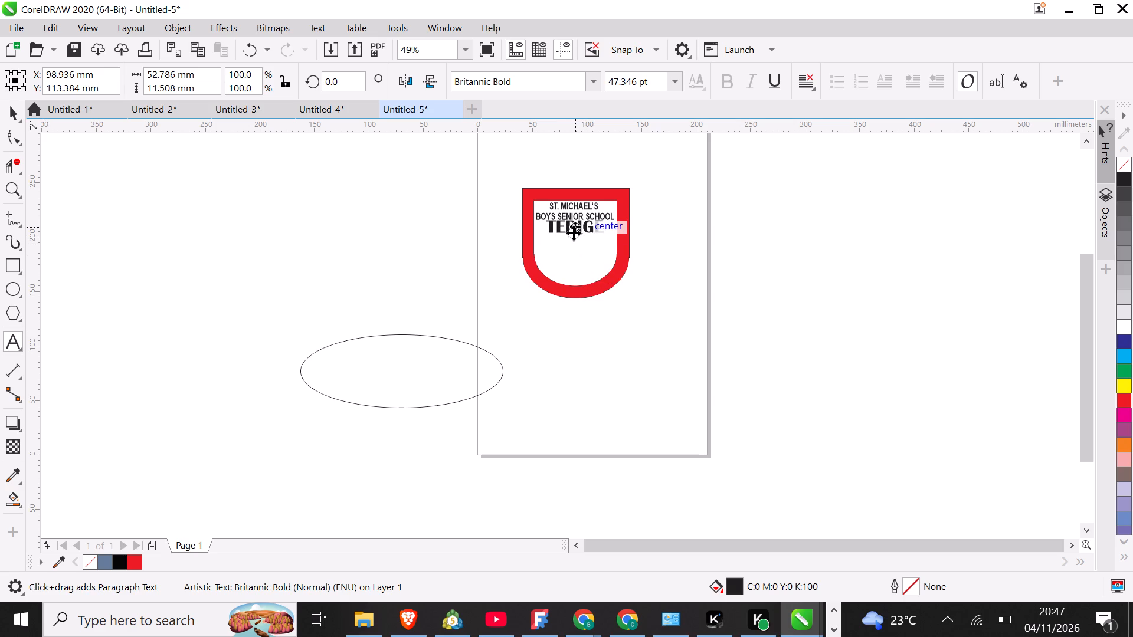
left_click_drag(574, 233, 575, 237)
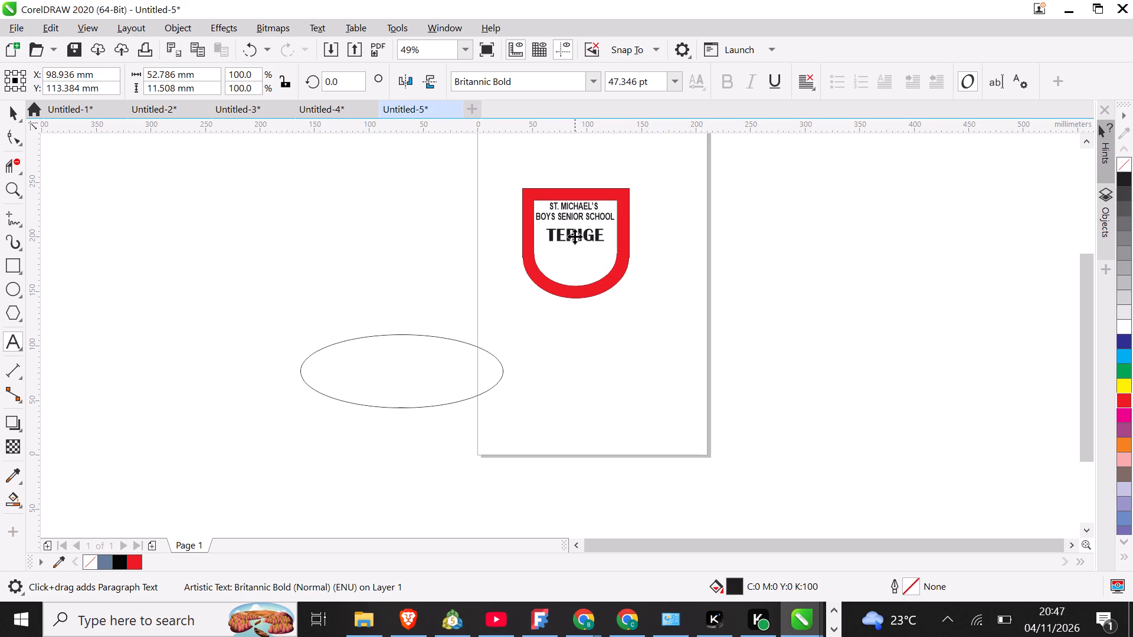
left_click_drag(575, 237, 575, 235)
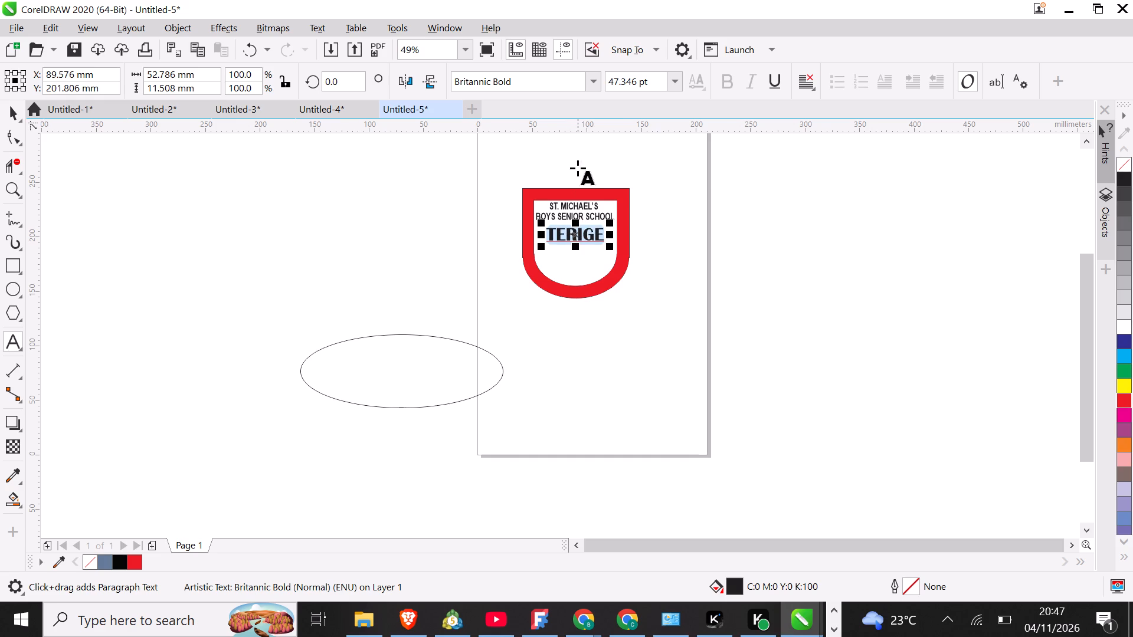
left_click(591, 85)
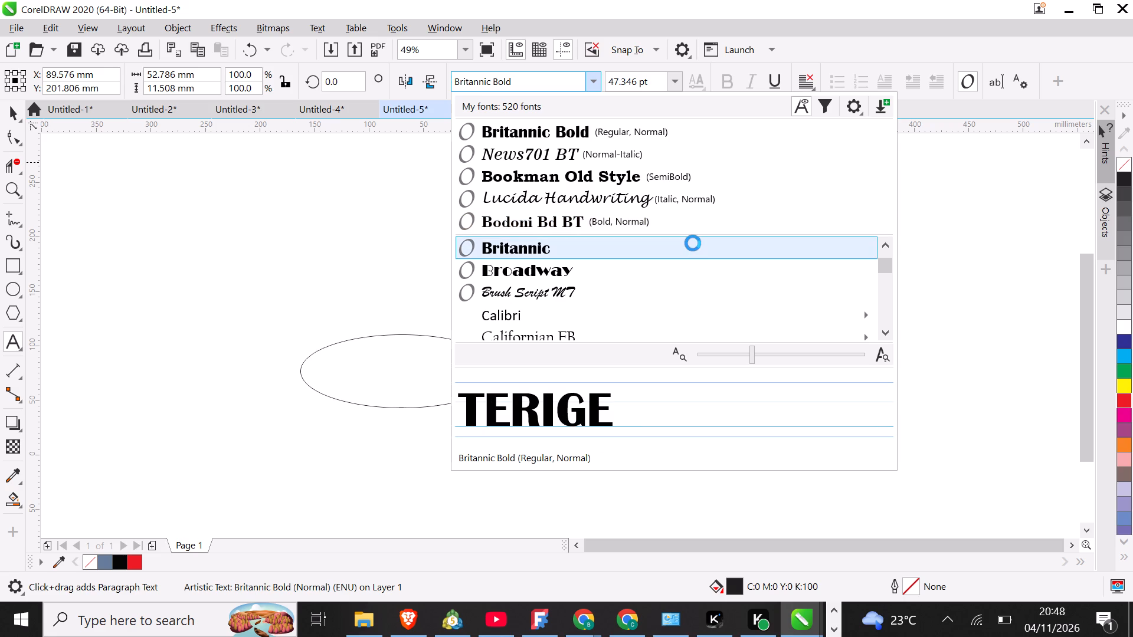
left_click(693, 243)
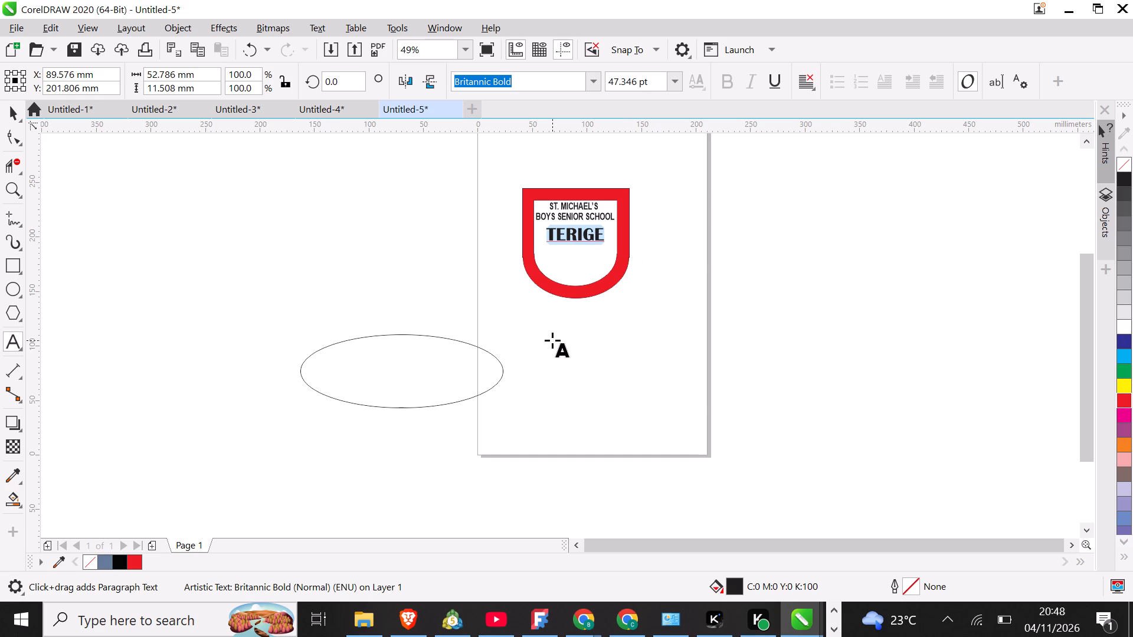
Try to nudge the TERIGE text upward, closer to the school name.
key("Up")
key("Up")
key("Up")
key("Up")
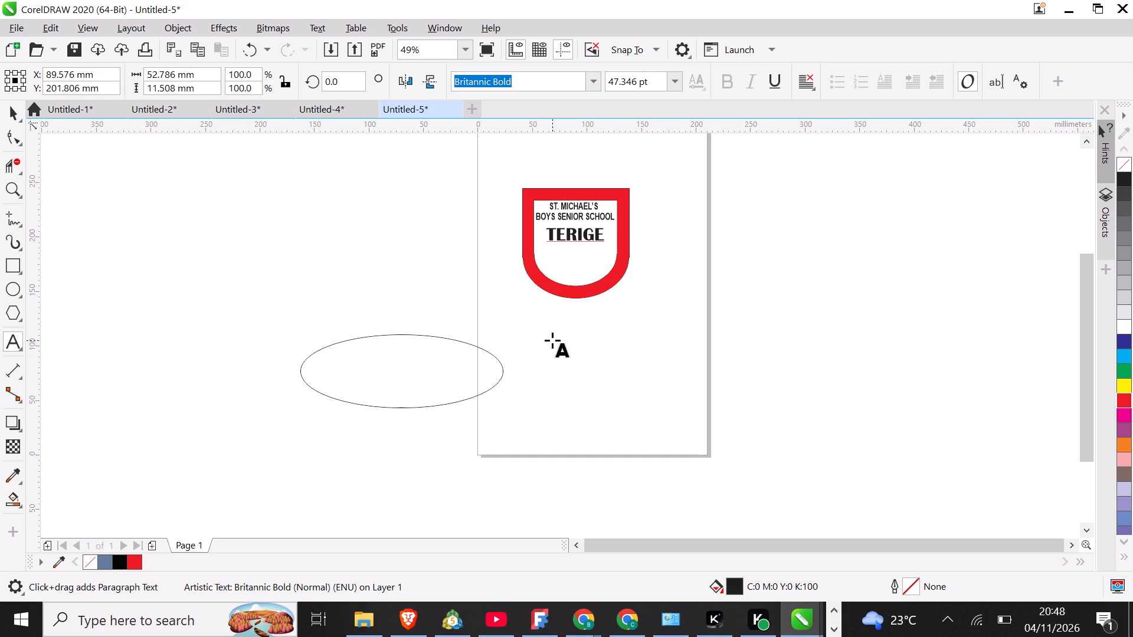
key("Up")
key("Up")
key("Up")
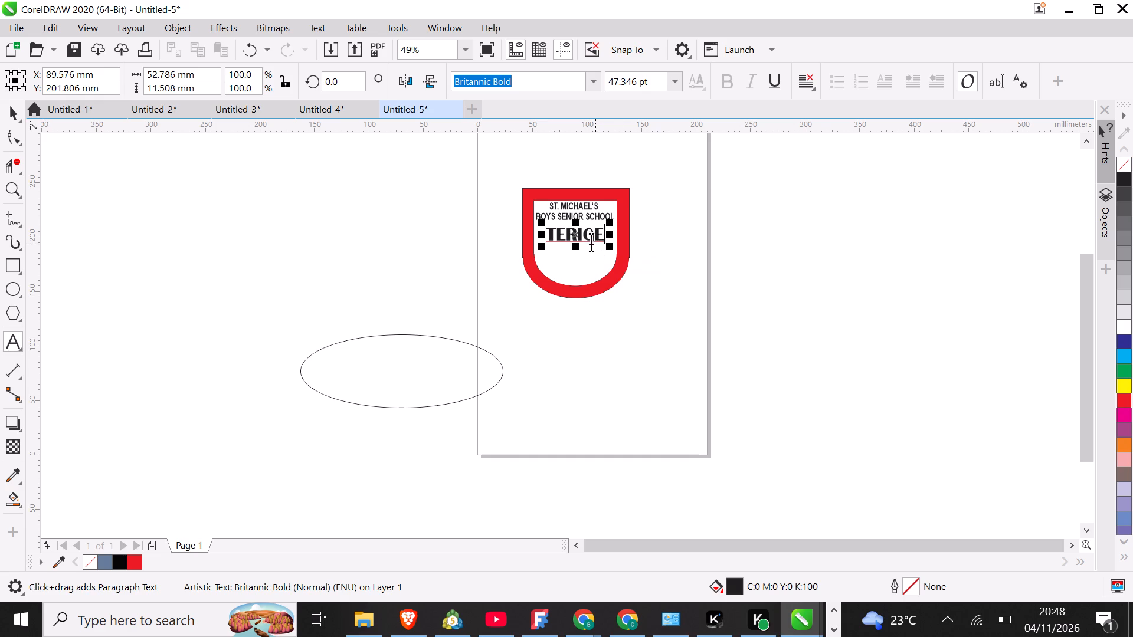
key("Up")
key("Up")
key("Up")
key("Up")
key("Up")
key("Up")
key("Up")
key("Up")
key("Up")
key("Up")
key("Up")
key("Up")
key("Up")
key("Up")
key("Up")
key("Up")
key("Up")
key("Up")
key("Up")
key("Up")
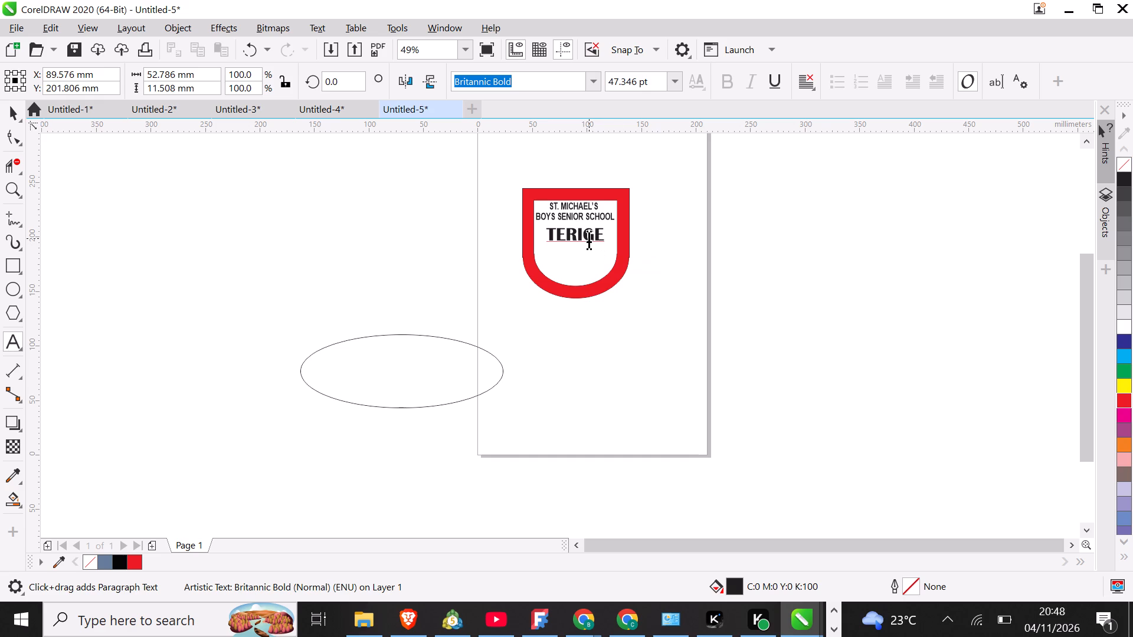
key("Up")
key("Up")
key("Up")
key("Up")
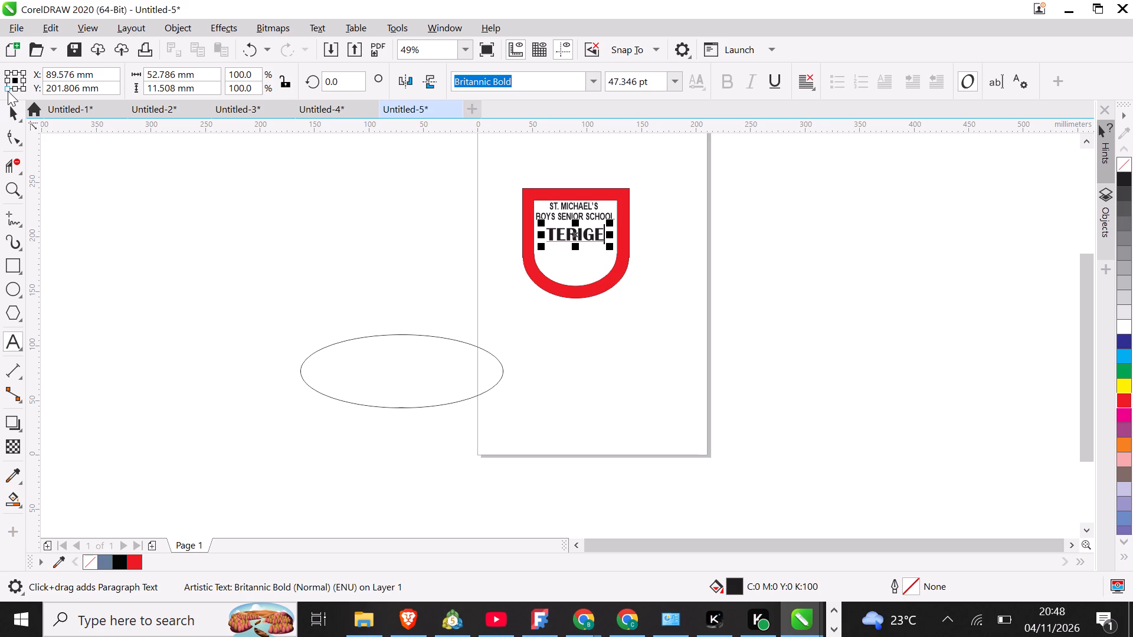
Leave text editing and move TERIGE up against the school name, to Y about 209.0 mm.
left_click(6, 107)
left_click(493, 283)
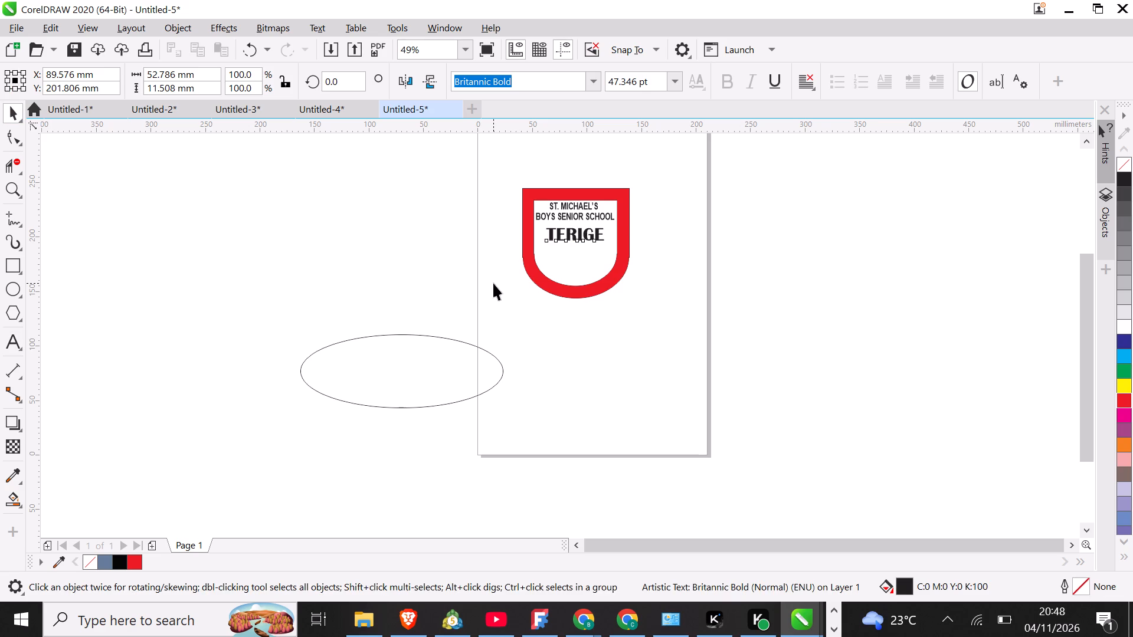
left_click(578, 241)
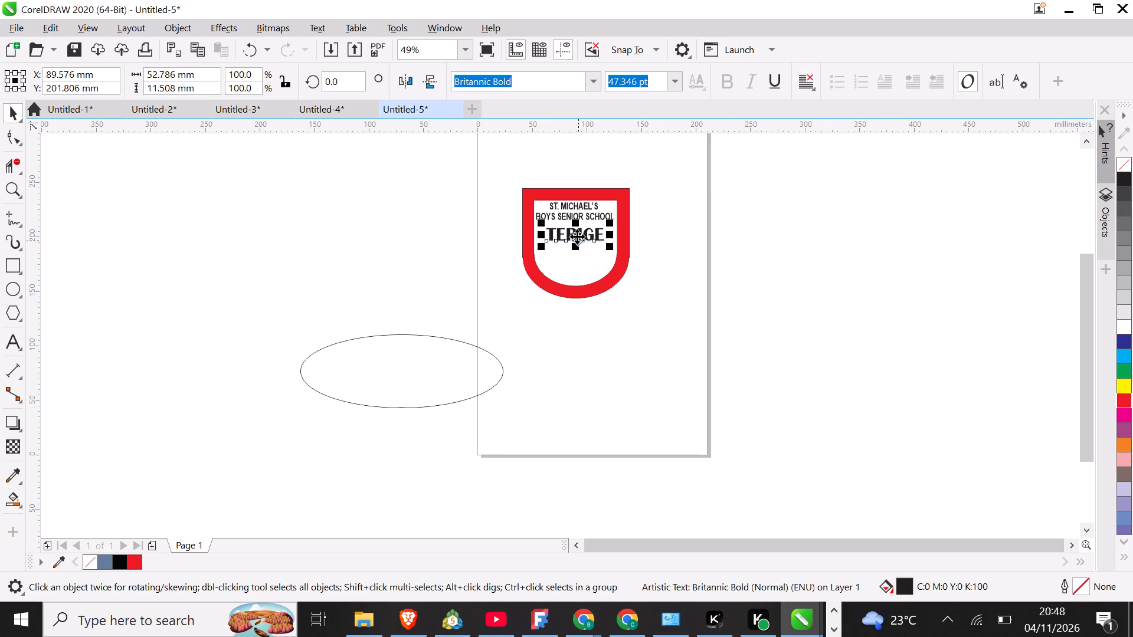
left_click_drag(577, 237, 577, 232)
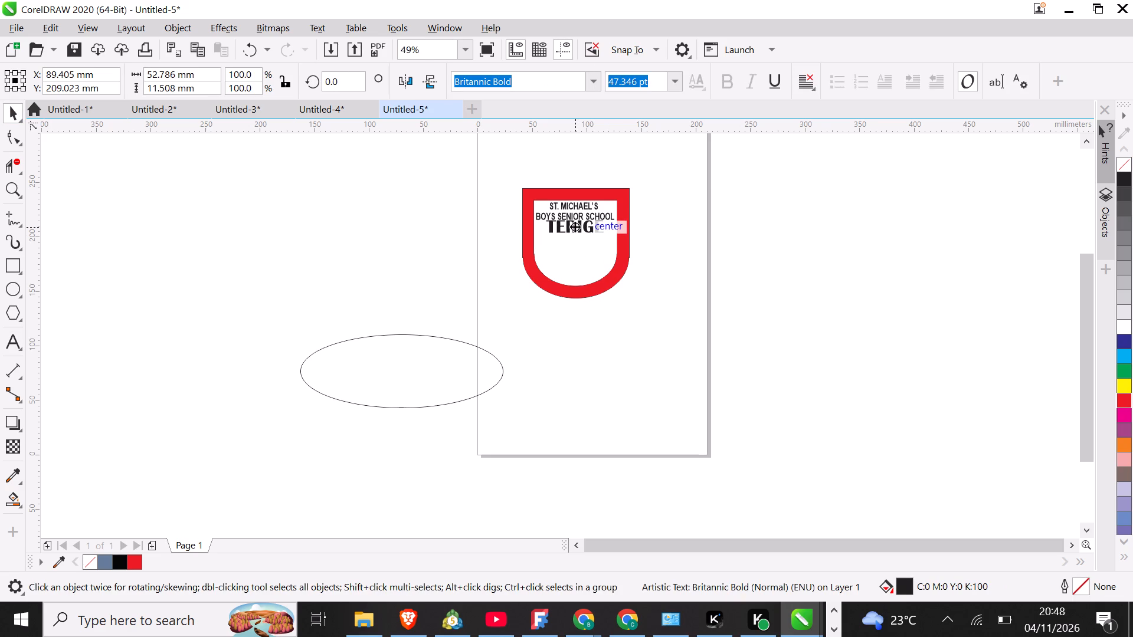
left_click_drag(577, 232, 577, 231)
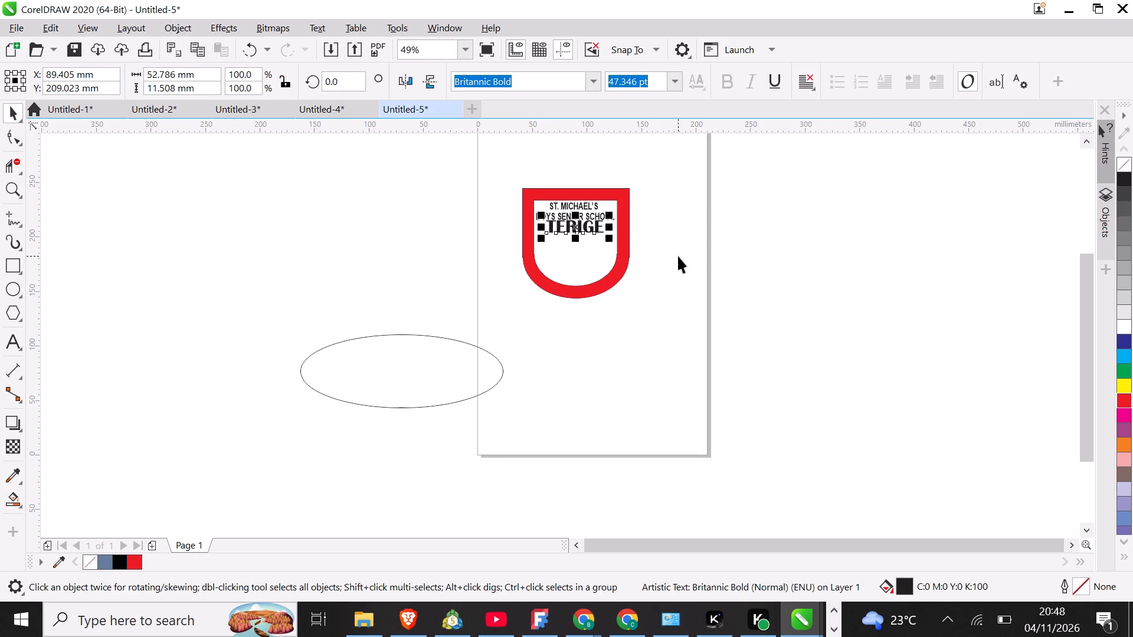
Nudge TERIGE slightly downward to Y about 207.6 mm so it sits just clear of the school name, and deselect it.
left_click(678, 256)
left_click(575, 220)
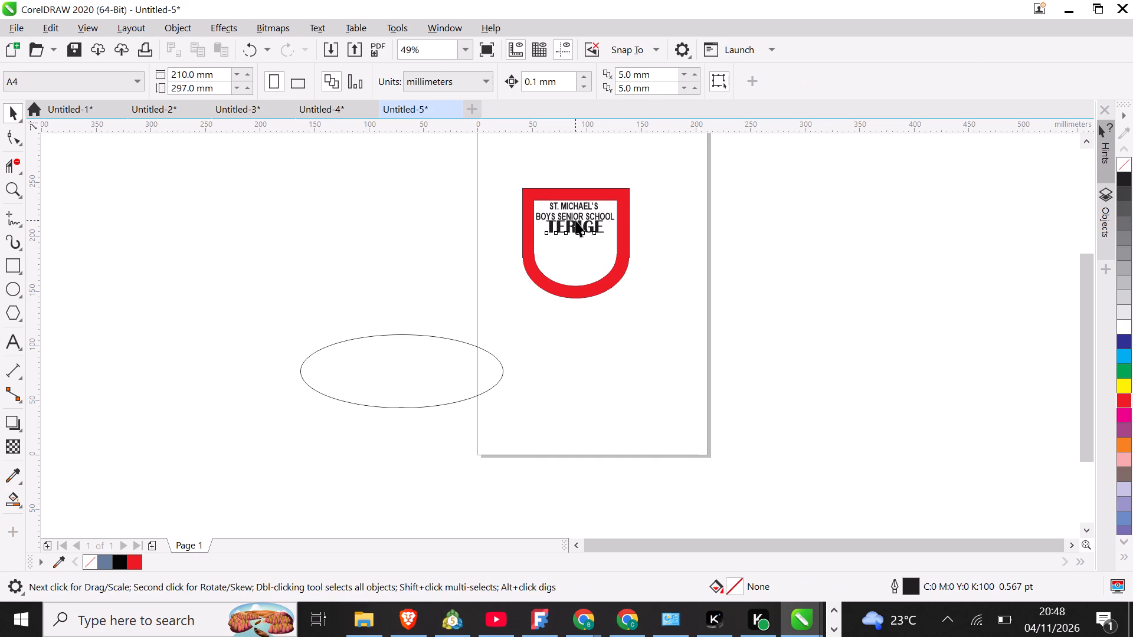
key("Down")
key("Down")
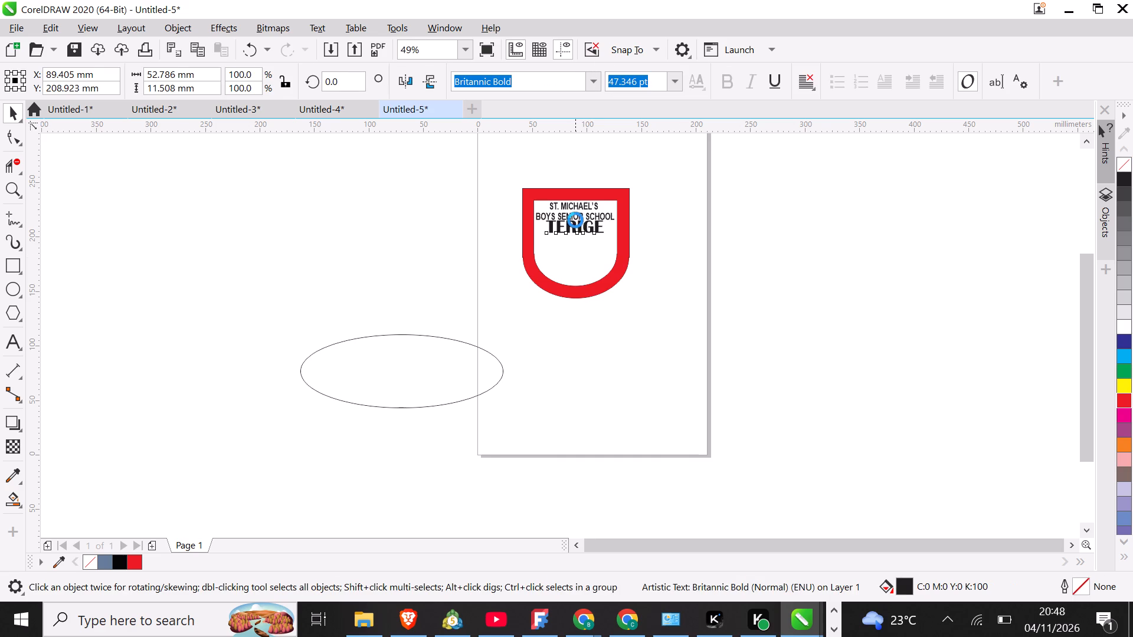
key("Down")
key("Down")
key("Down")
key("Down")
key("Down")
key("Down")
key("Down")
key("Down")
key("Down")
key("Down")
key("Down")
key("Down")
key("Down")
key("Down")
key("Down")
key("Down")
key("Down")
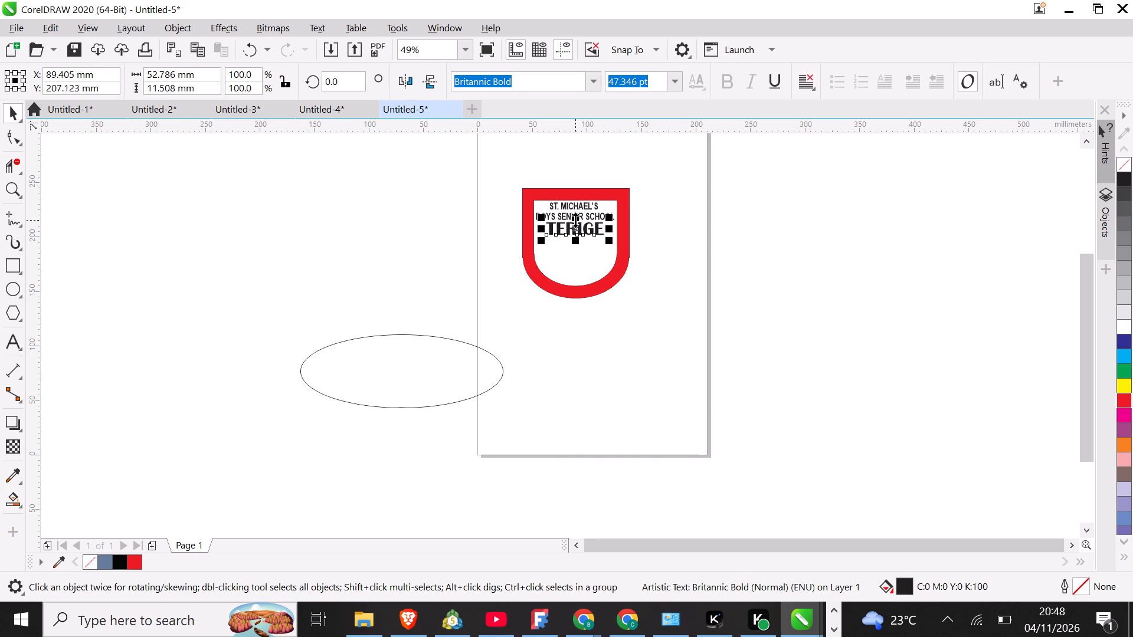
key("Up")
key("Up")
key("Up")
key("Up")
key("Up")
key("Up")
key("Up")
left_click(767, 290)
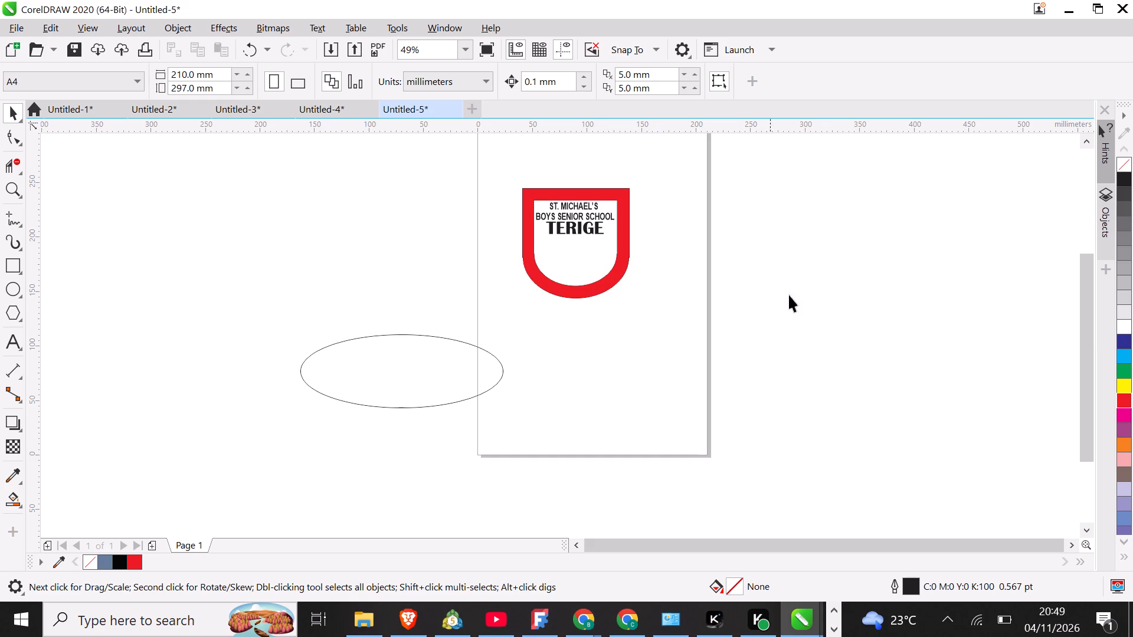
Switch to Untitled-3 and copy the Kaputi Junior Secondary badge's open book to blank space beside the page, about X -112.9, Y 118.7 mm.
left_click(246, 100)
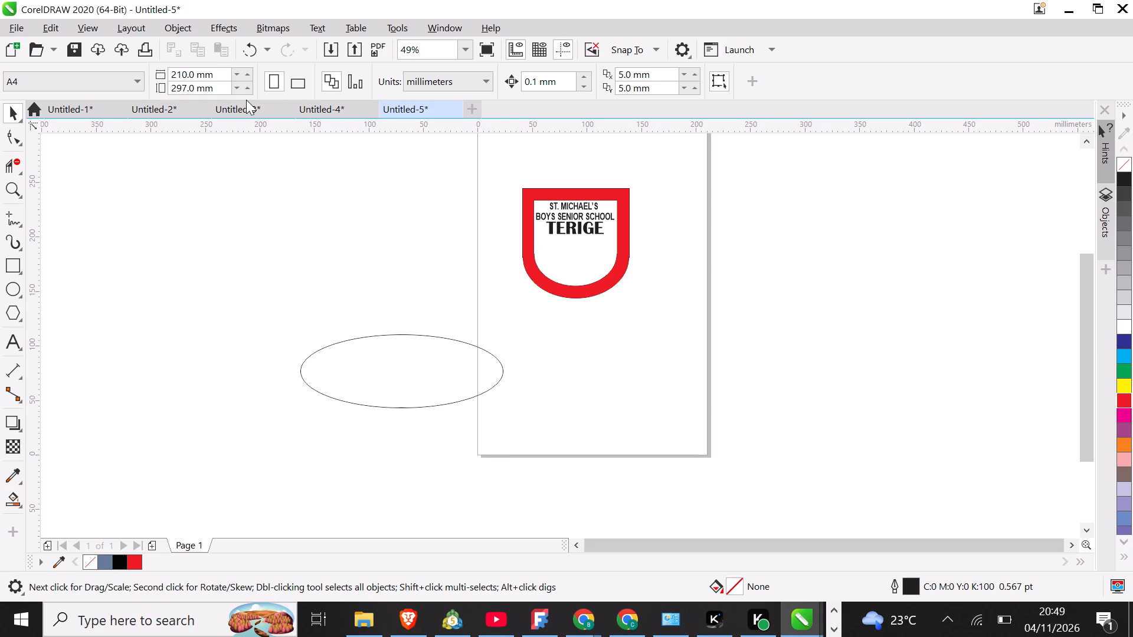
left_click(246, 112)
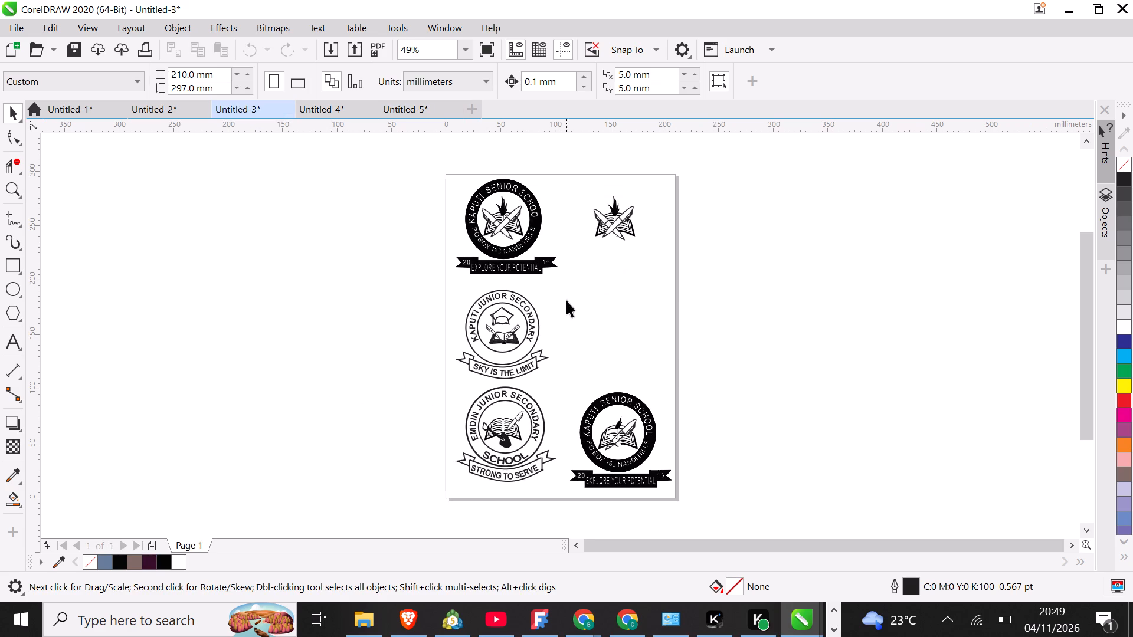
left_click(500, 334)
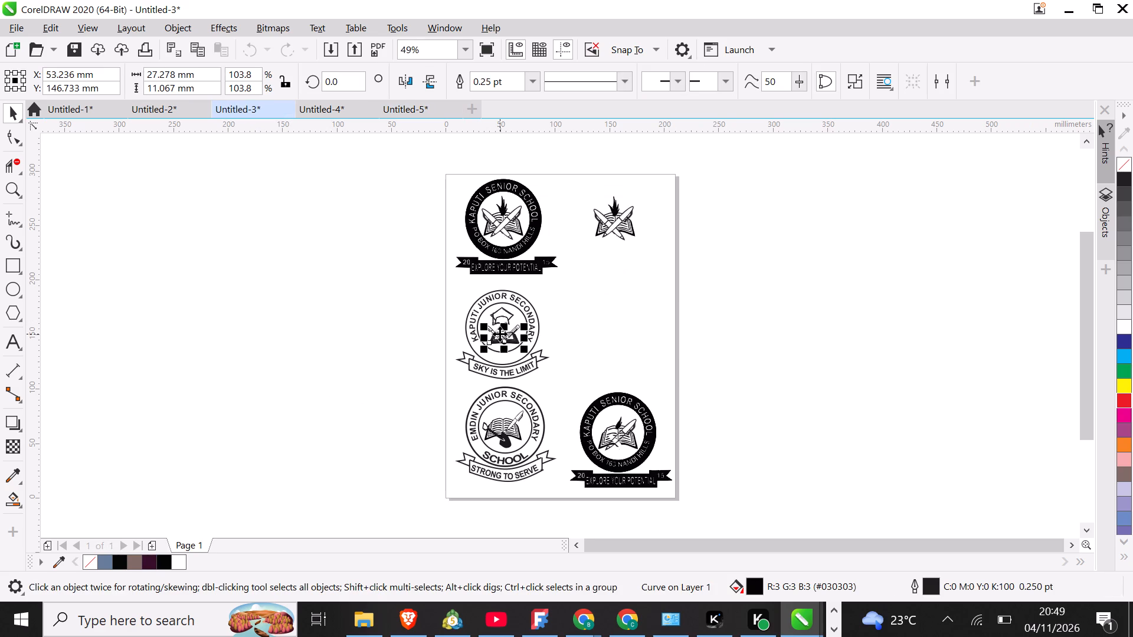
right_click_drag(500, 334, 319, 363)
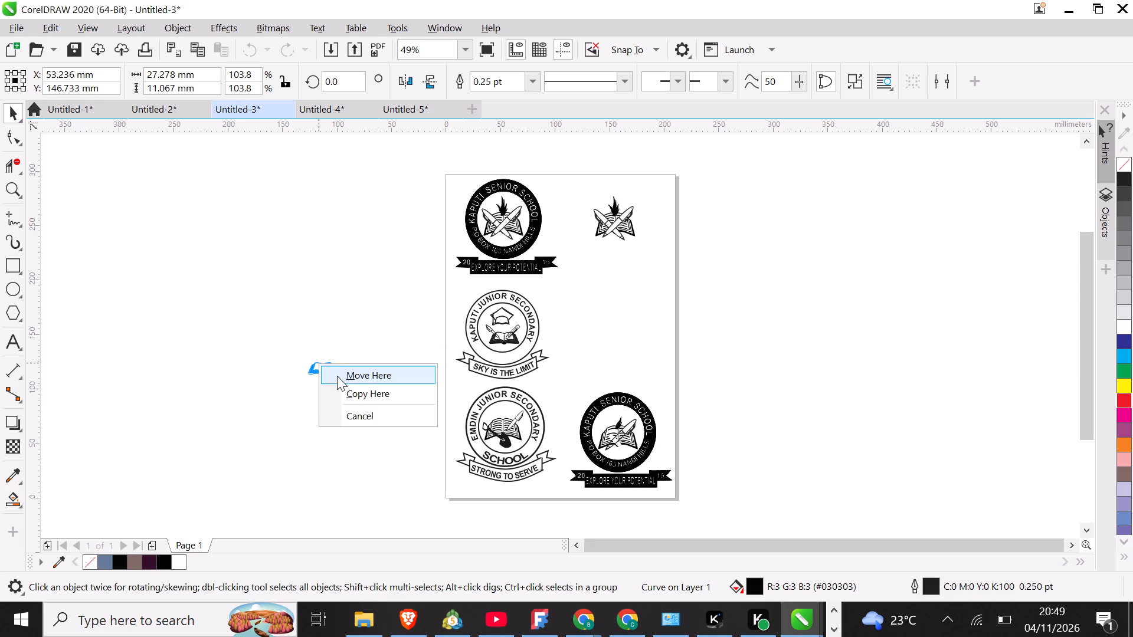
left_click(347, 386)
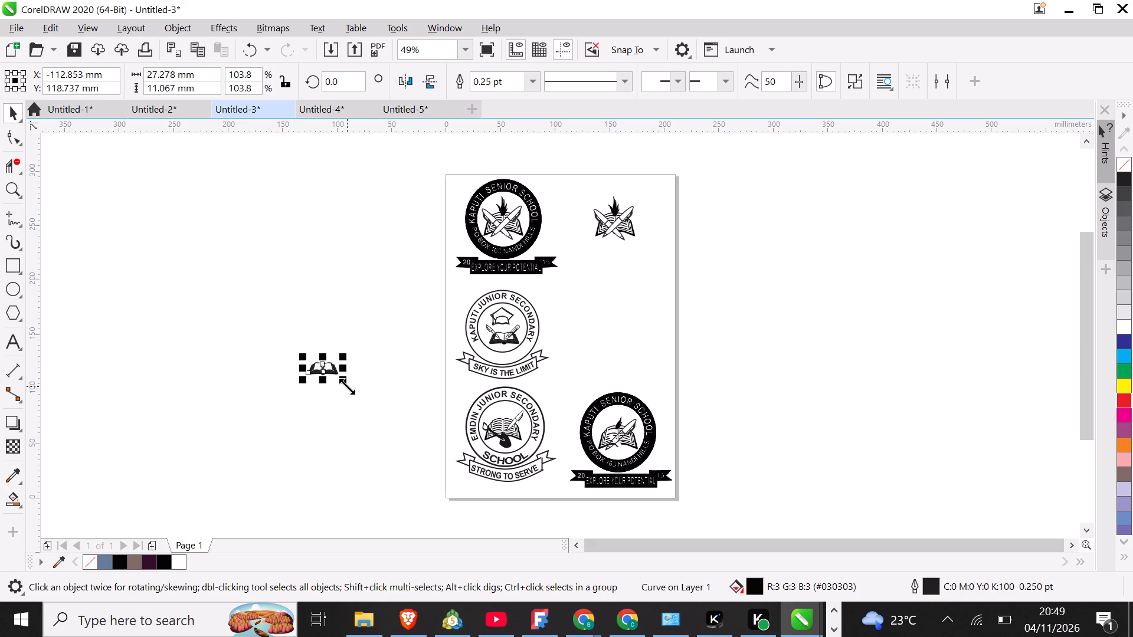
left_click(389, 379)
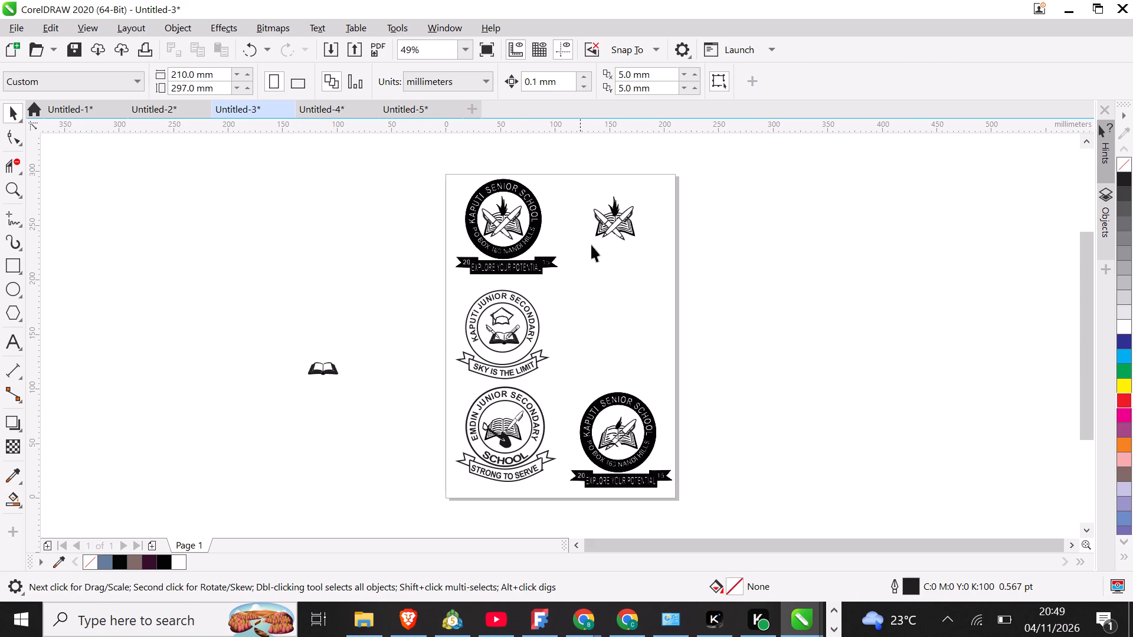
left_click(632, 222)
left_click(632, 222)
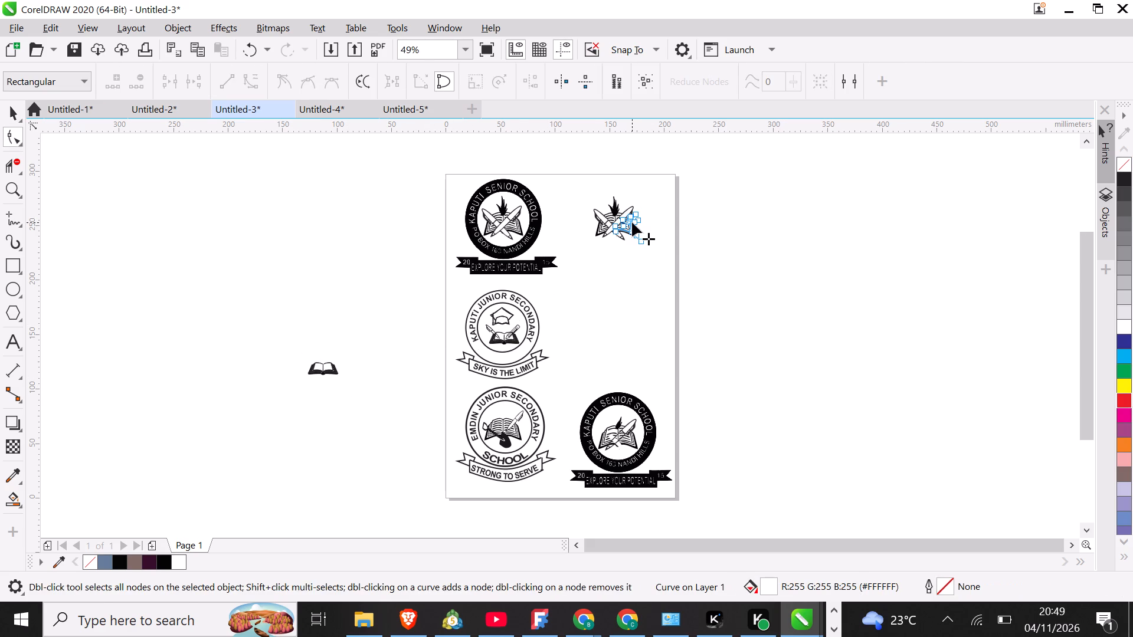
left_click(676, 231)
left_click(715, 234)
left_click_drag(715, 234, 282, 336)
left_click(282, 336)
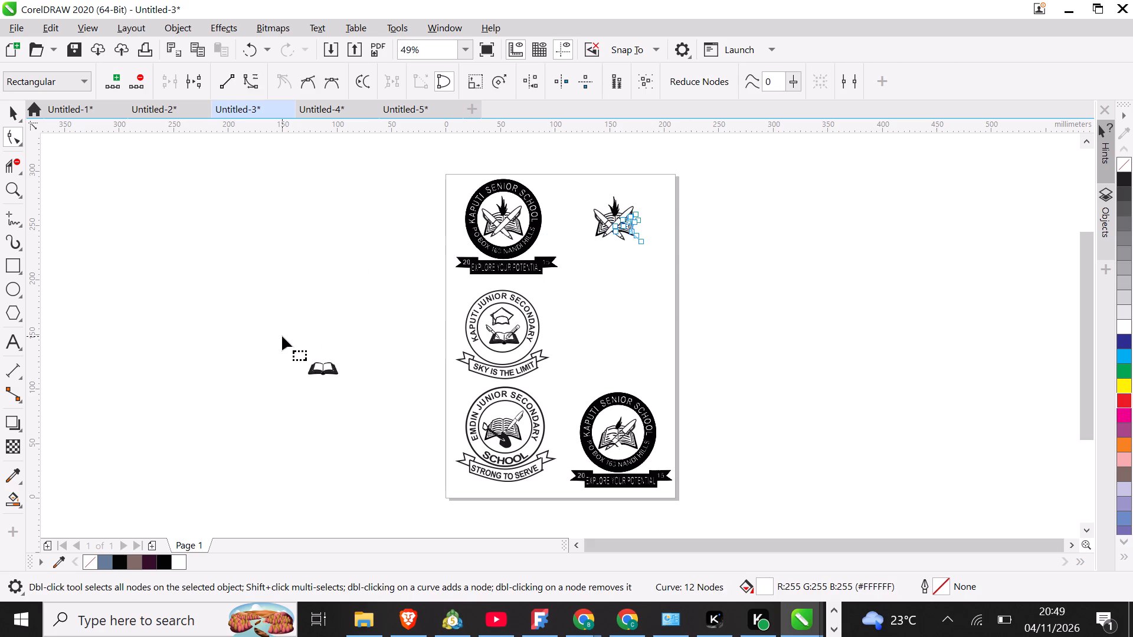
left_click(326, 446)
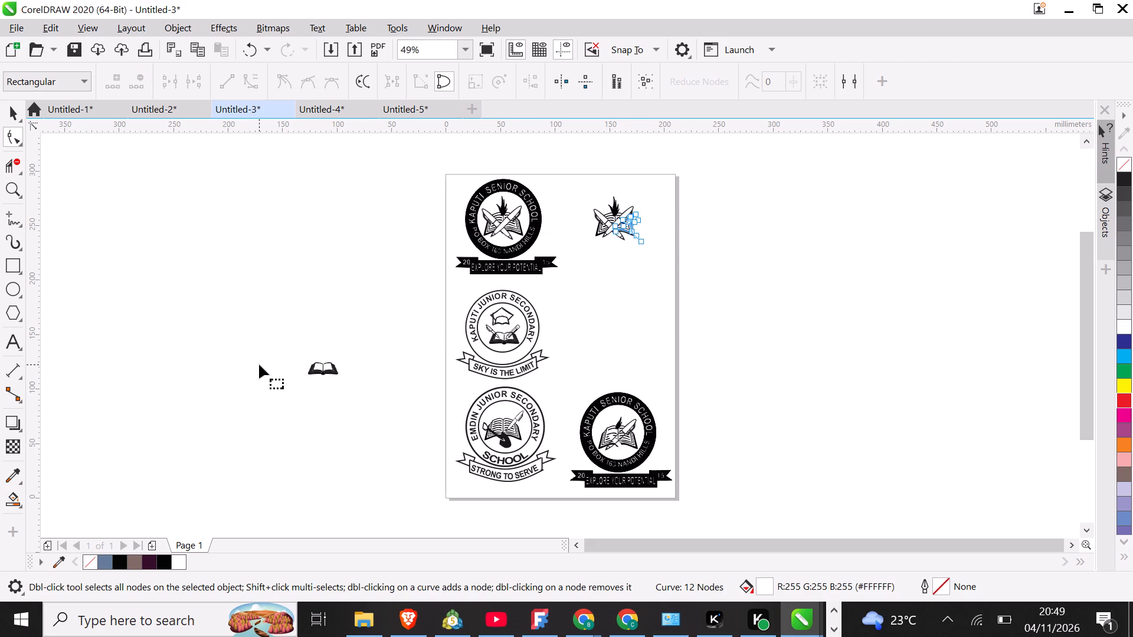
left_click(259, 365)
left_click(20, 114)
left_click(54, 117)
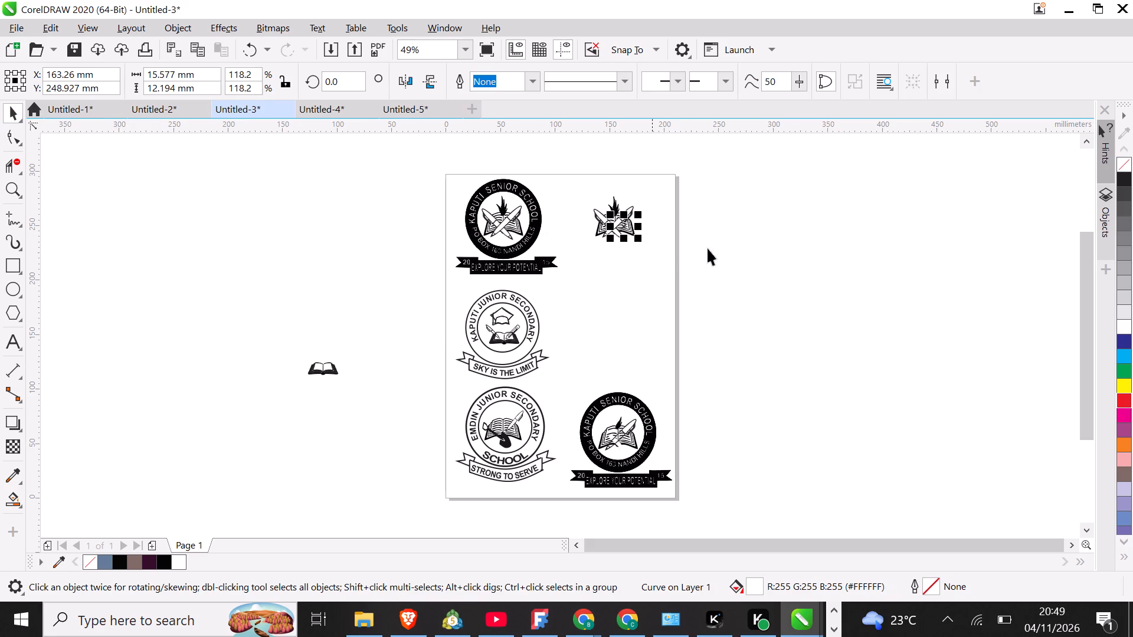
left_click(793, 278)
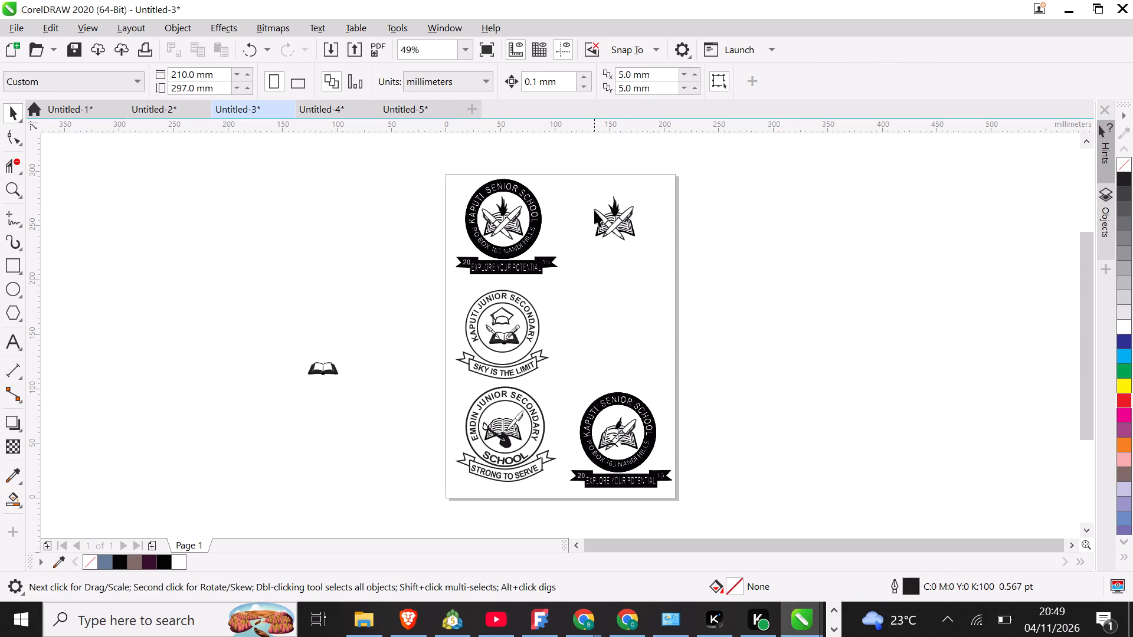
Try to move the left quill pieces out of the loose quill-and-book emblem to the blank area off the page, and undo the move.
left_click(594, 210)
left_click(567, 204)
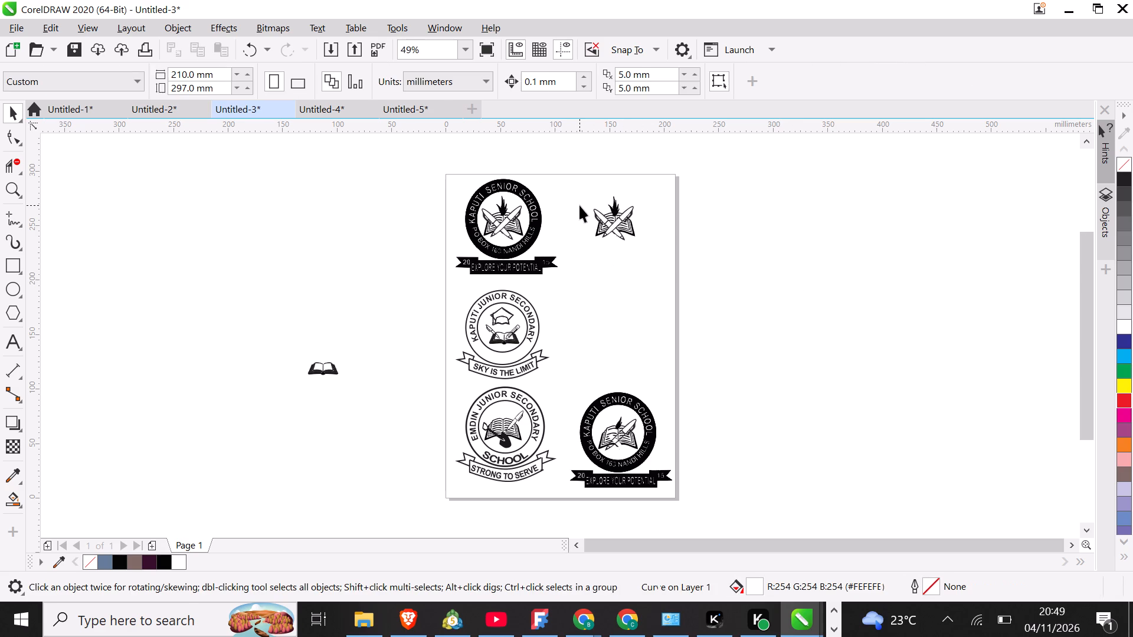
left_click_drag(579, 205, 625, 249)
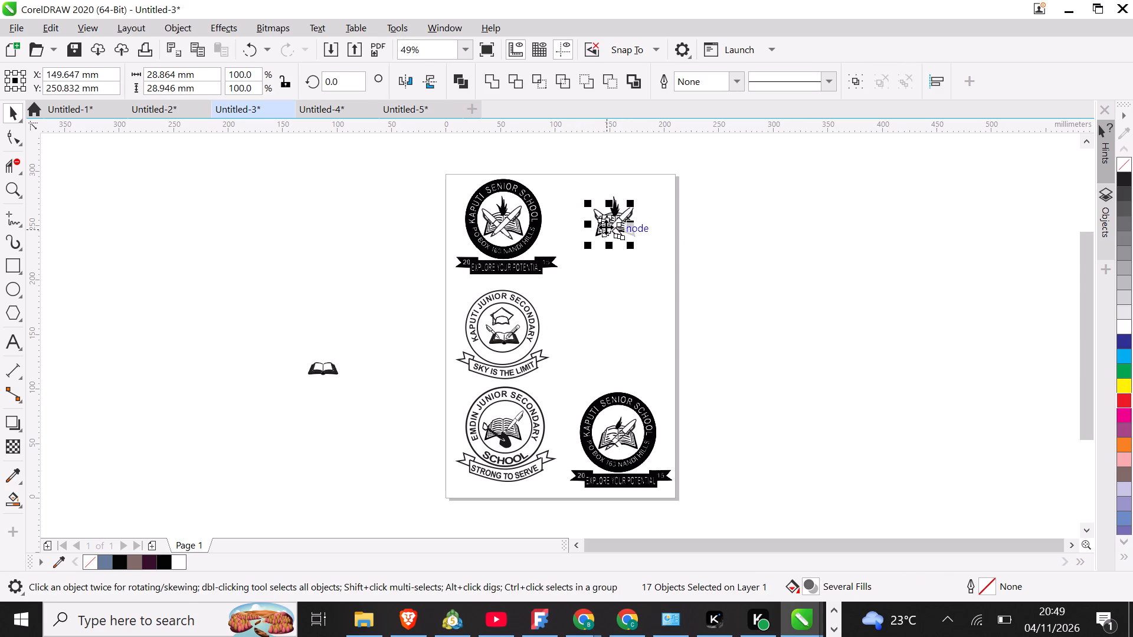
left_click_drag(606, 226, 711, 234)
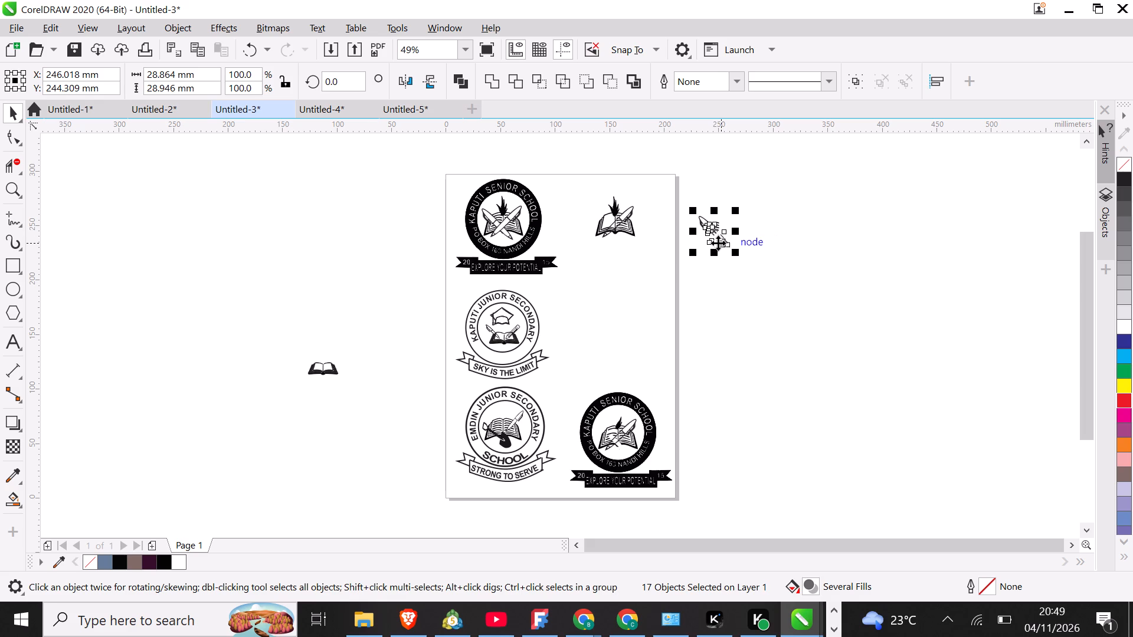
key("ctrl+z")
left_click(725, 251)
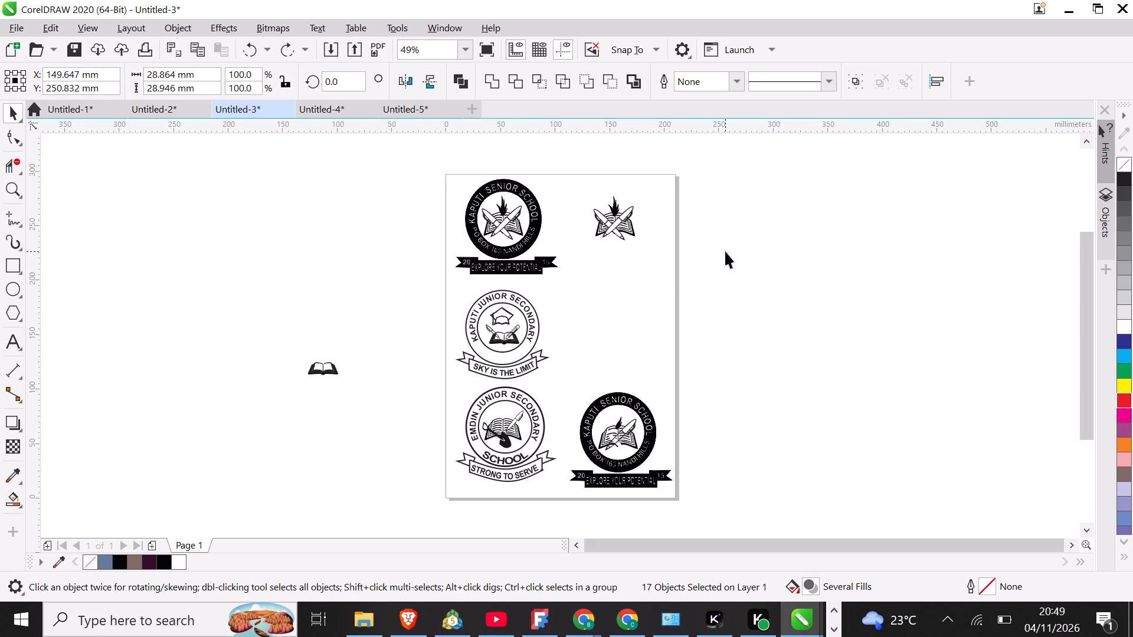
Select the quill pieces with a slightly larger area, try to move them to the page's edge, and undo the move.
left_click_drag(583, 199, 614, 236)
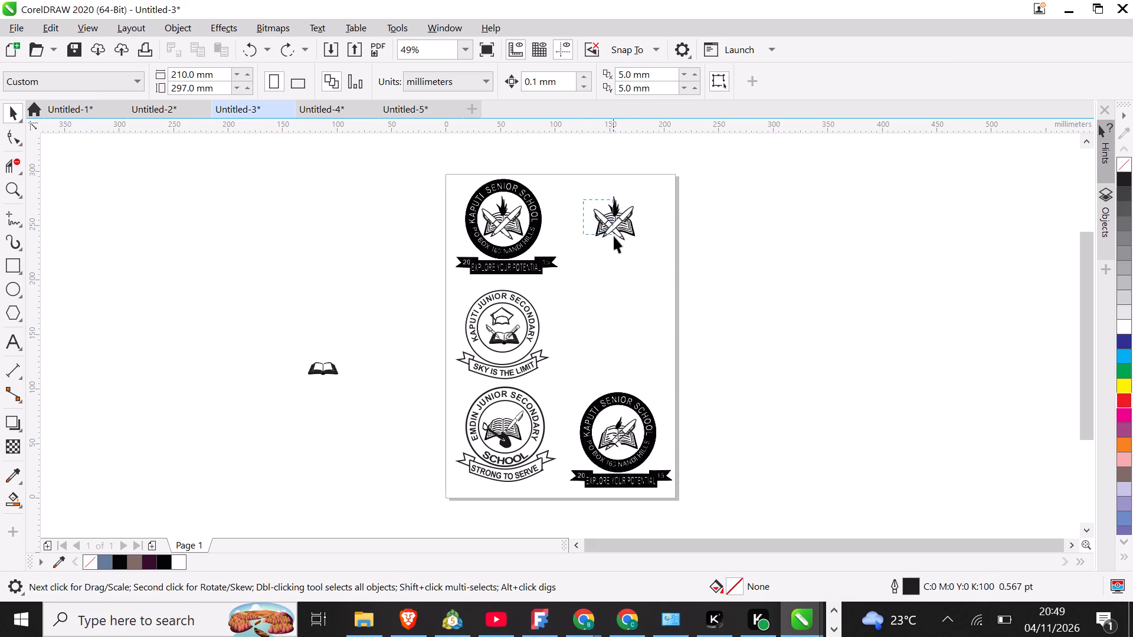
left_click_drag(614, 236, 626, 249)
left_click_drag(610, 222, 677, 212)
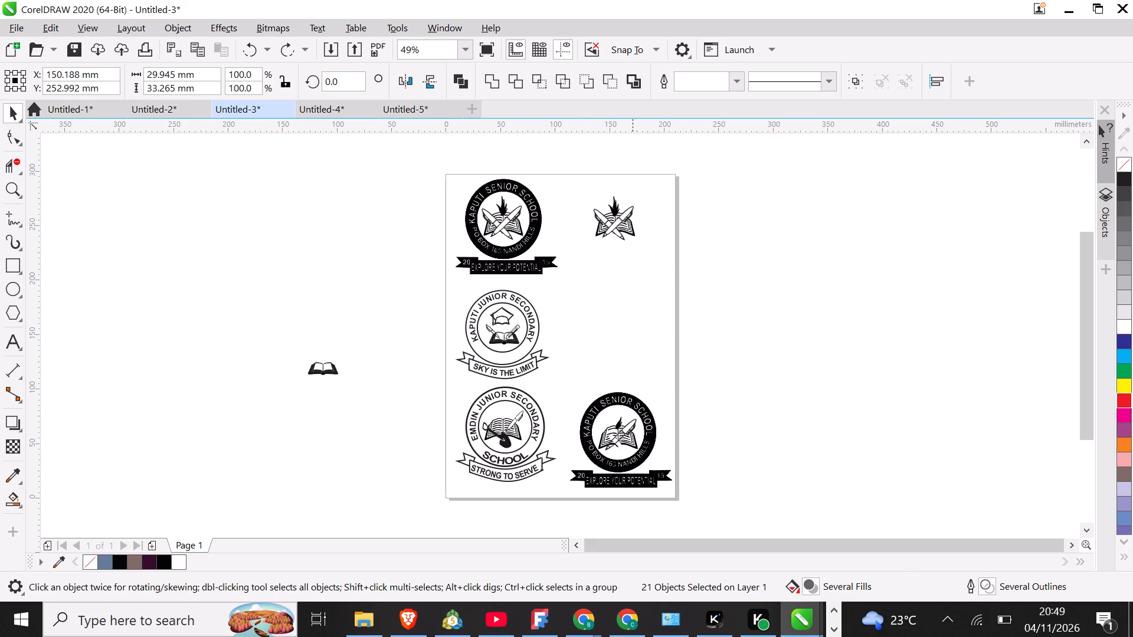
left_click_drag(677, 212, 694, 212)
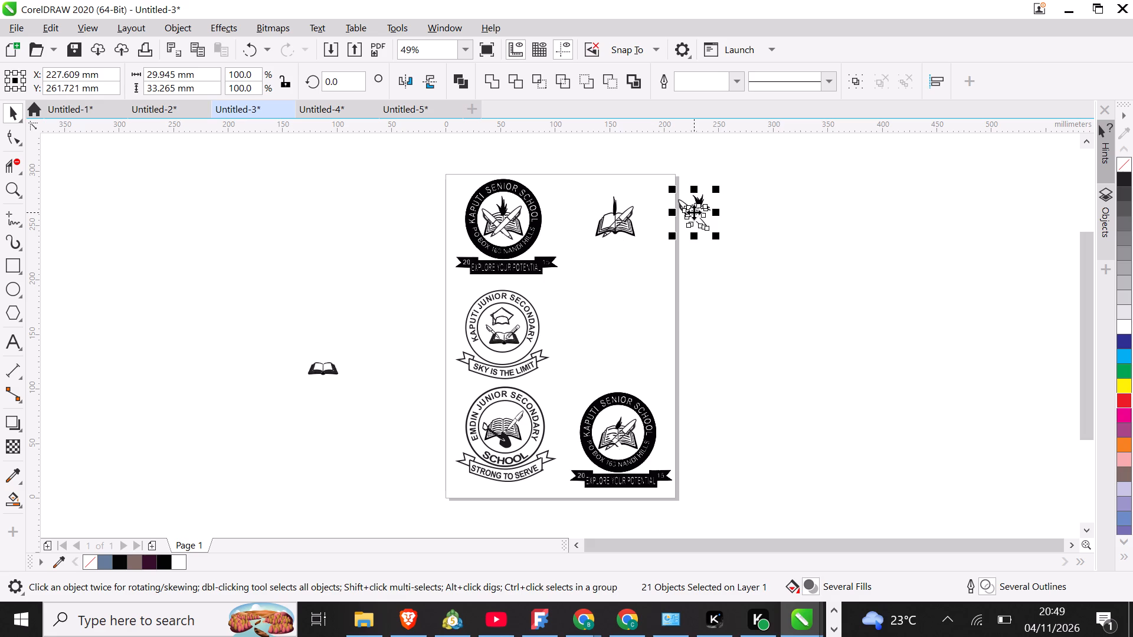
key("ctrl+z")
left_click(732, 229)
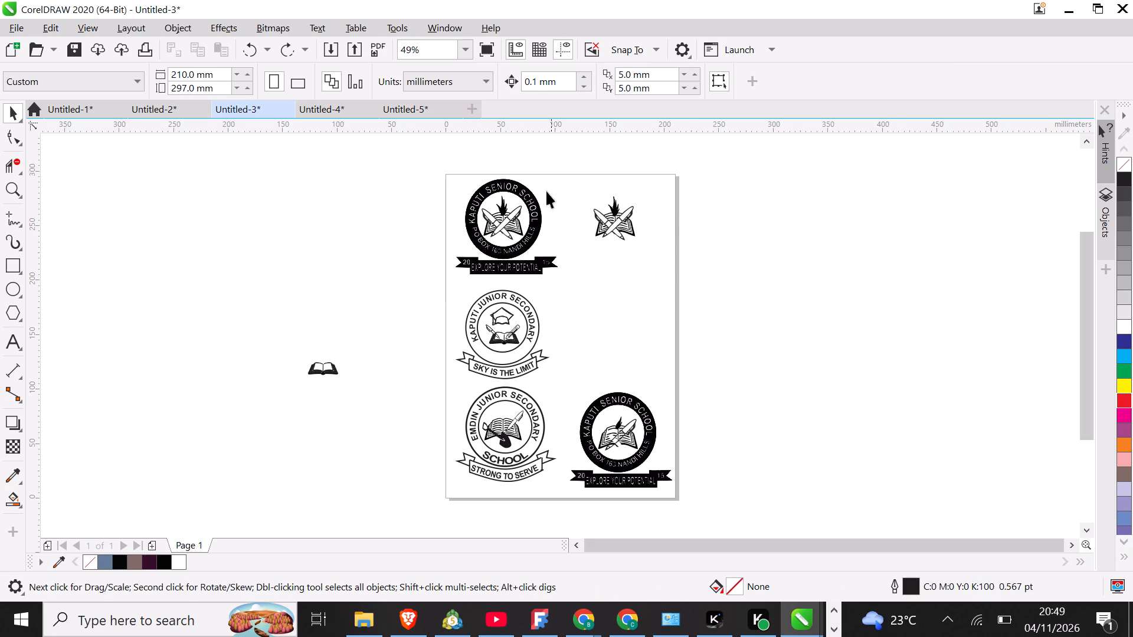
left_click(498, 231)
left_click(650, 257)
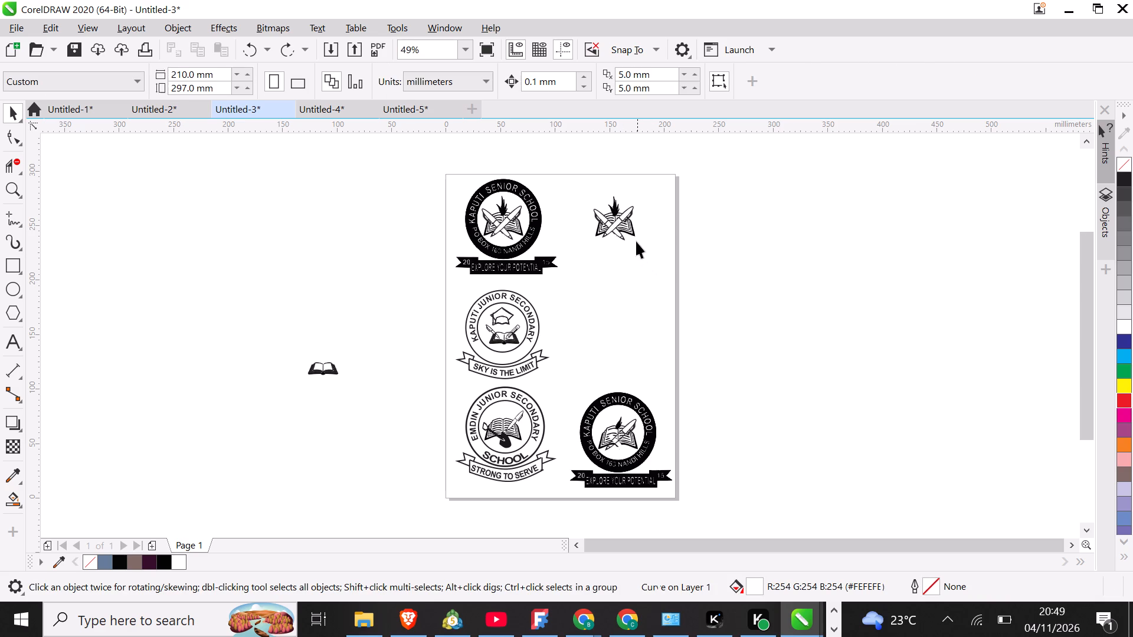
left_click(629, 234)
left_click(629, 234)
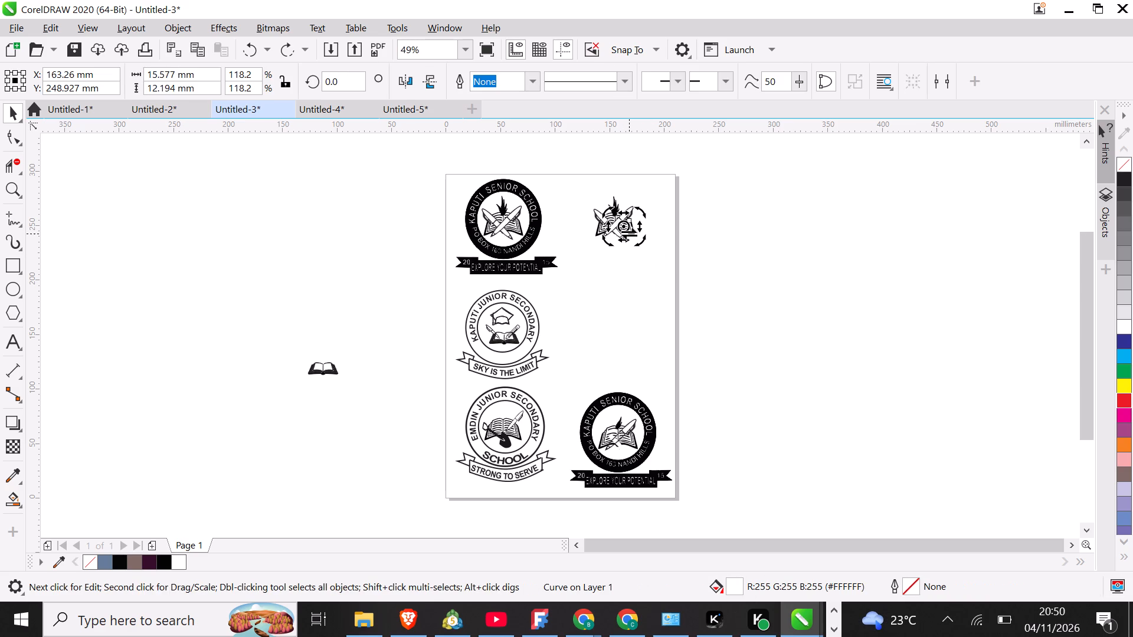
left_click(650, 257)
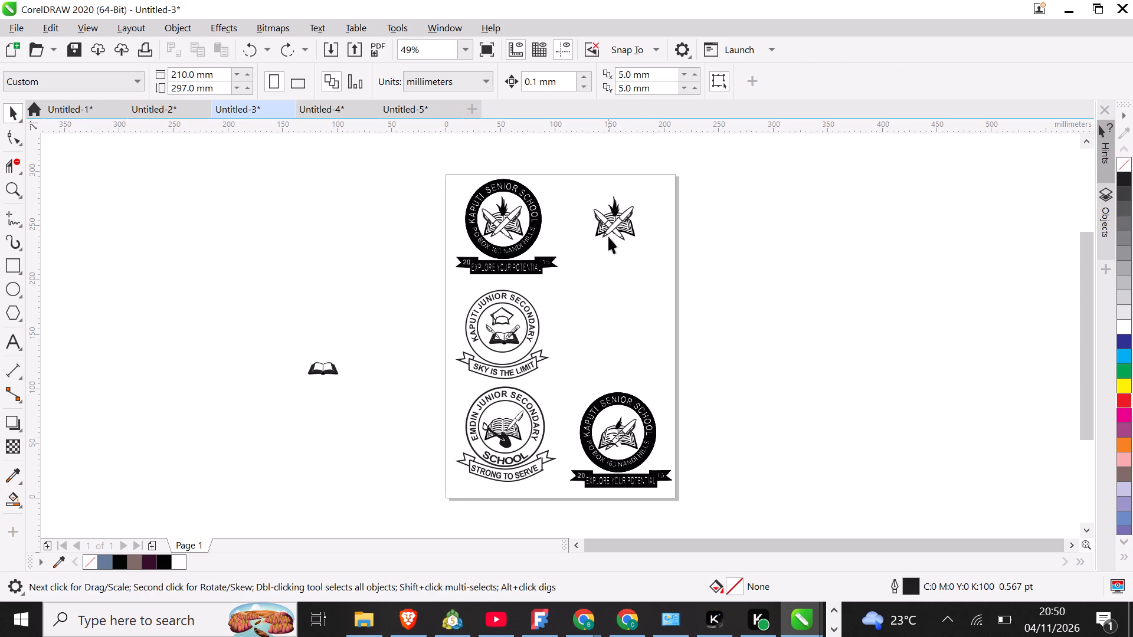
Move the entire loose quill-and-book emblem off the page, above the copied book, to about X -164.7, Y 188.0 mm.
left_click_drag(587, 192, 653, 260)
left_click_drag(611, 211, 263, 285)
Delete the small grey fragment, the overlapping pieces on the left side and the loose white shape from the relocated quill-and-book emblem.
left_click_drag(356, 281, 287, 299)
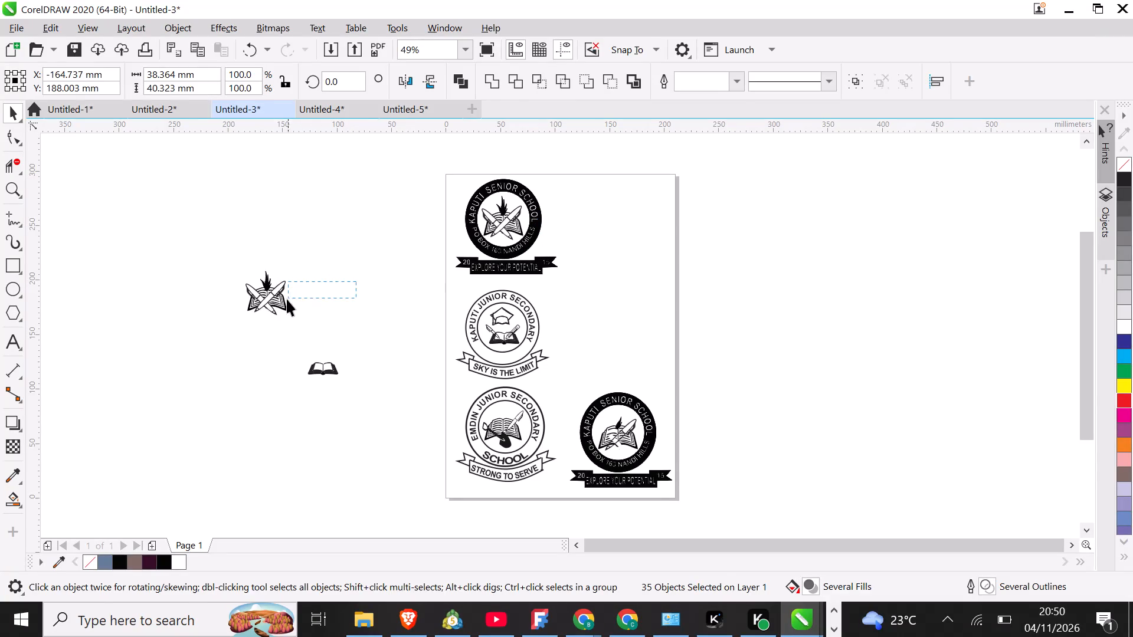
left_click_drag(287, 299, 283, 303)
left_click(278, 303)
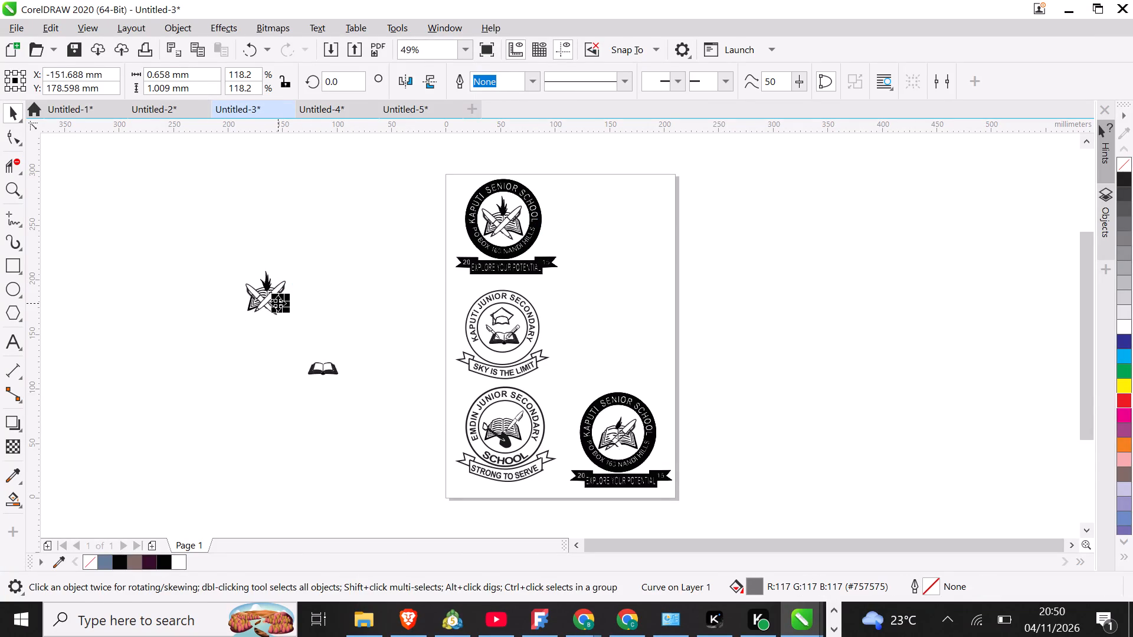
key("BackSpace")
left_click_drag(237, 268, 254, 294)
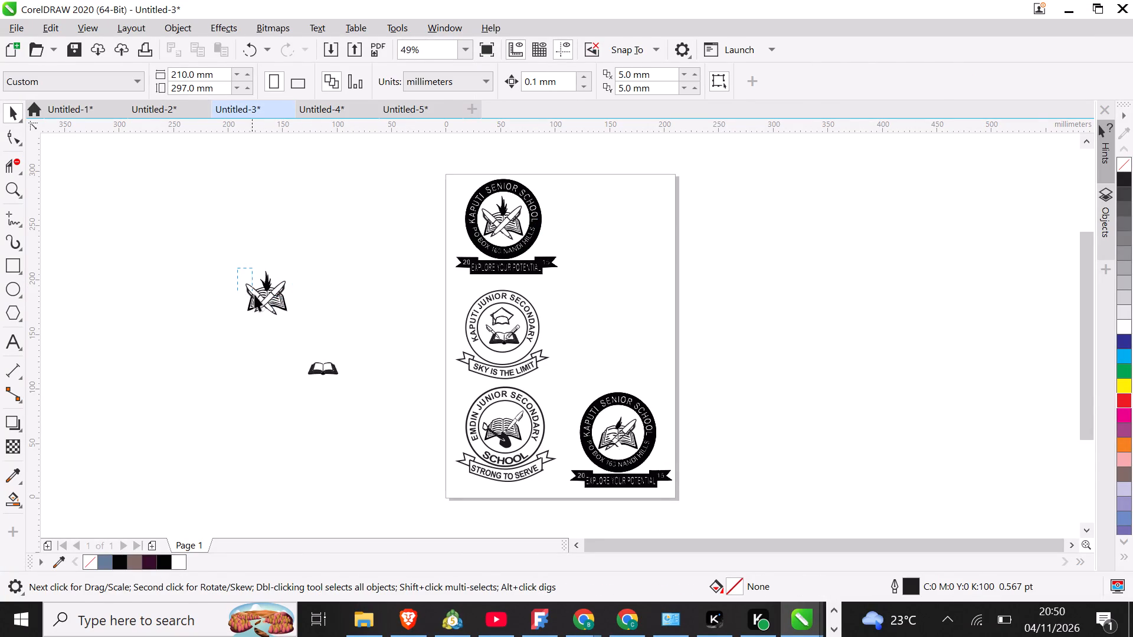
left_click_drag(254, 294, 268, 327)
key("BackSpace")
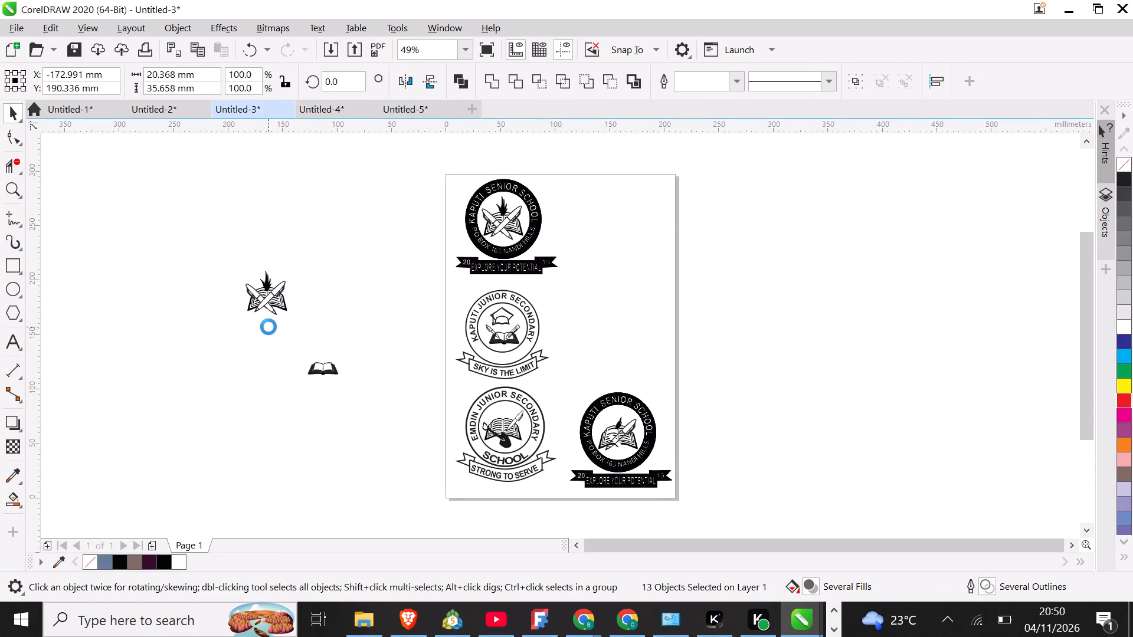
left_click_drag(266, 300, 310, 258)
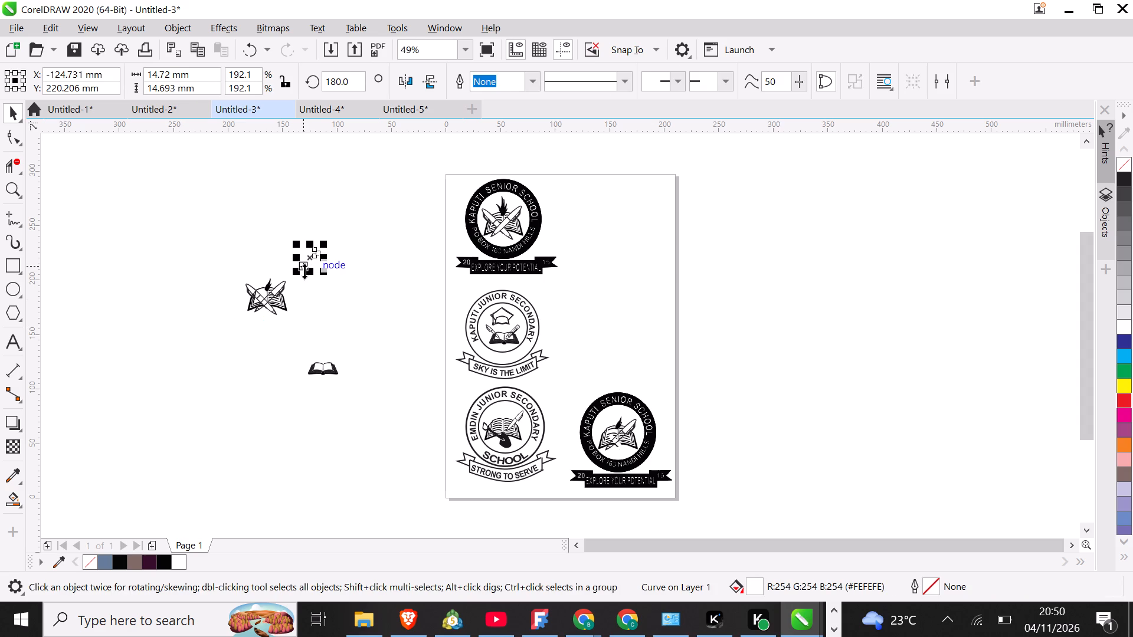
key("BackSpace")
Separate the left quill, flame and page-line pieces from the book, moving them to about X -209.8, Y 244.3 mm.
left_click_drag(273, 270, 285, 334)
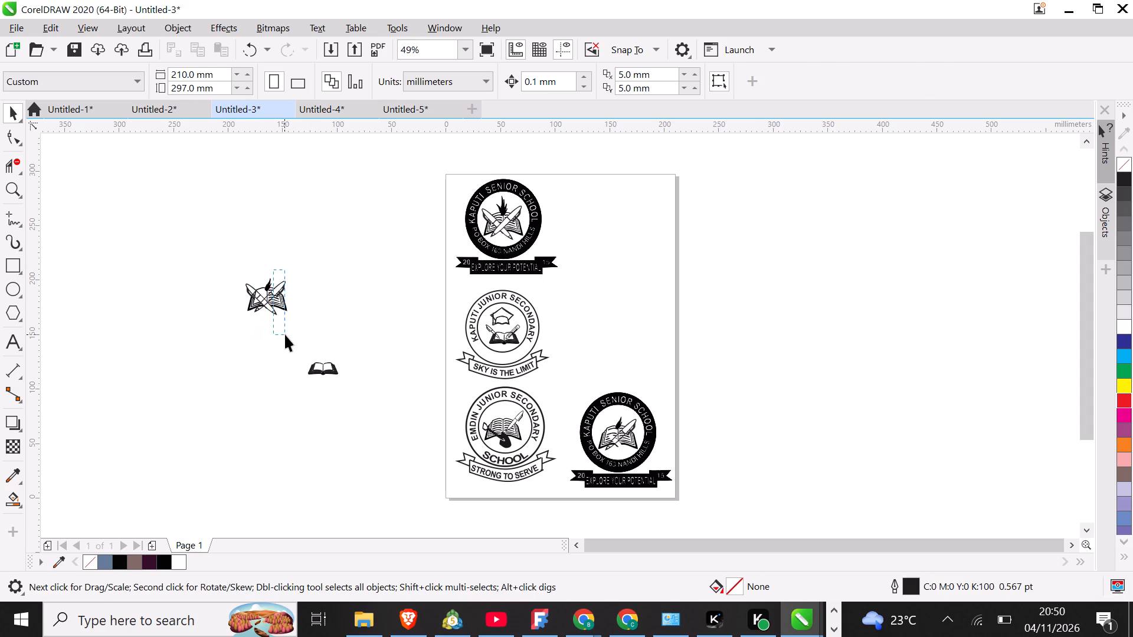
left_click_drag(285, 334, 286, 334)
left_click_drag(221, 251, 259, 311)
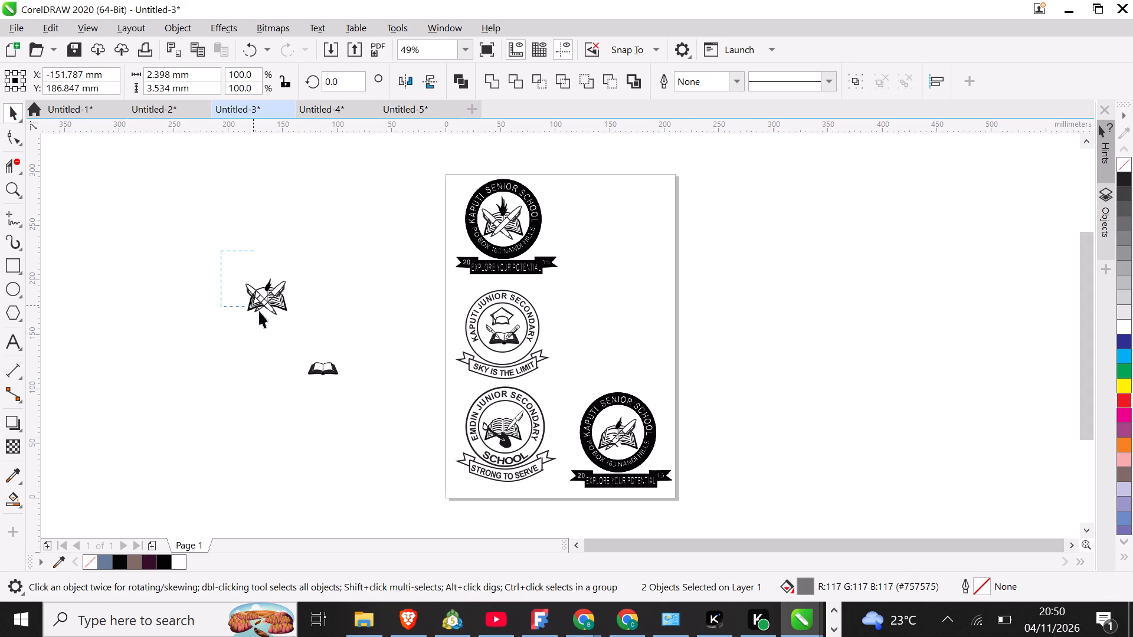
left_click_drag(259, 311, 280, 329)
left_click_drag(264, 300, 220, 235)
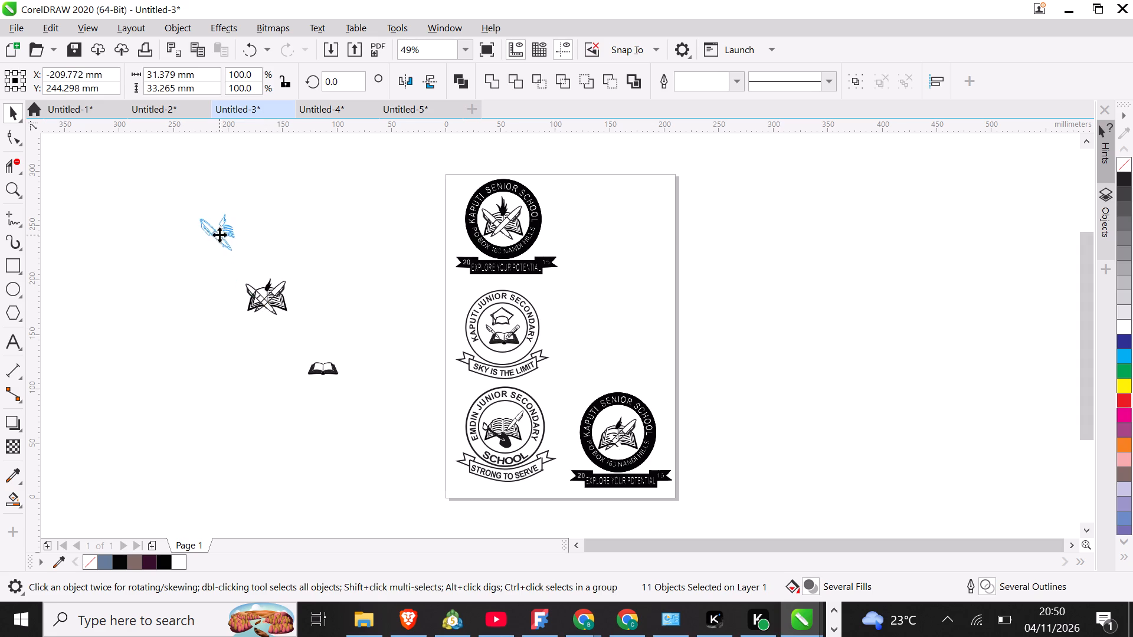
Pull a white shape off the book to about X -118.2, Y 216.1 mm and four more pieces to about X -139.0, Y 232.4 mm.
left_click_drag(274, 295, 313, 269)
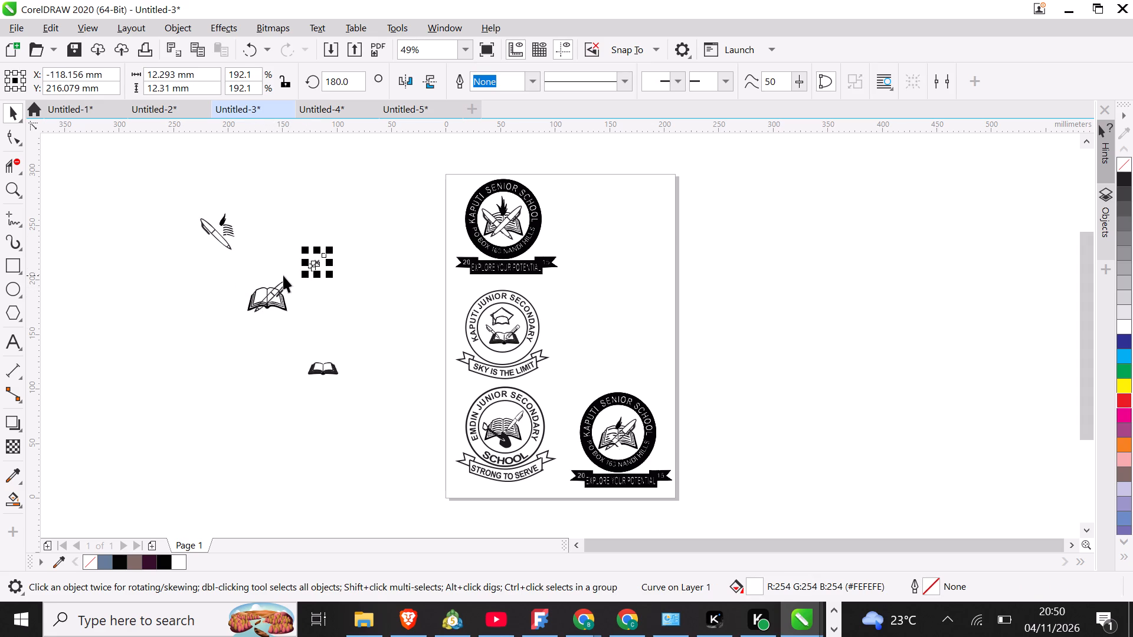
left_click_drag(283, 275, 248, 317)
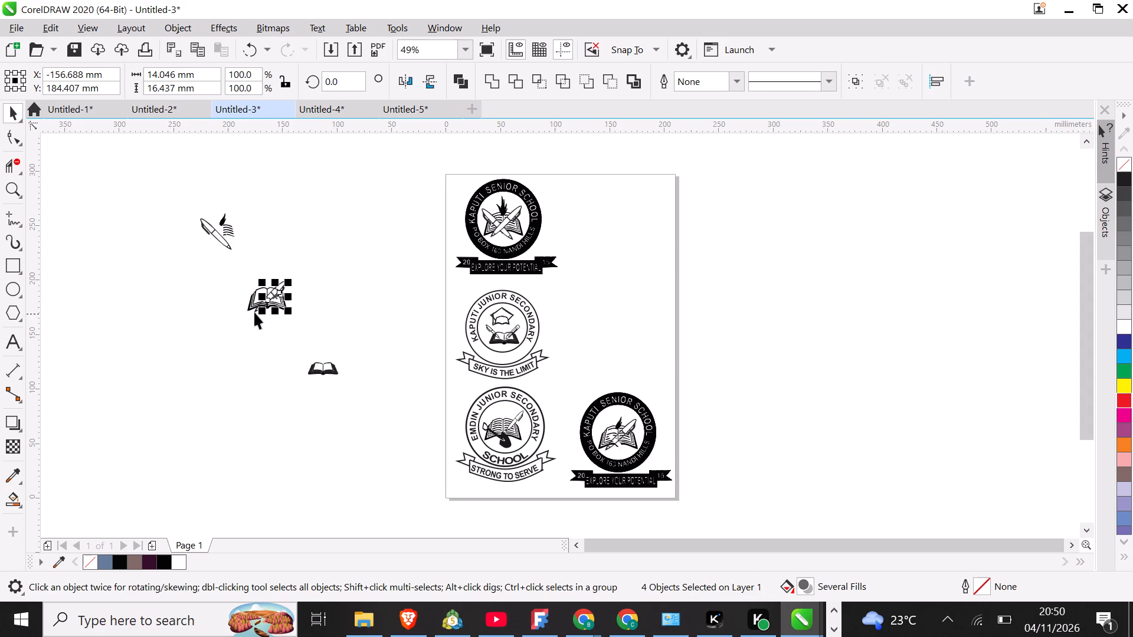
left_click_drag(272, 293, 293, 241)
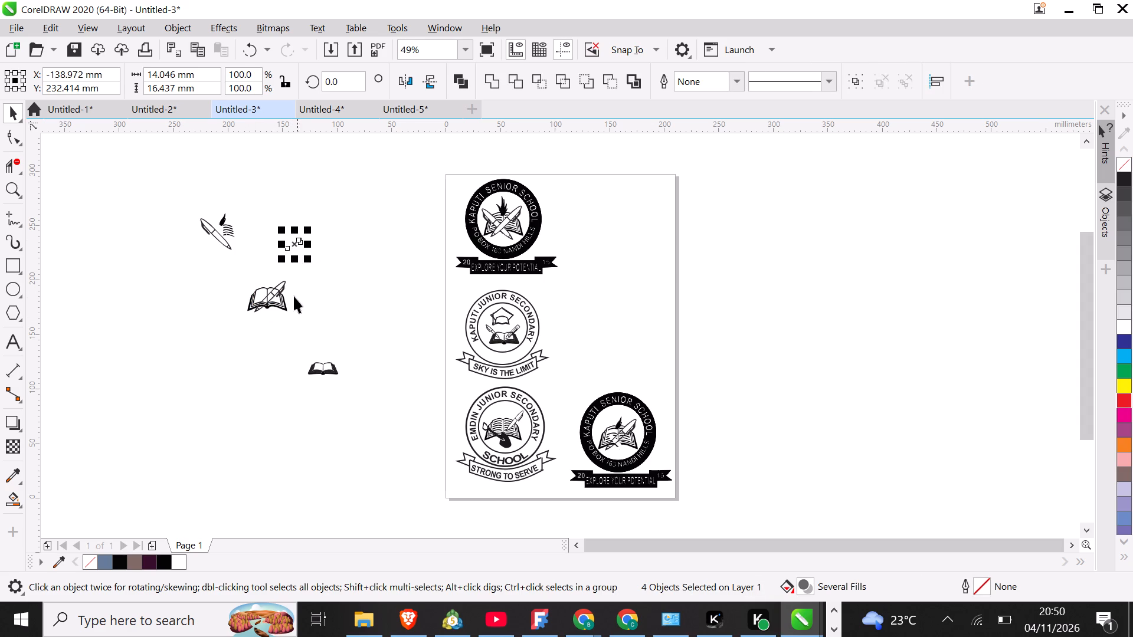
Move the dark pen shape off the open book to about X -114.6, Y 220.3 mm.
left_click_drag(270, 298, 324, 262)
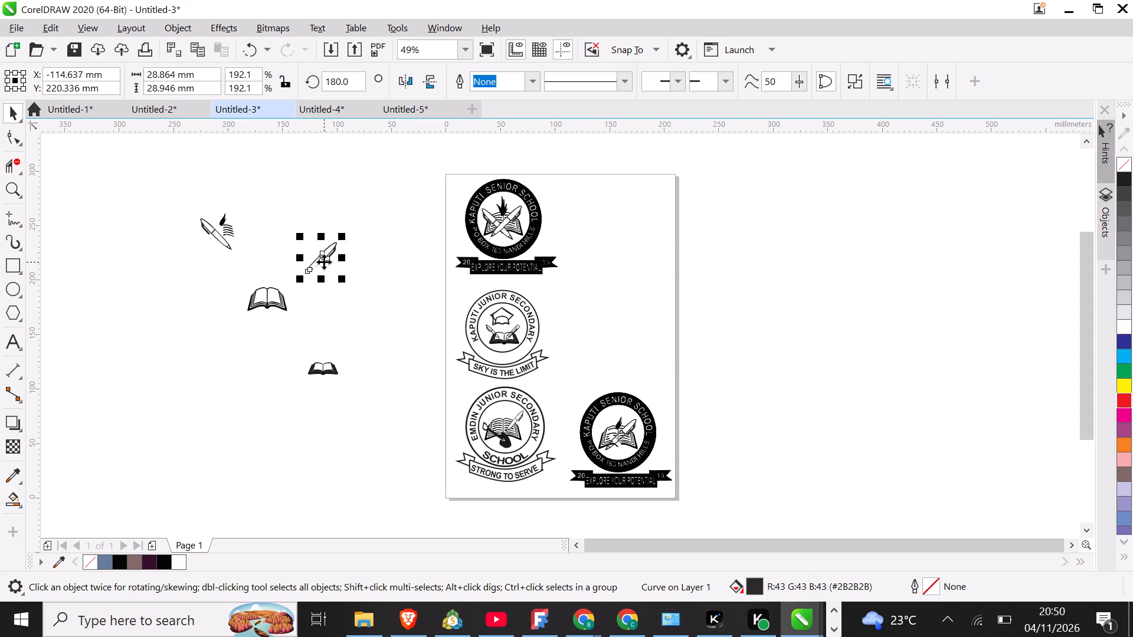
left_click(338, 293)
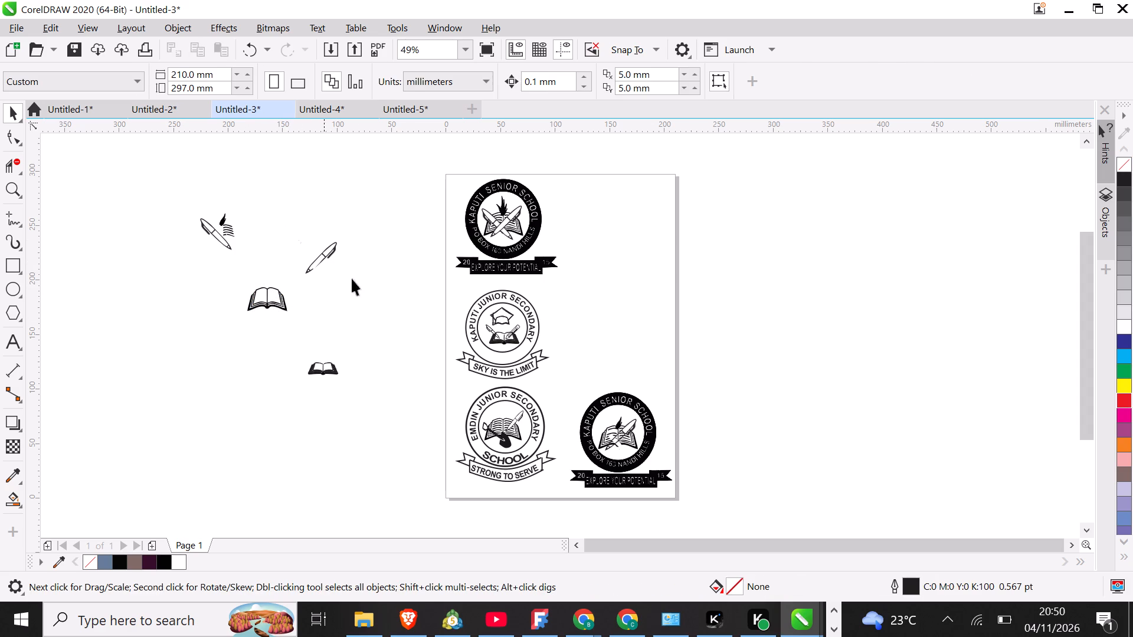
Move the left pen's loose white shape to about X -172.1, Y 220.0 mm and the pen-and-flame pieces to about X -233.7, Y 225.6 mm.
left_click_drag(216, 234, 252, 255)
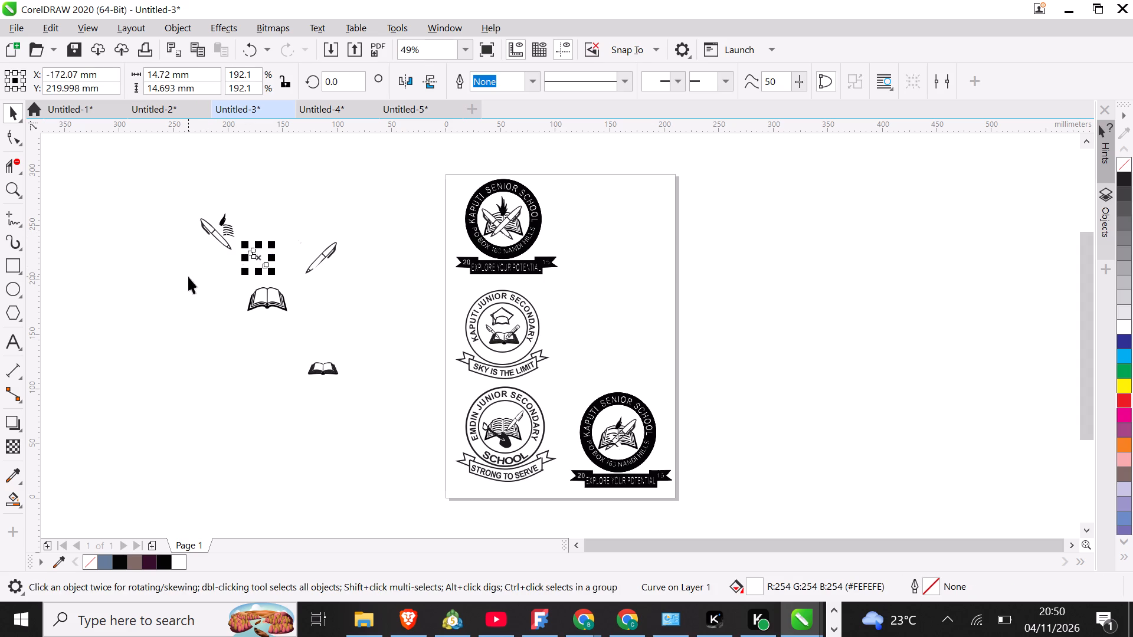
left_click(188, 277)
left_click_drag(188, 208, 195, 219)
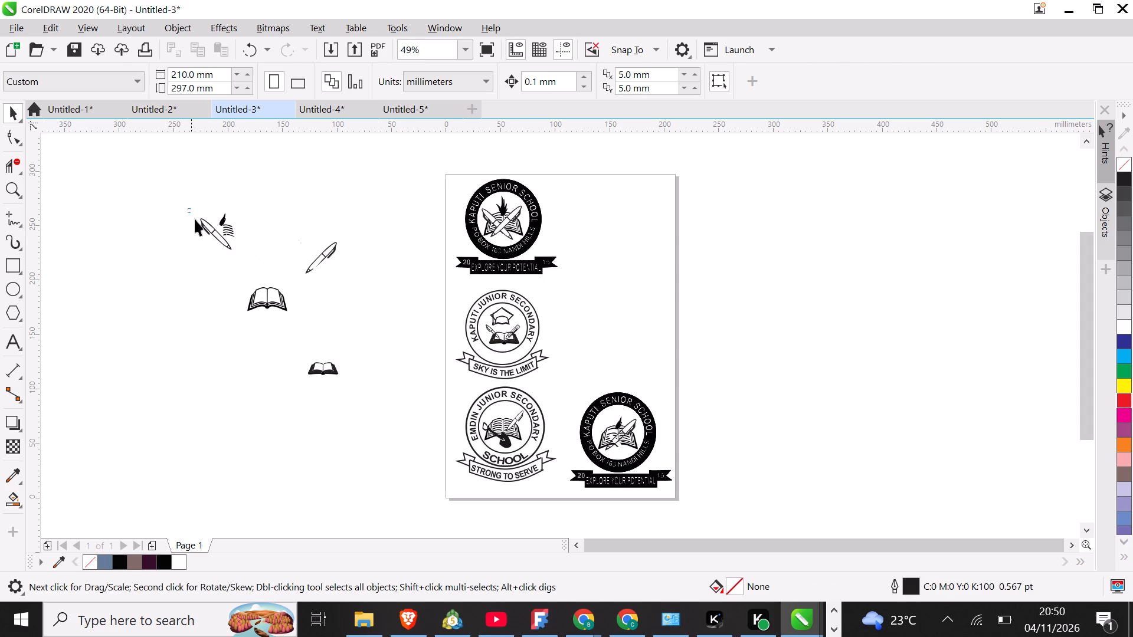
left_click_drag(195, 219, 232, 264)
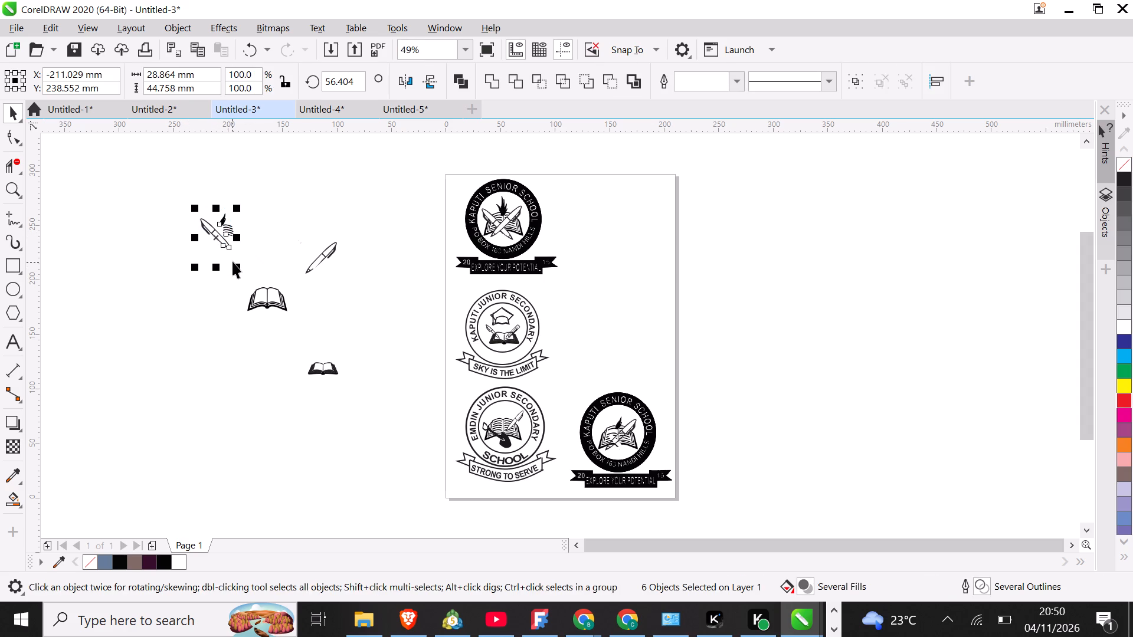
left_click_drag(217, 238, 191, 251)
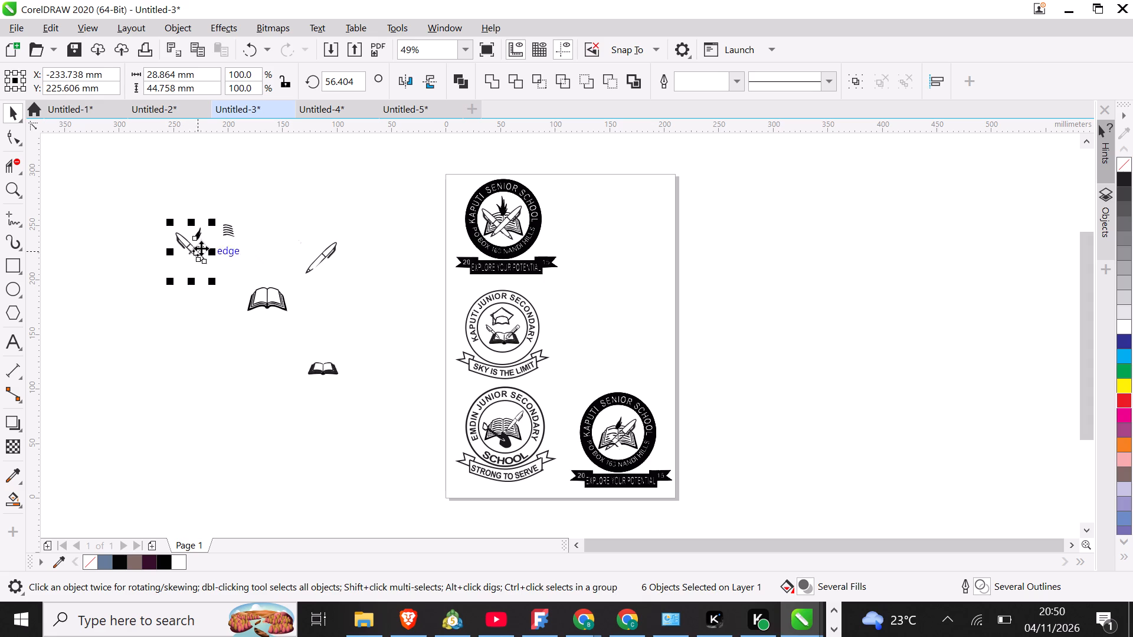
Delete the flame, the page-line pieces and the loose fragments around the left pen, keeping the pen itself.
left_click(301, 178)
left_click_drag(301, 178, 191, 242)
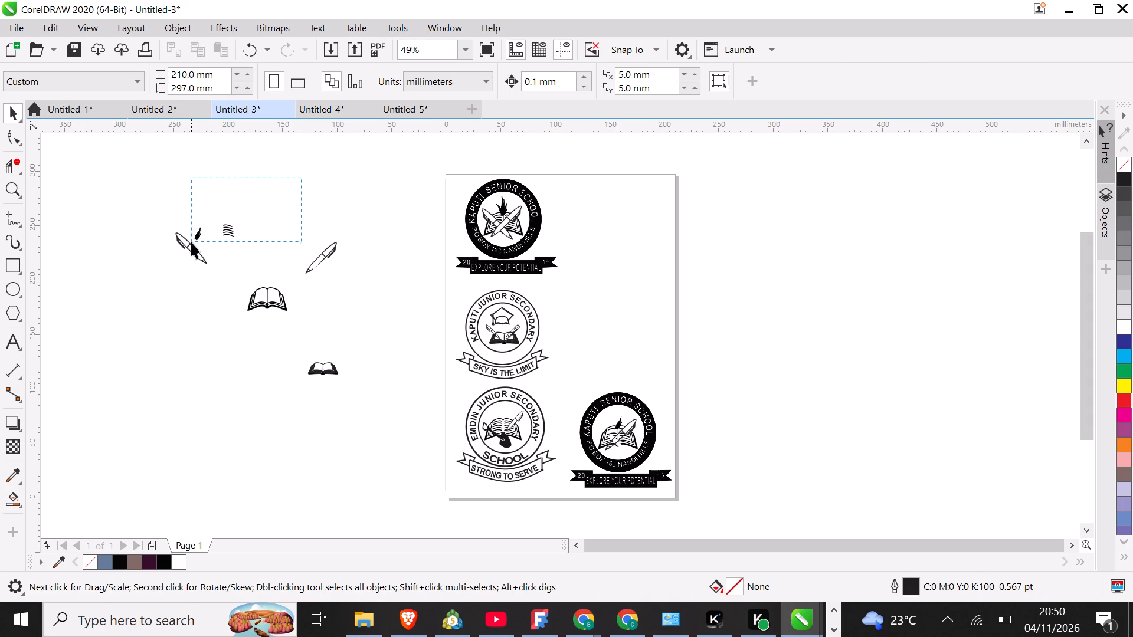
left_click_drag(191, 242, 191, 242)
left_click_drag(235, 226, 273, 186)
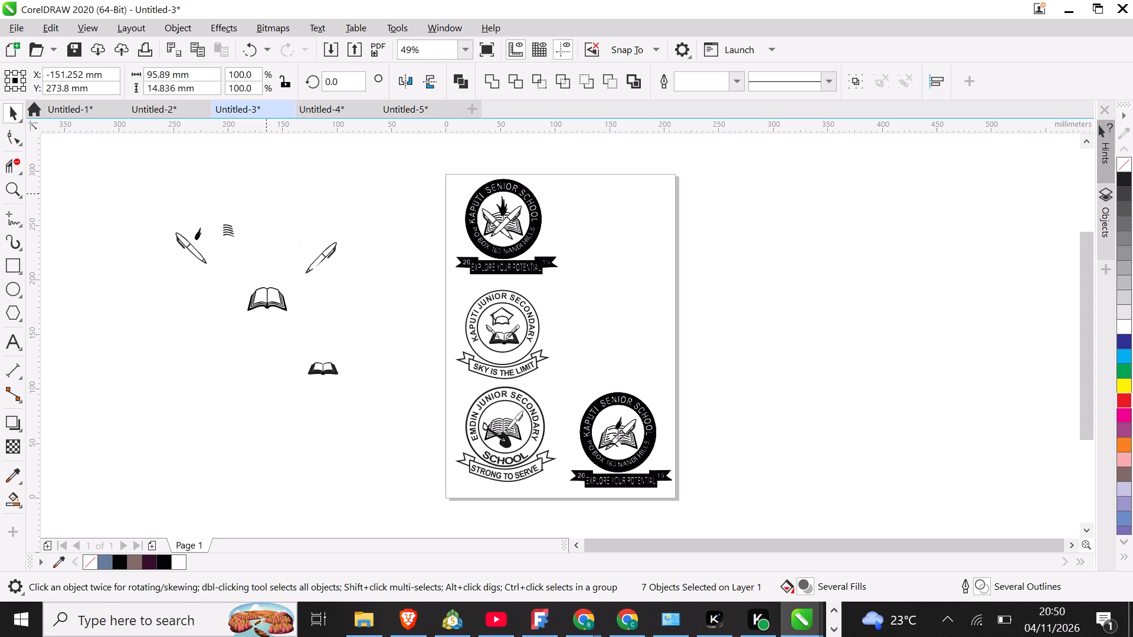
left_click_drag(273, 186, 273, 186)
key("BackSpace")
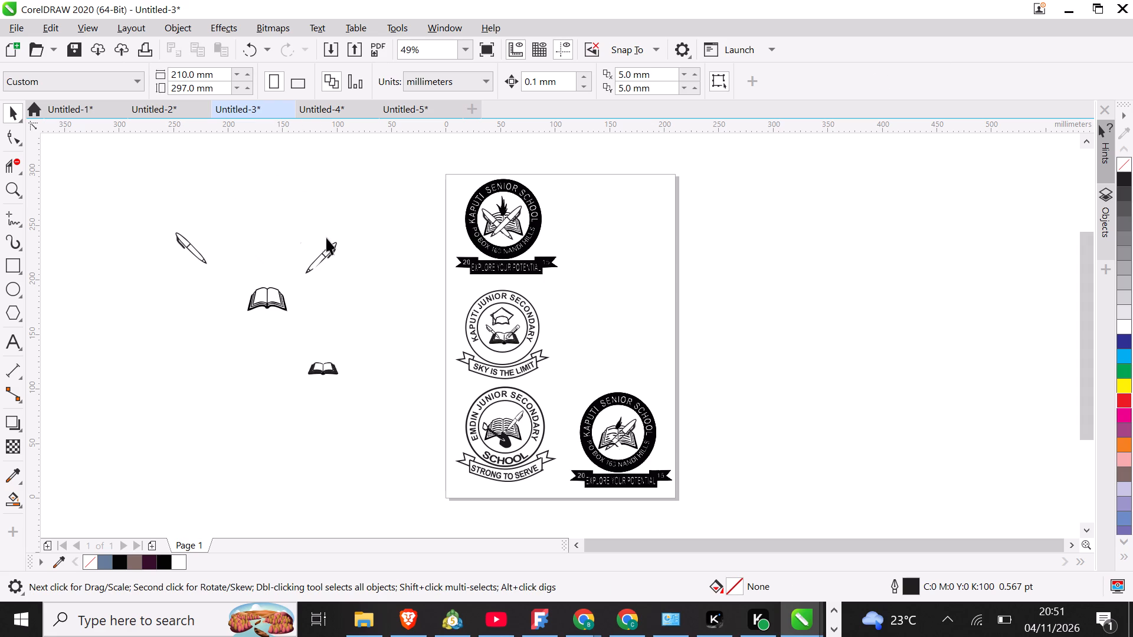
Apply a 0.5 pt outline to the right-hand pen and the loose pieces beside it.
left_click_drag(277, 228, 368, 290)
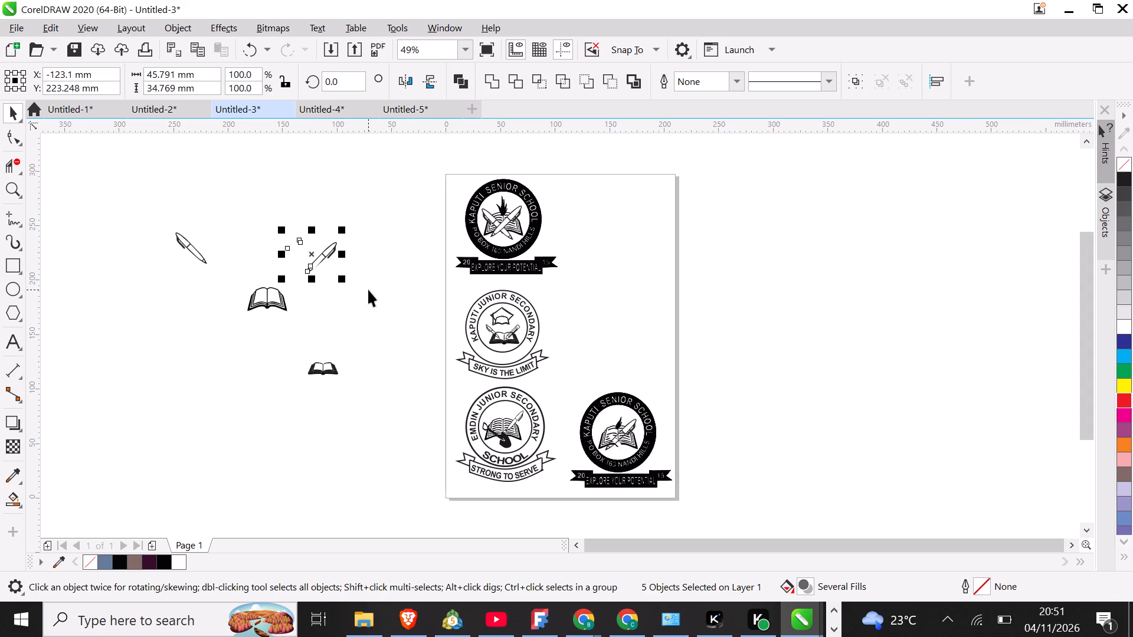
left_click(734, 83)
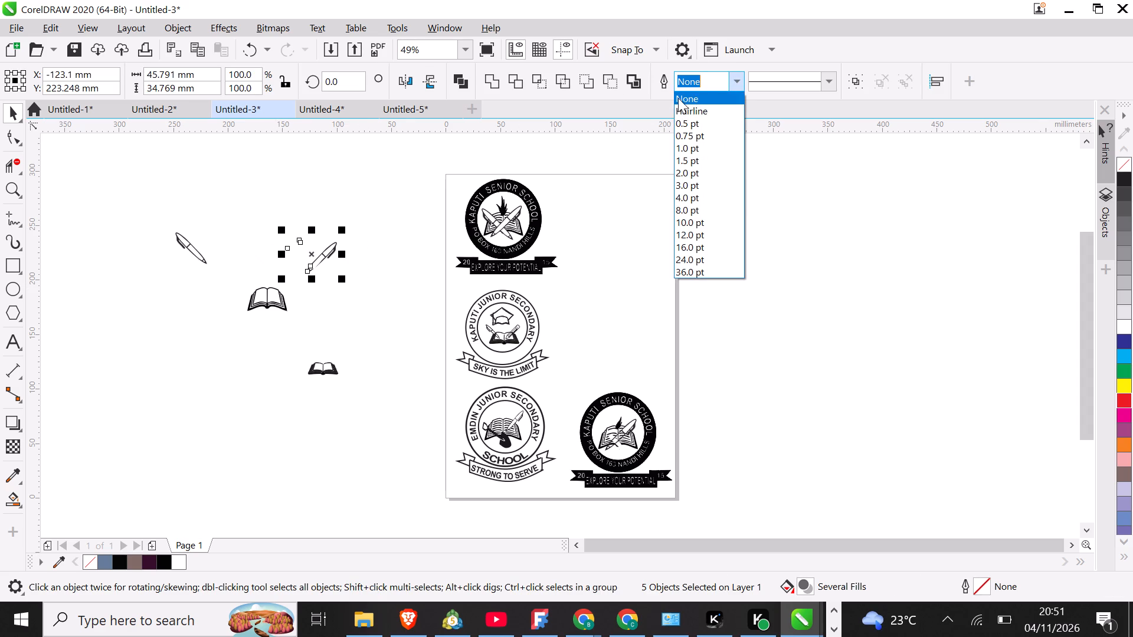
left_click(699, 123)
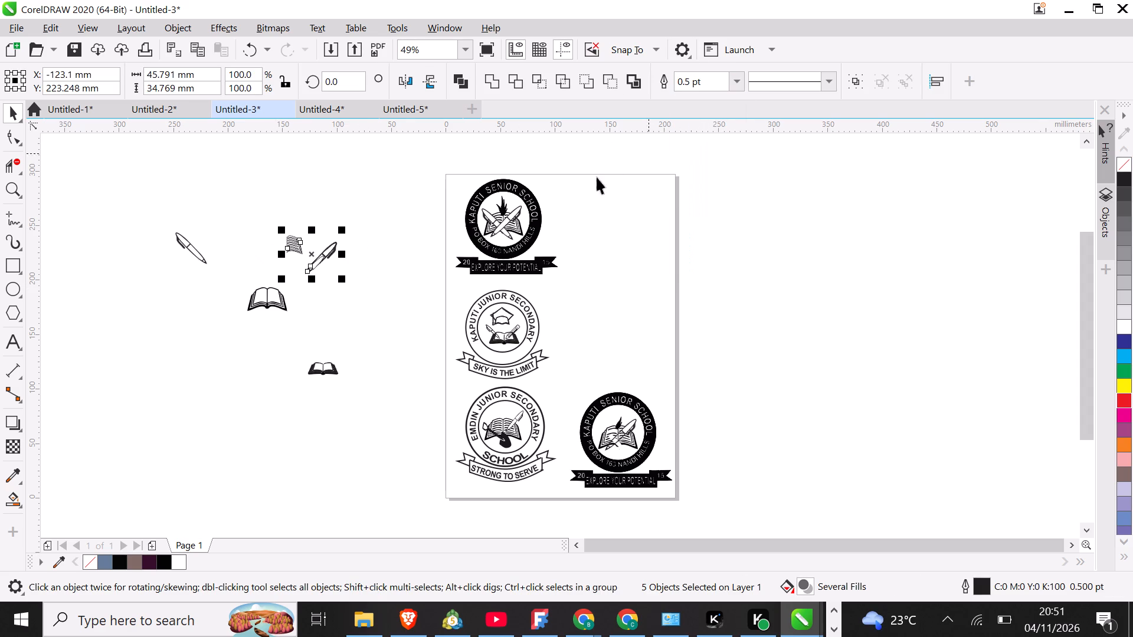
left_click(394, 331)
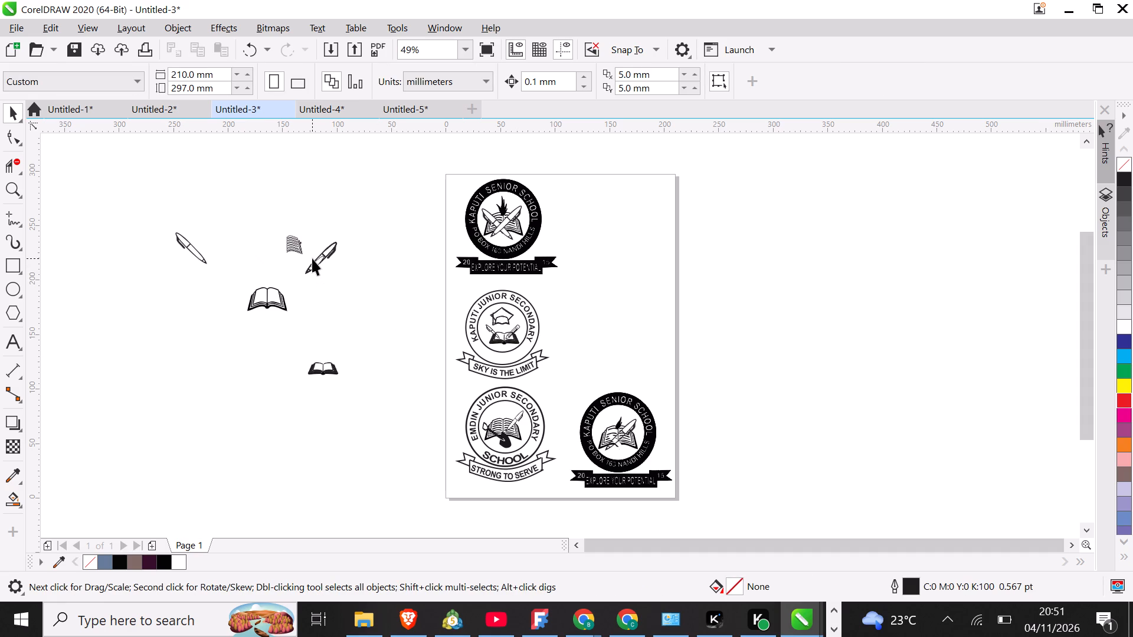
Copy the right-hand pen from Untitled-3 into Untitled-5 and place it beside the shield at about X 158.0, Y 173.5 mm.
right_click(312, 258)
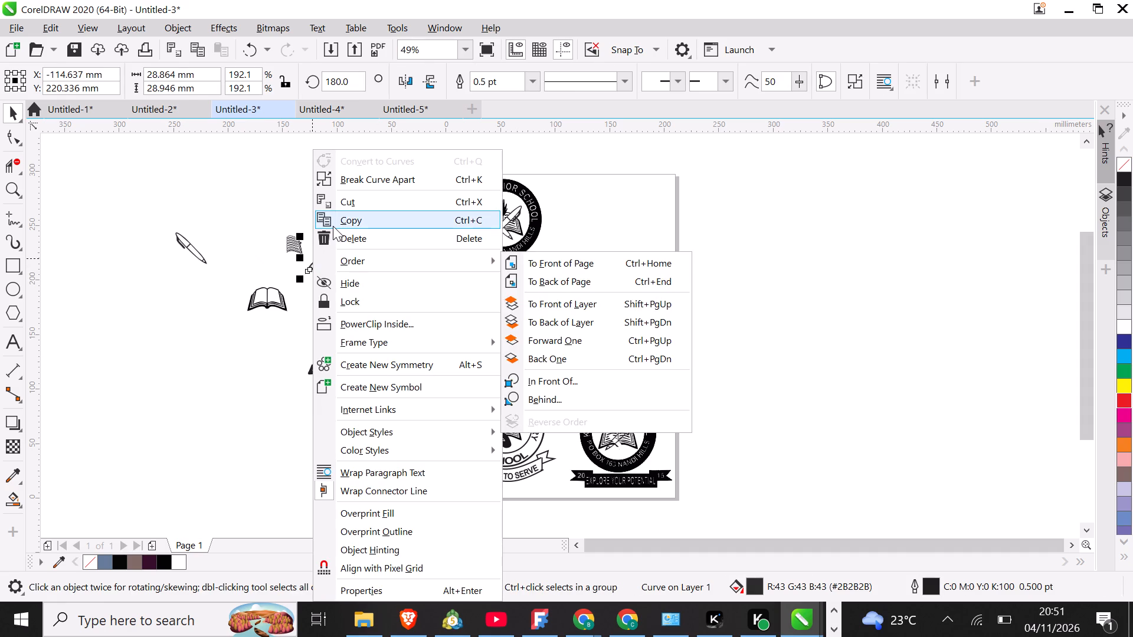
left_click(333, 225)
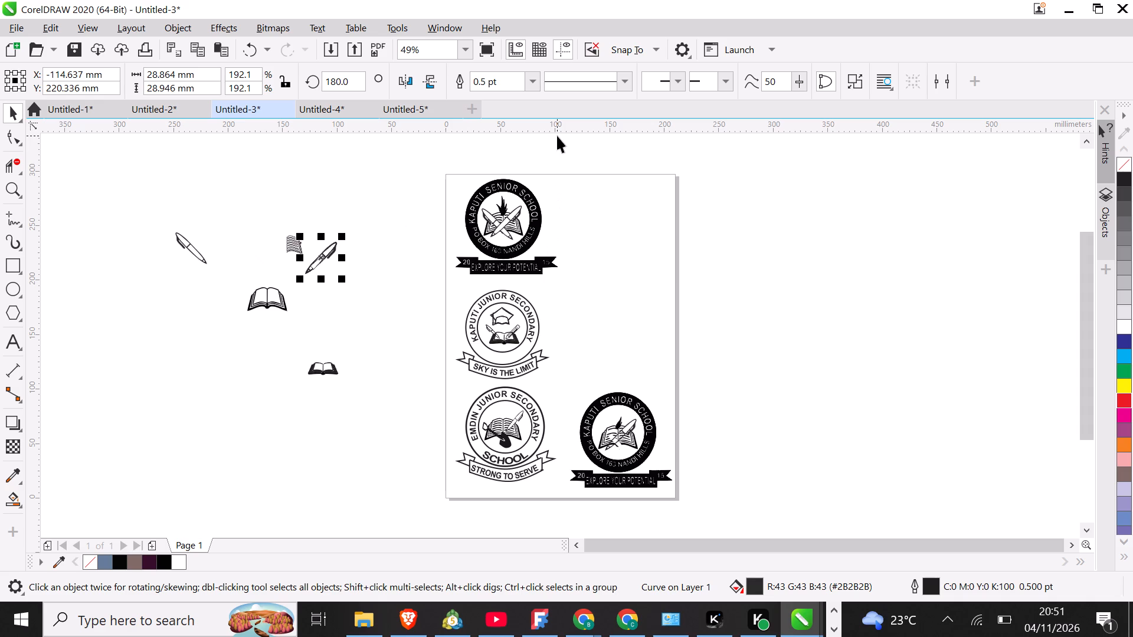
left_click(421, 110)
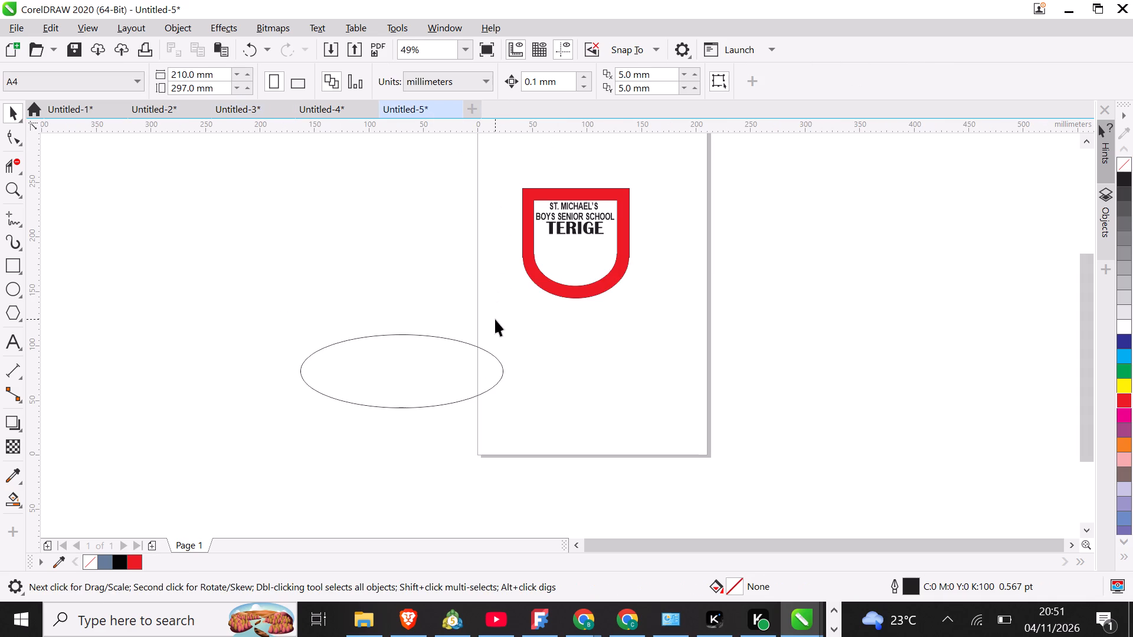
key("ctrl+v")
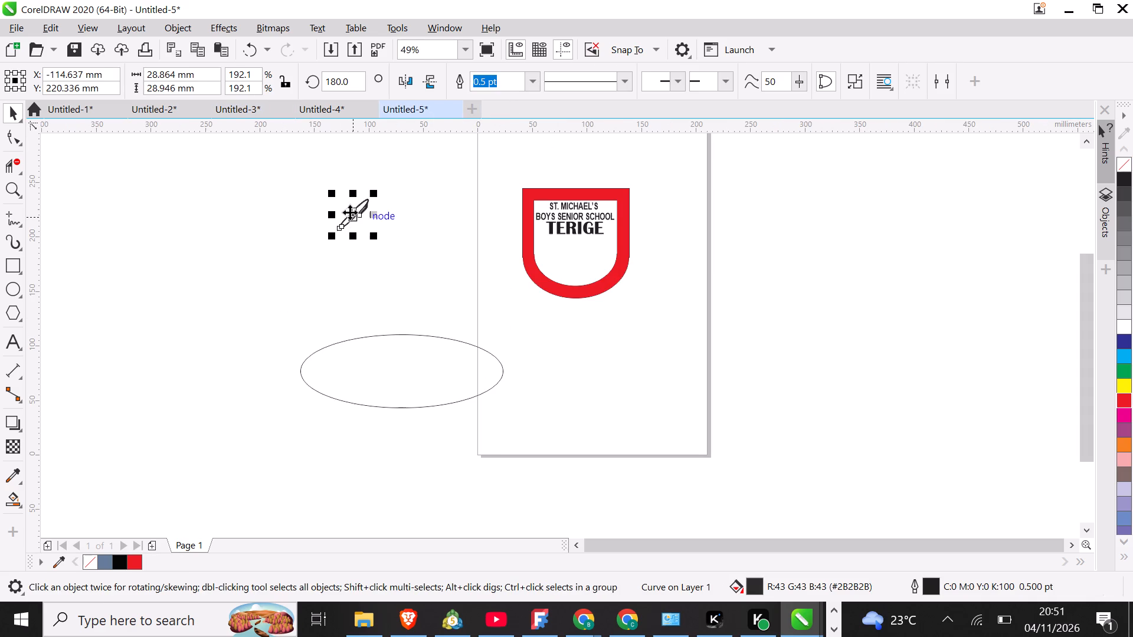
left_click_drag(350, 212, 592, 259)
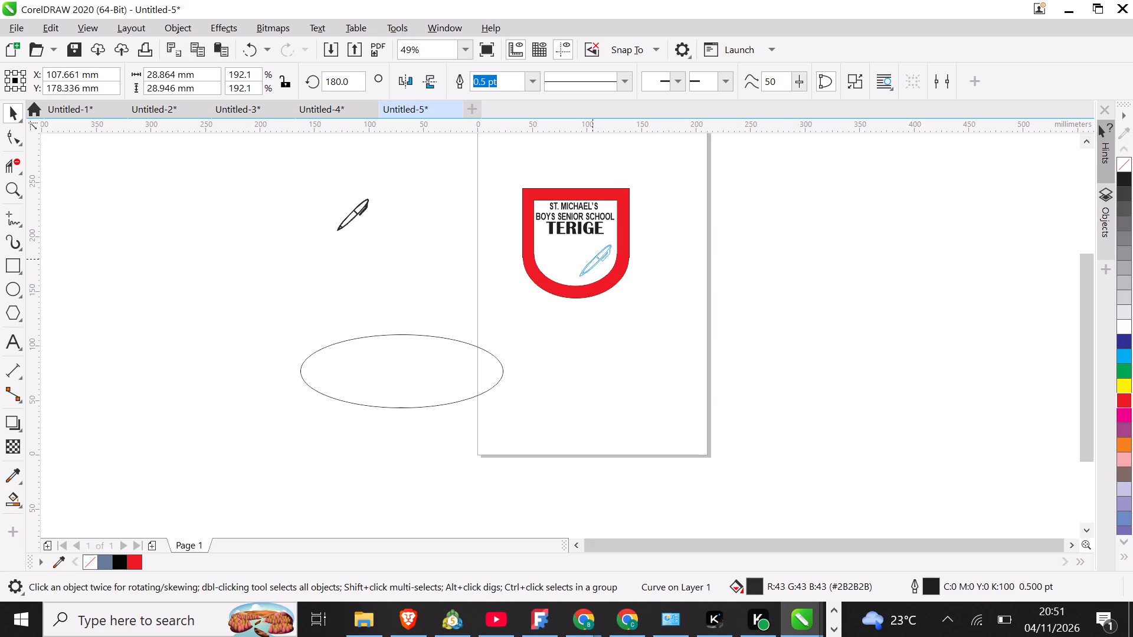
left_click_drag(592, 259, 647, 264)
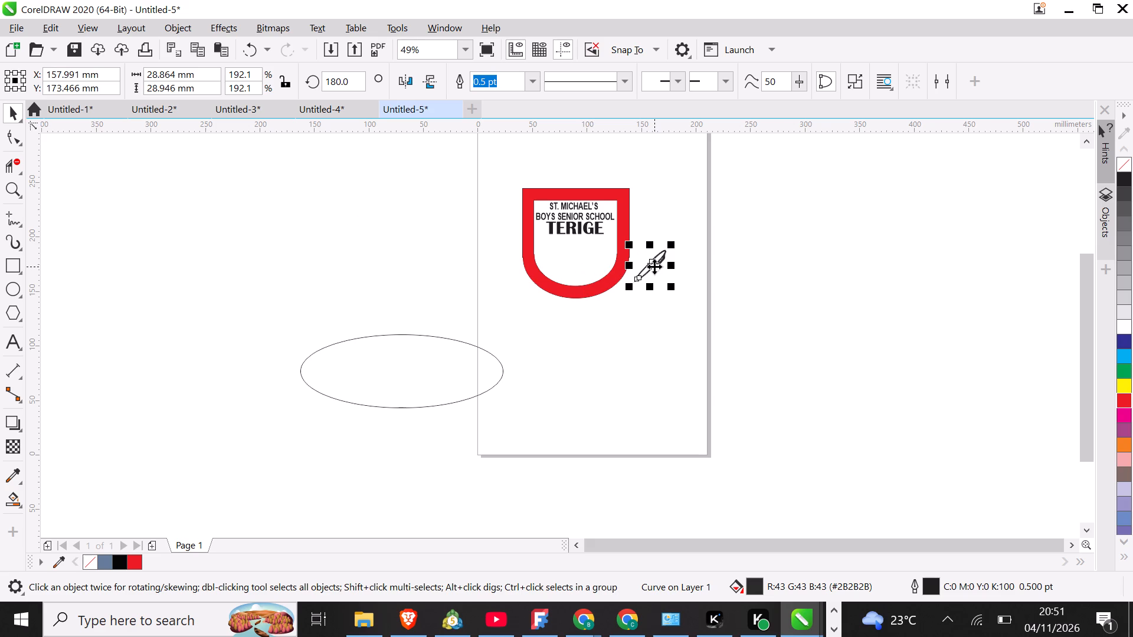
Rotate the pen to about 212.8 degrees and place it inside the shield below TERIGE at about X 119.6, Y 182.5 mm.
left_click(654, 267)
left_click_drag(677, 238, 659, 223)
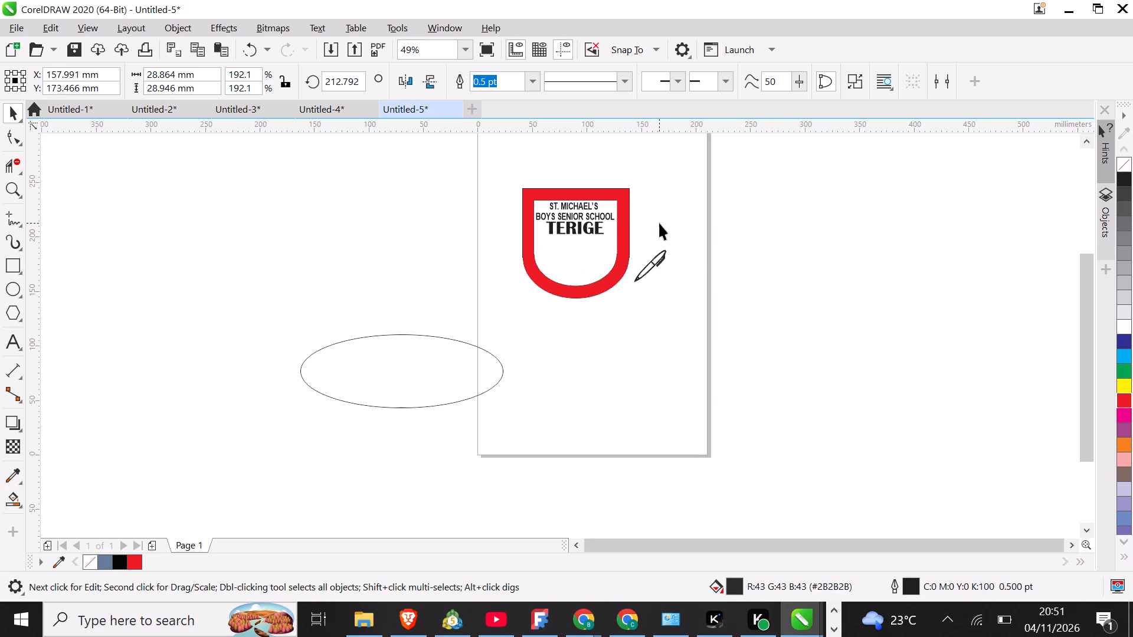
left_click_drag(696, 284, 633, 234)
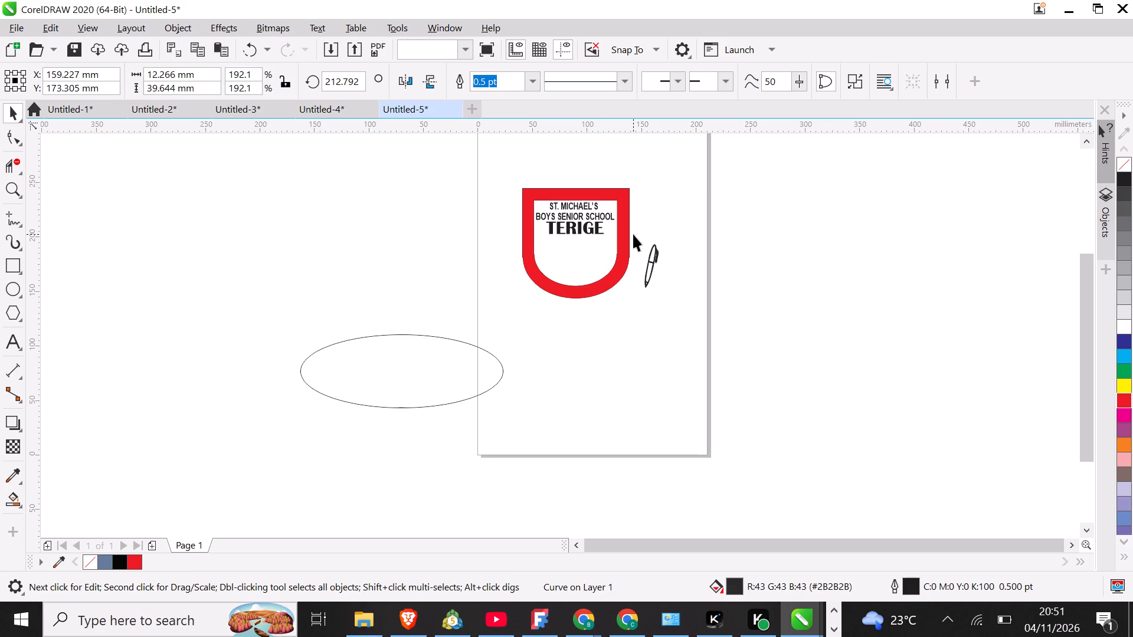
left_click_drag(641, 234, 672, 311)
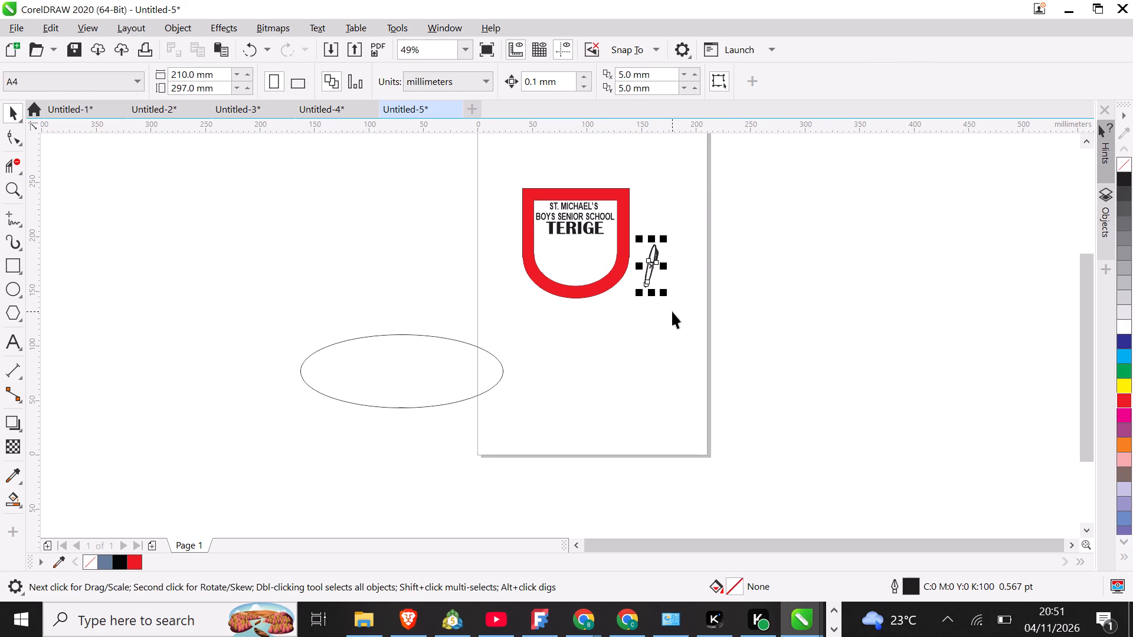
left_click_drag(654, 267, 609, 255)
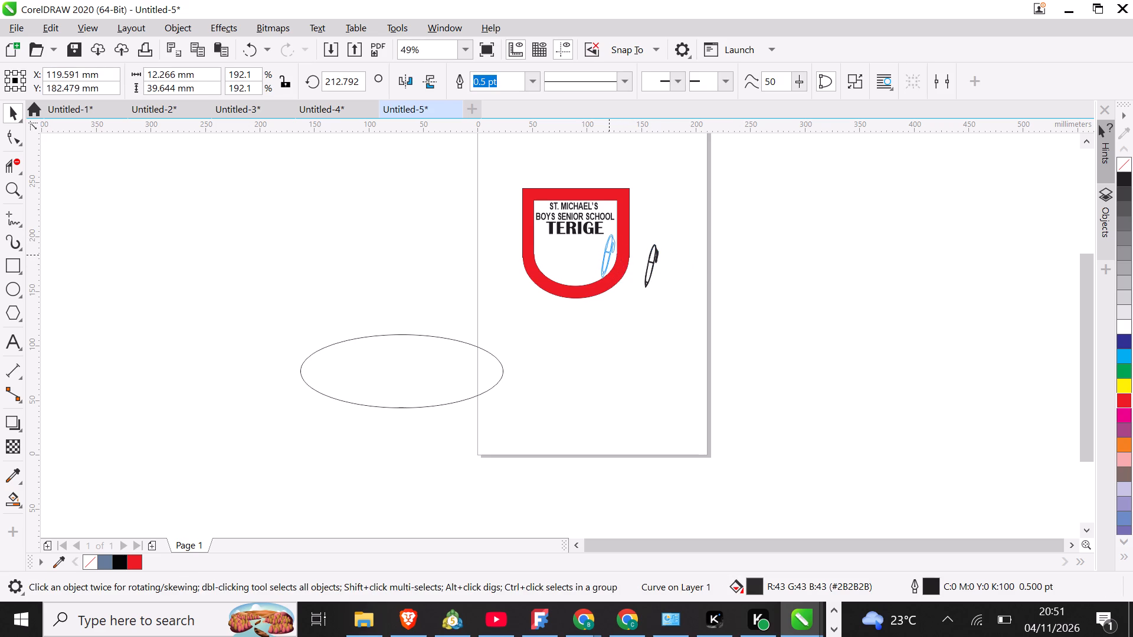
left_click_drag(609, 255, 609, 254)
left_click(696, 260)
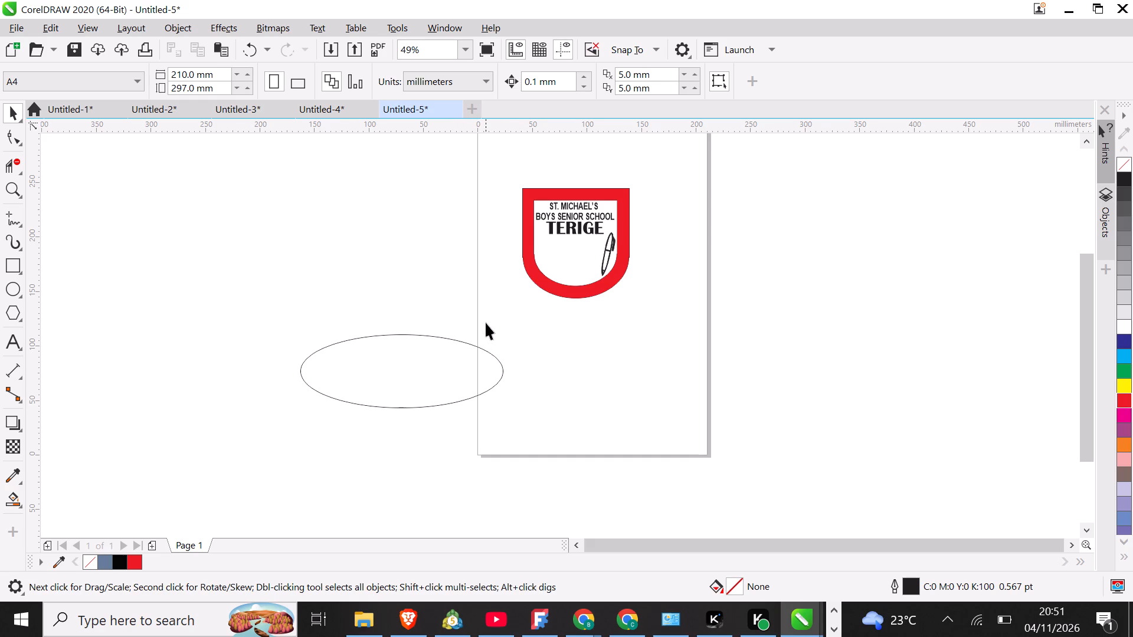
Switch to Chrome, search Google for "book logo" and browse the image results for open book logos.
left_click(623, 631)
left_click(687, 26)
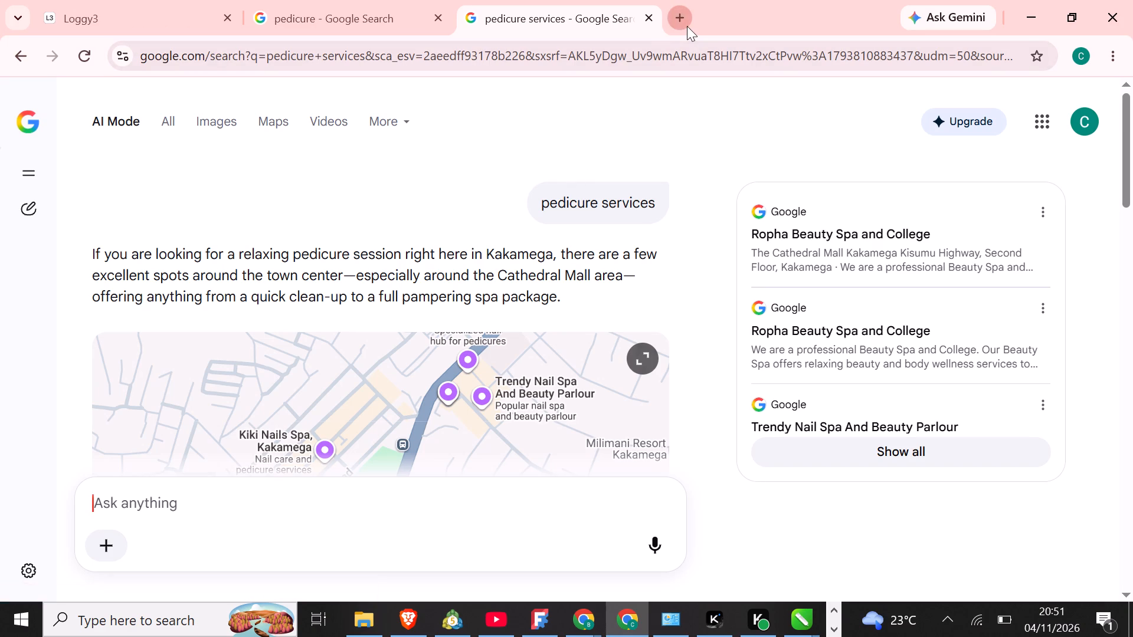
type("BOO")
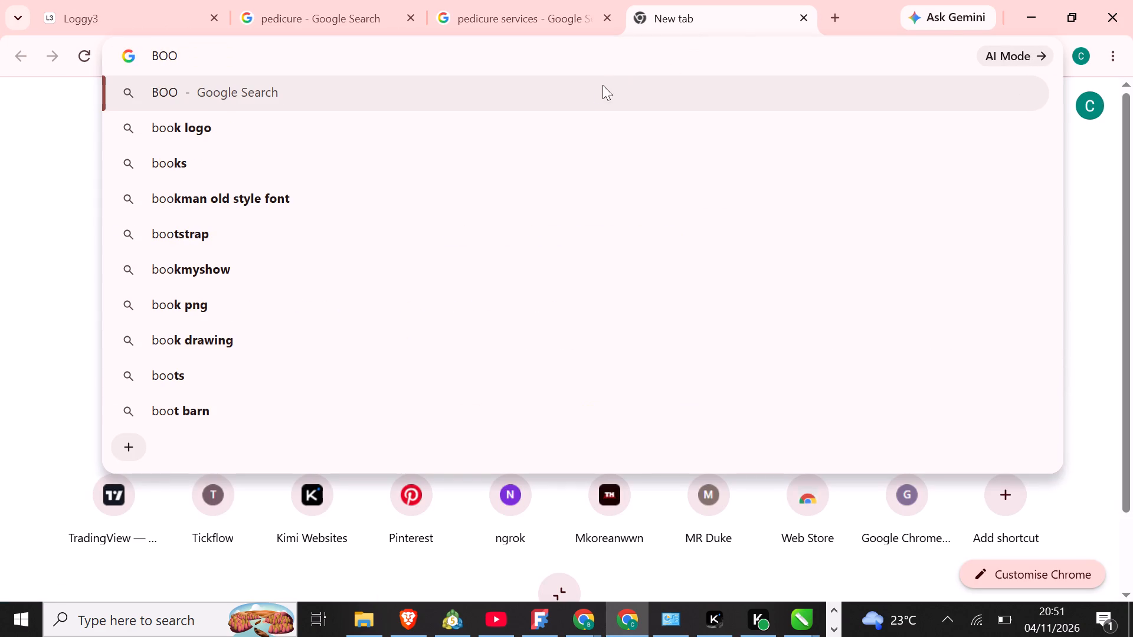
left_click(576, 124)
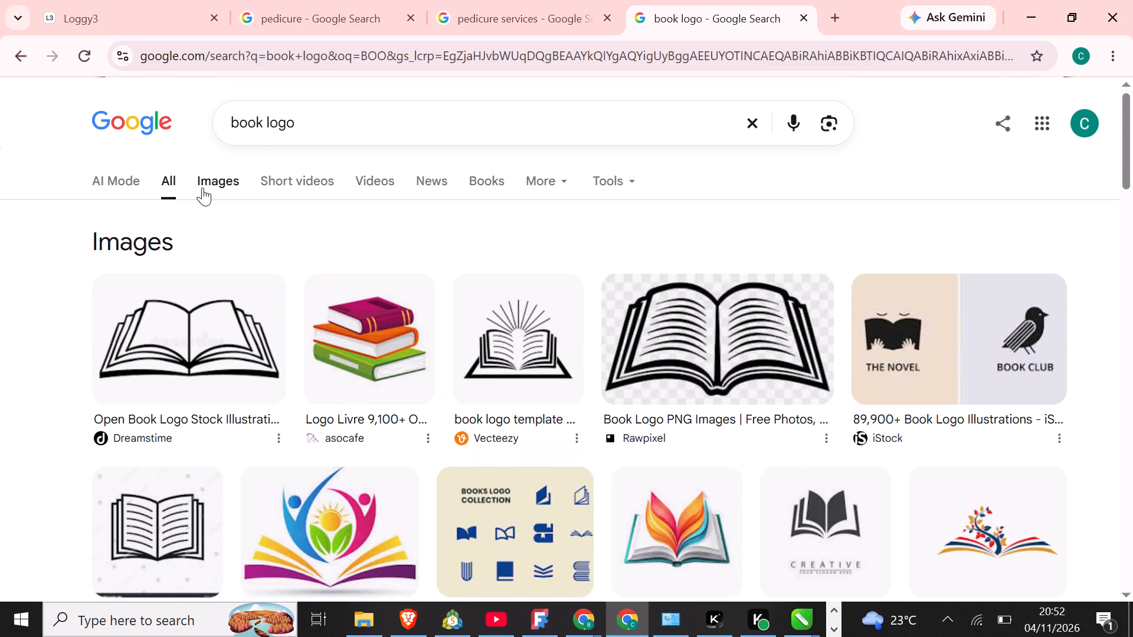
left_click(202, 188)
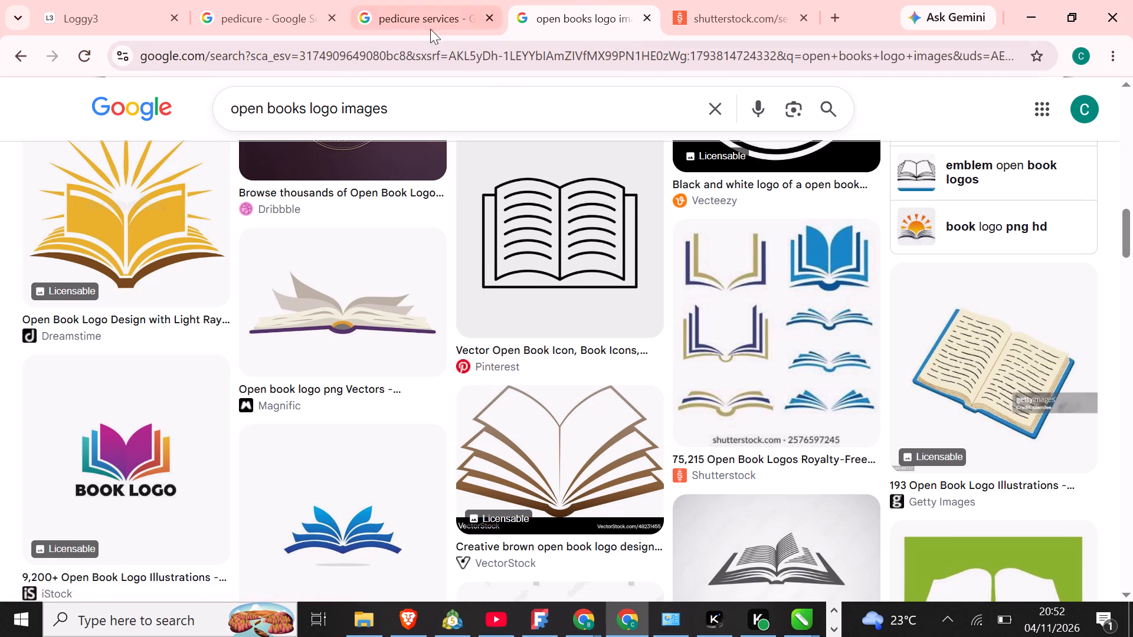
left_click(801, 19)
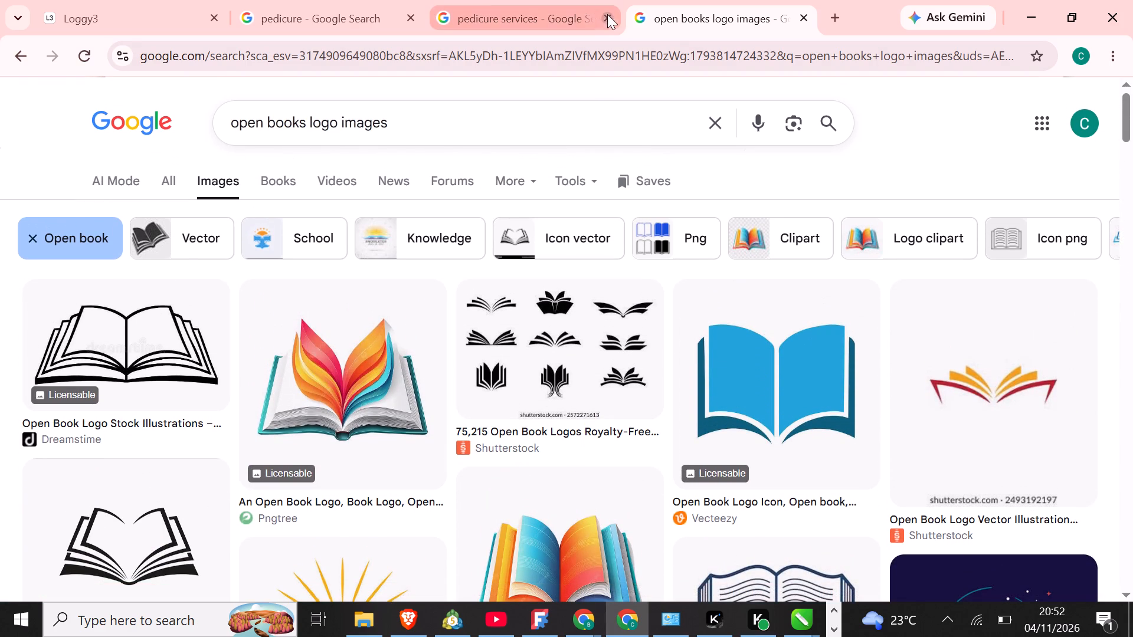
Switch to CorelDRAW, copy the larger open book from Untitled-3 into Untitled-5 and place it inside the shield below TERIGE, beside the pen.
left_click(817, 624)
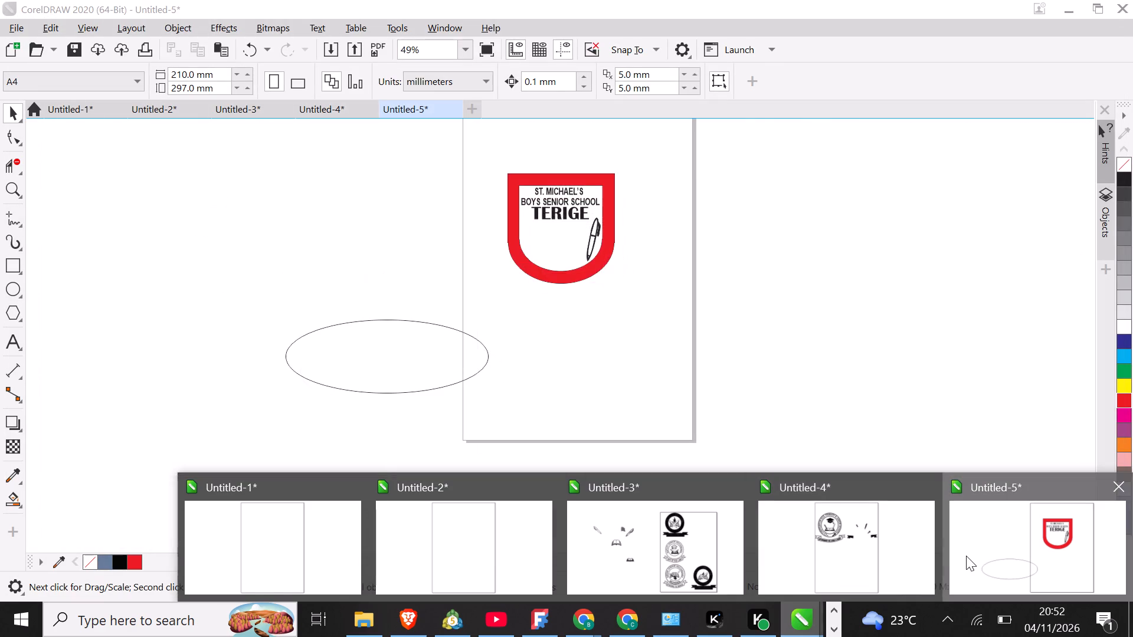
left_click(966, 556)
left_click(221, 107)
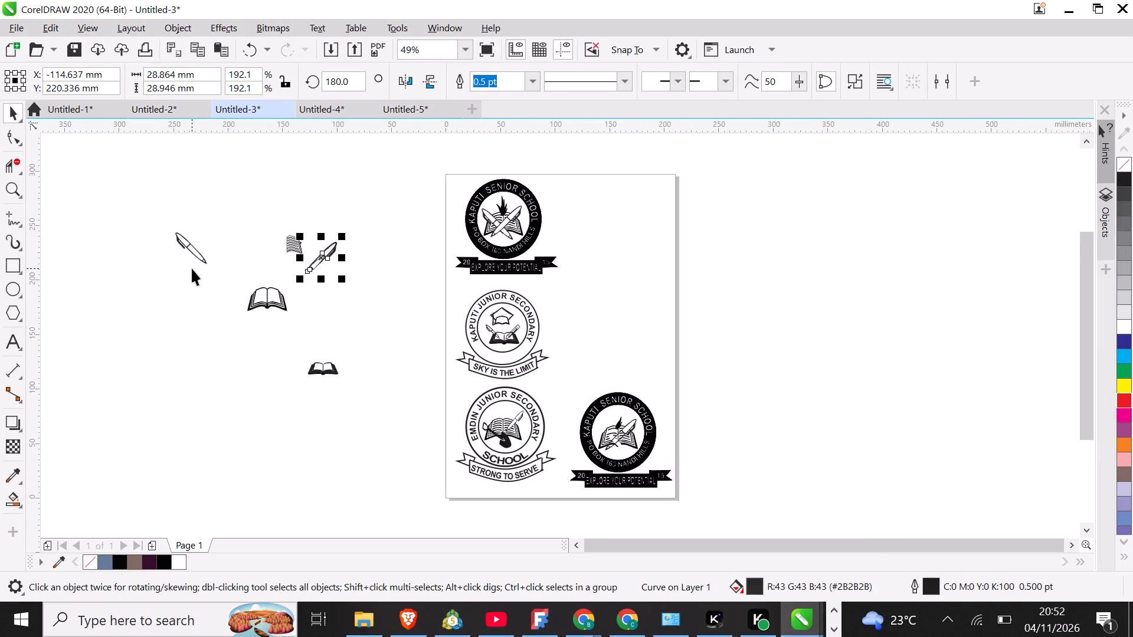
left_click_drag(228, 277, 300, 342)
right_click(267, 300)
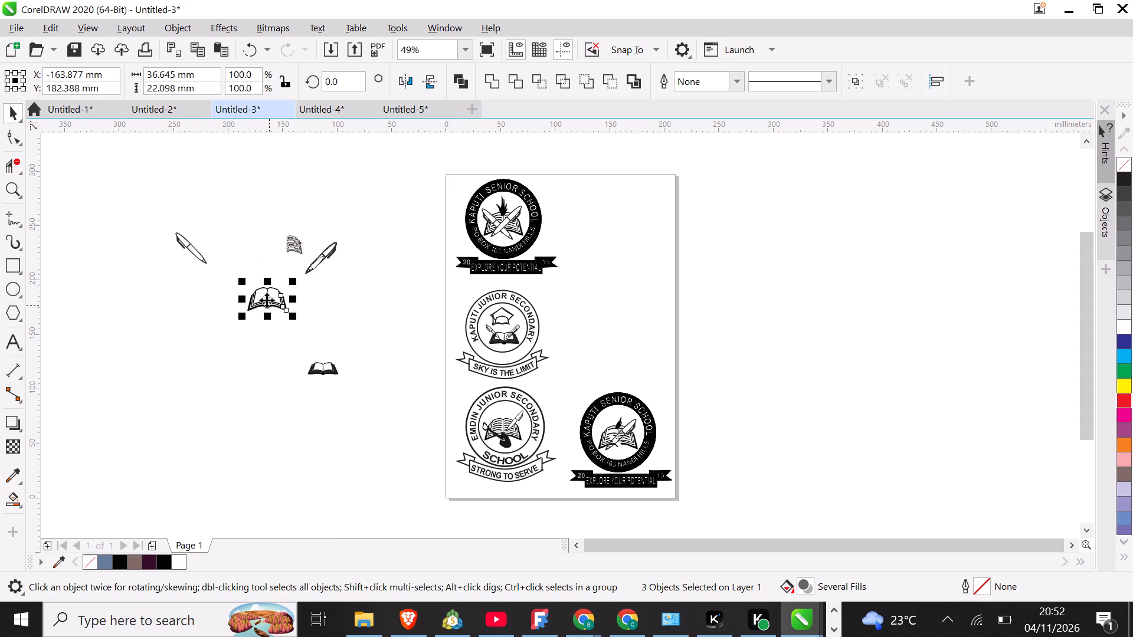
left_click(315, 255)
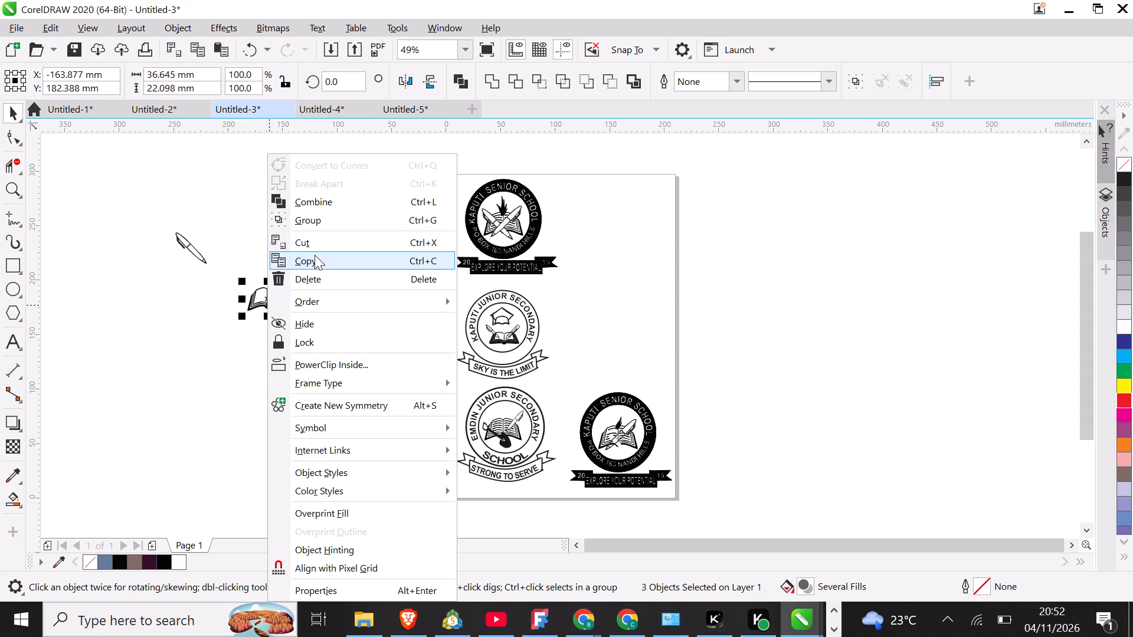
left_click(391, 107)
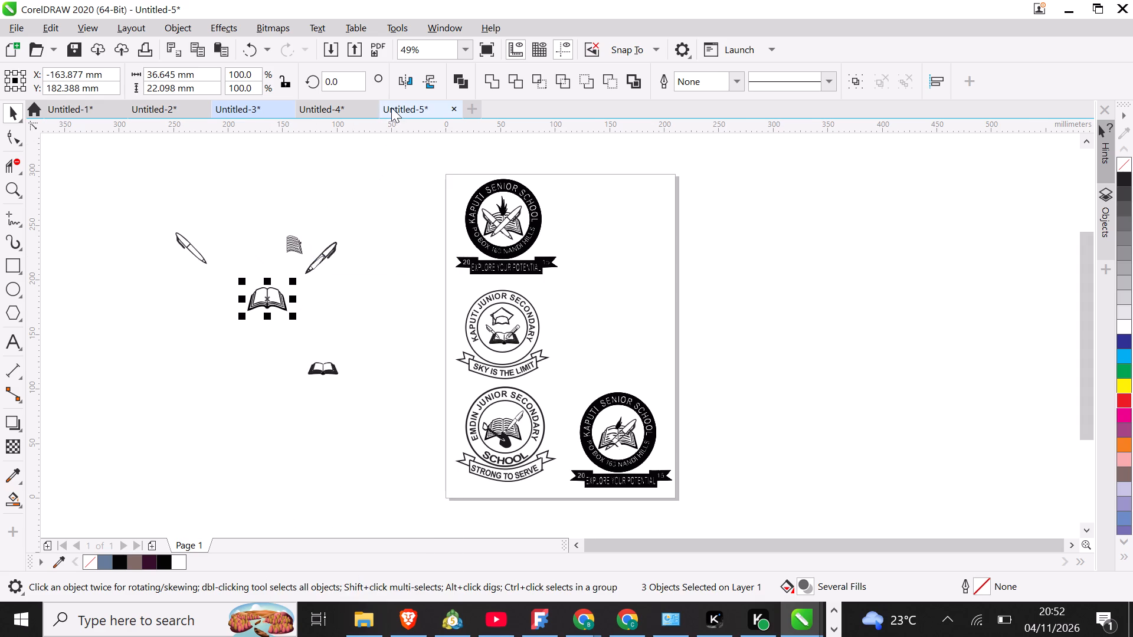
left_click(523, 341)
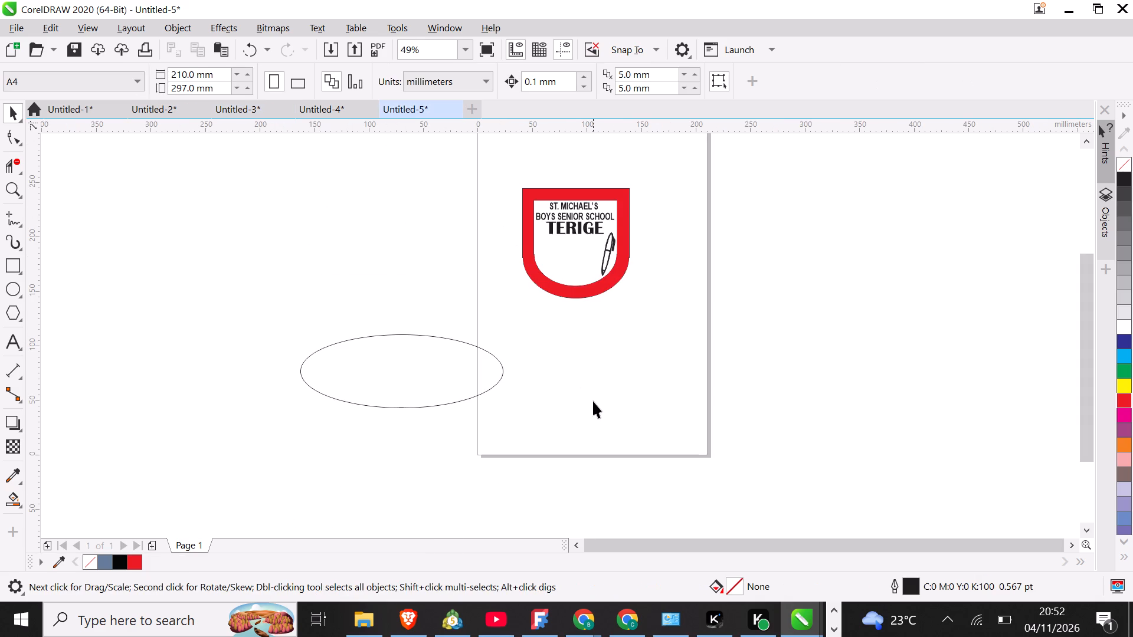
left_click(593, 401)
key("ctrl+c")
key("ctrl+v")
left_click_drag(298, 252, 338, 252)
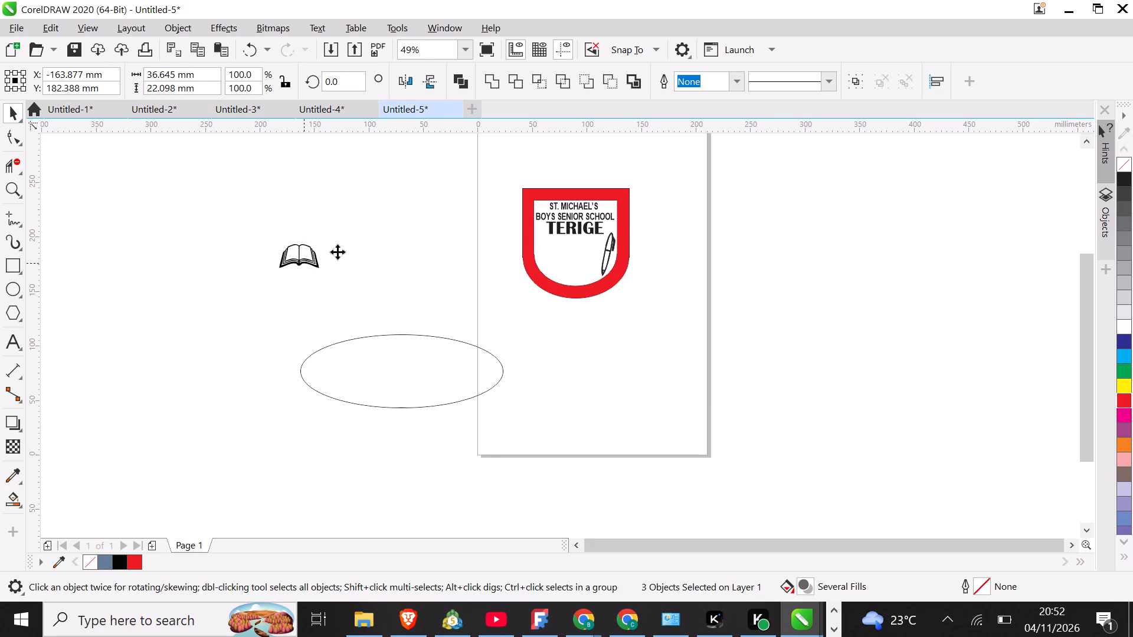
left_click_drag(338, 252, 575, 245)
left_click(718, 262)
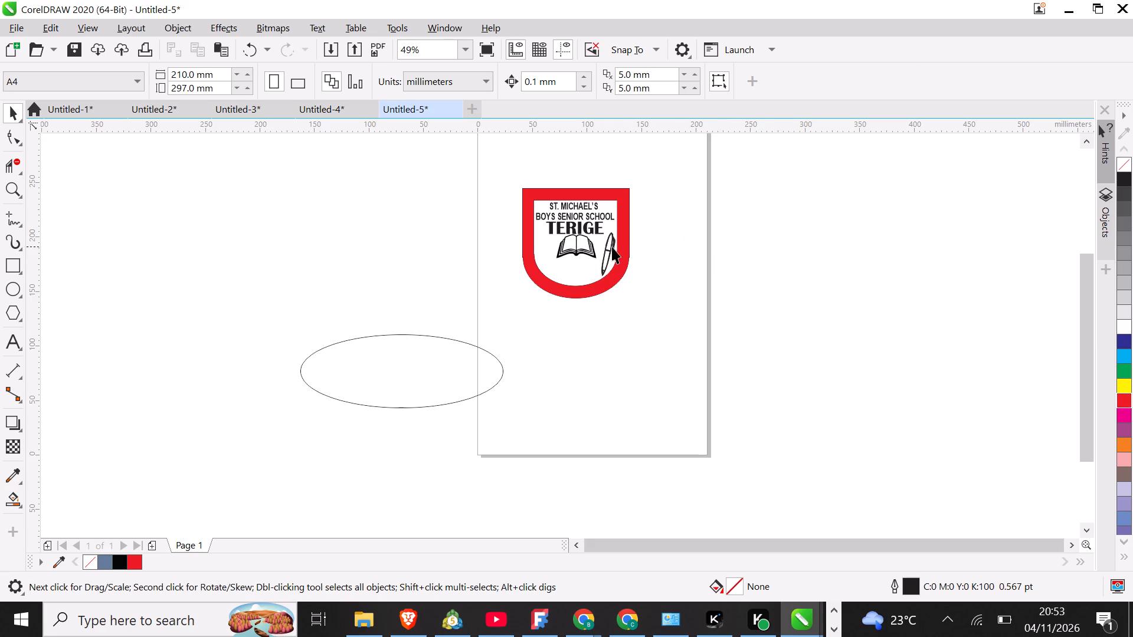
Fill the TERIGE text on the shield with red.
left_click(592, 229)
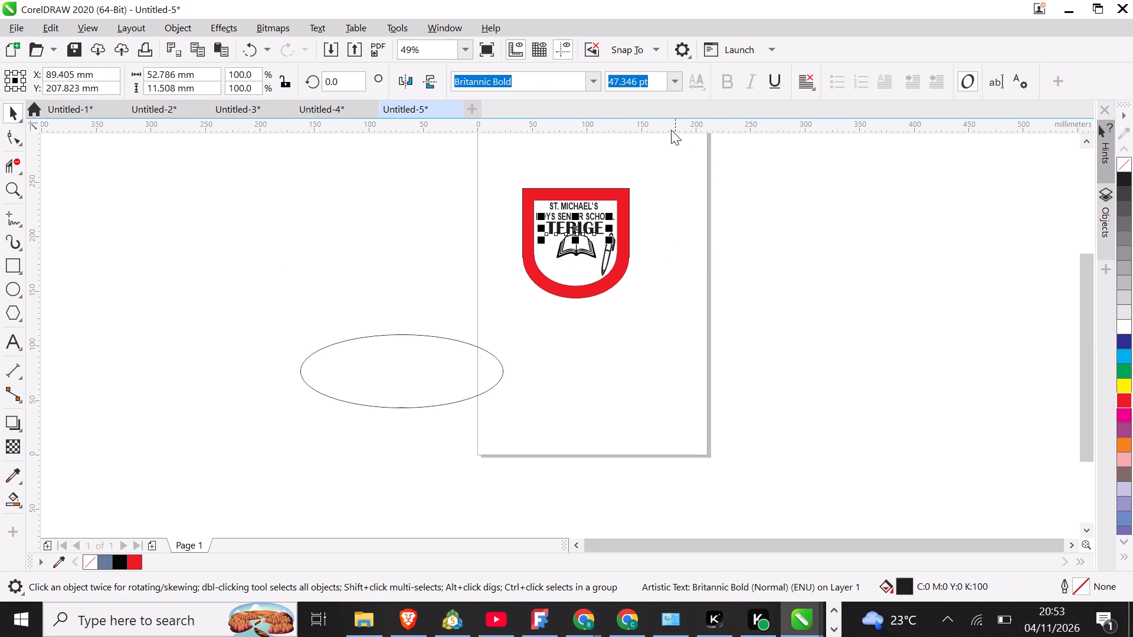
left_click(129, 555)
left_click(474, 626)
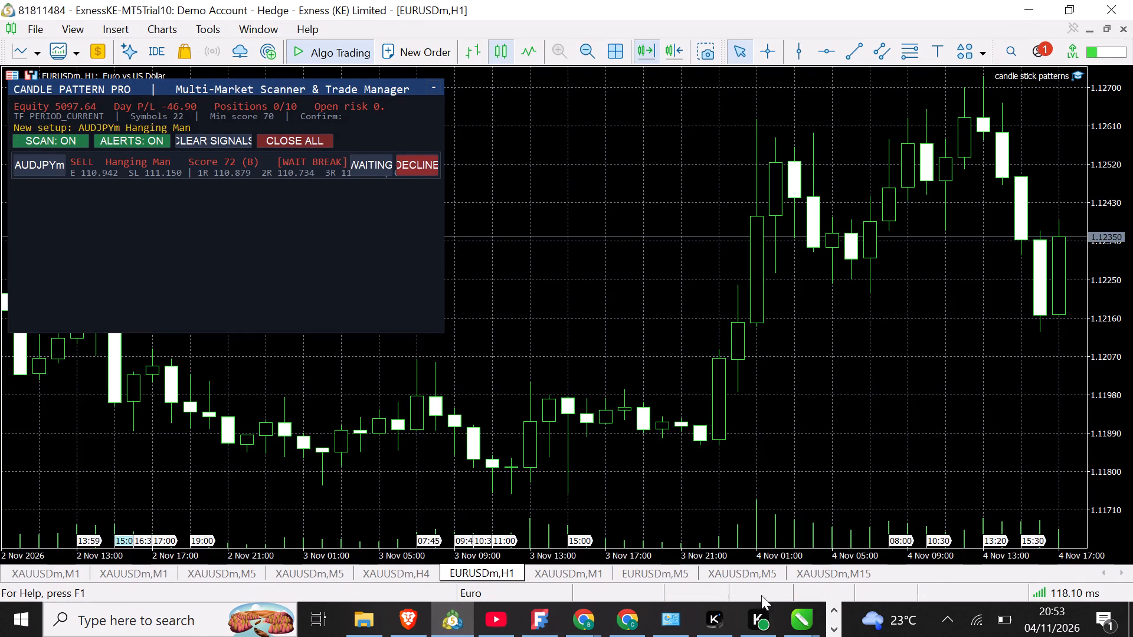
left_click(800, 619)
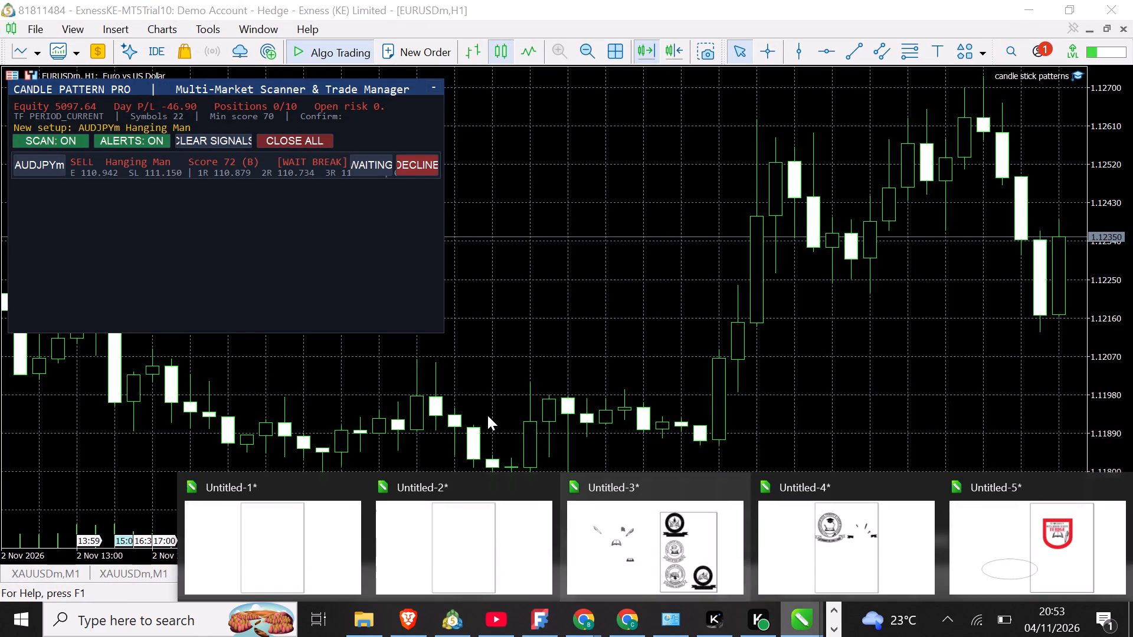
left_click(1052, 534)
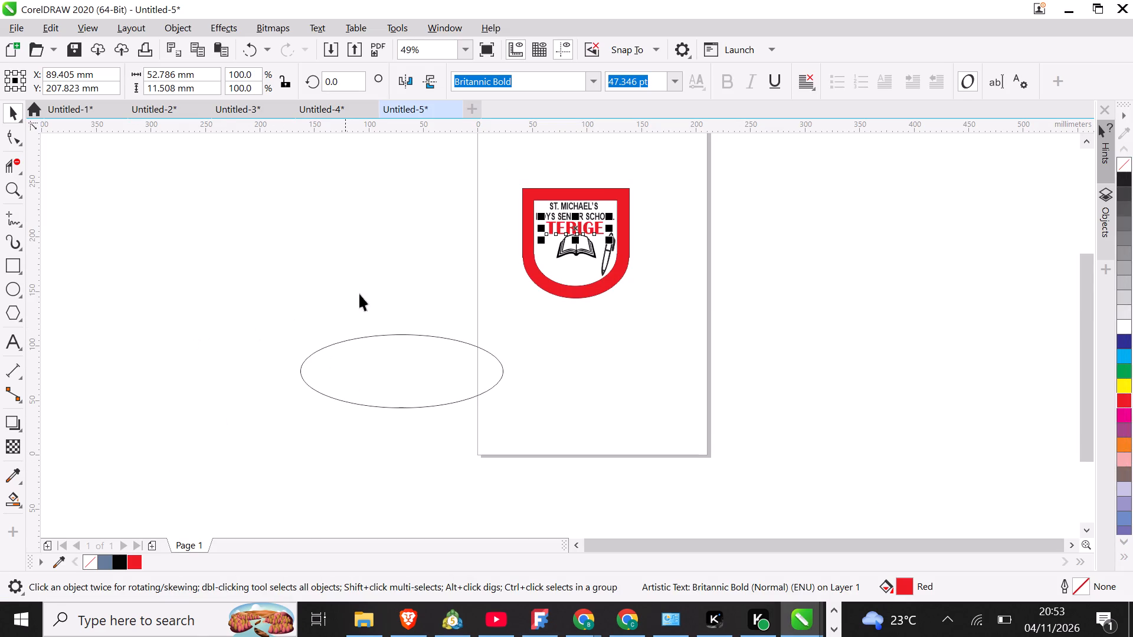
Switch to Chrome and search Google Images for "TENNIS RACKET IN BLACK logo images".
left_click(616, 631)
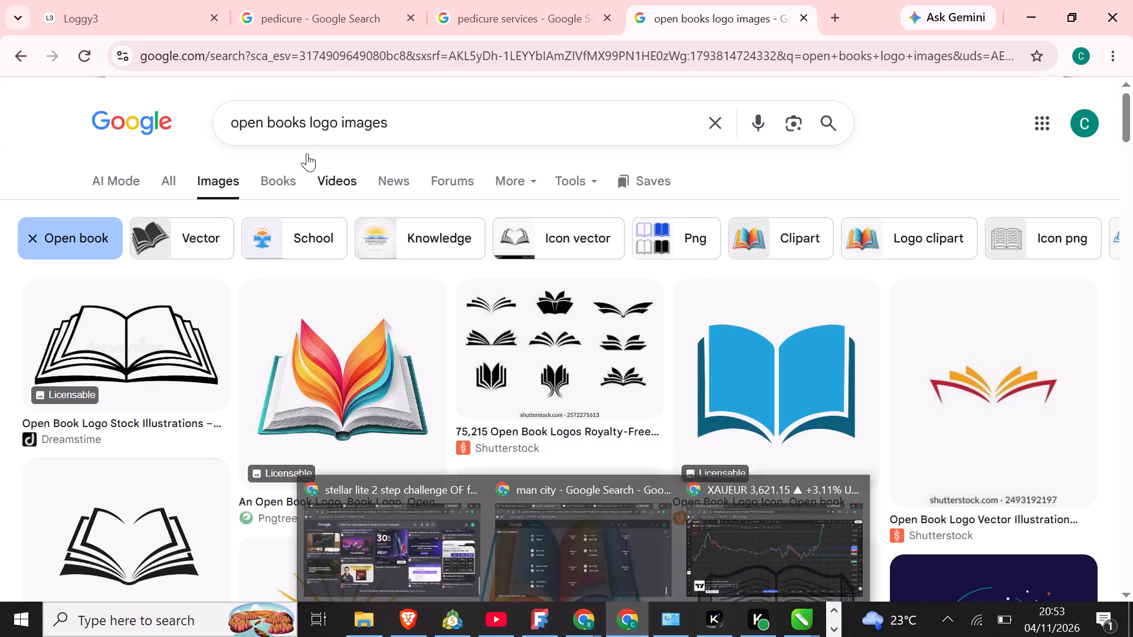
left_click(266, 121)
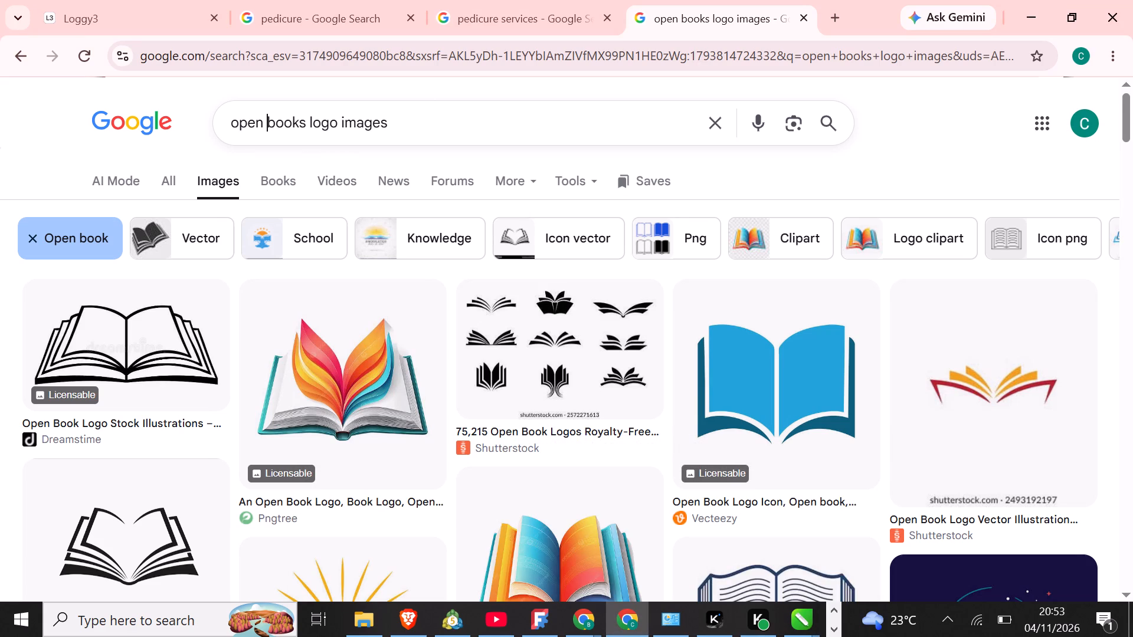
left_click(307, 124)
key("BackSpace")
key("BackSpace")
key("BackSpace")
key("BackSpace")
key("BackSpace")
key("BackSpace")
key("BackSpace")
key("BackSpace")
key("BackSpace")
key("BackSpace")
key("BackSpace")
key("BackSpace")
key("BackSpace")
key("BackSpace")
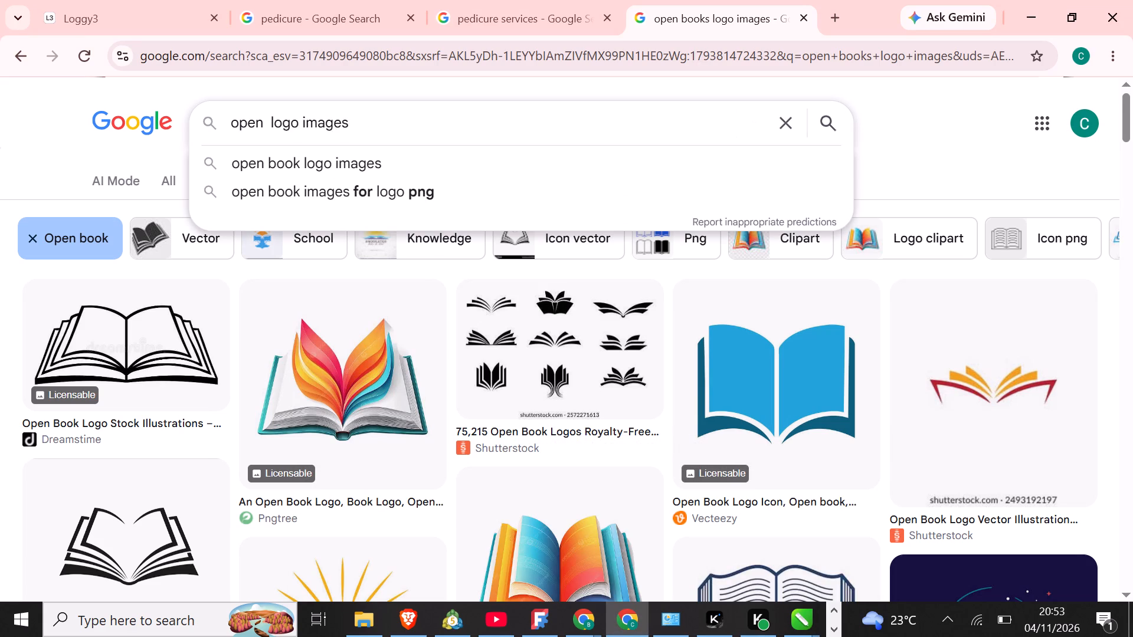
type("TENN")
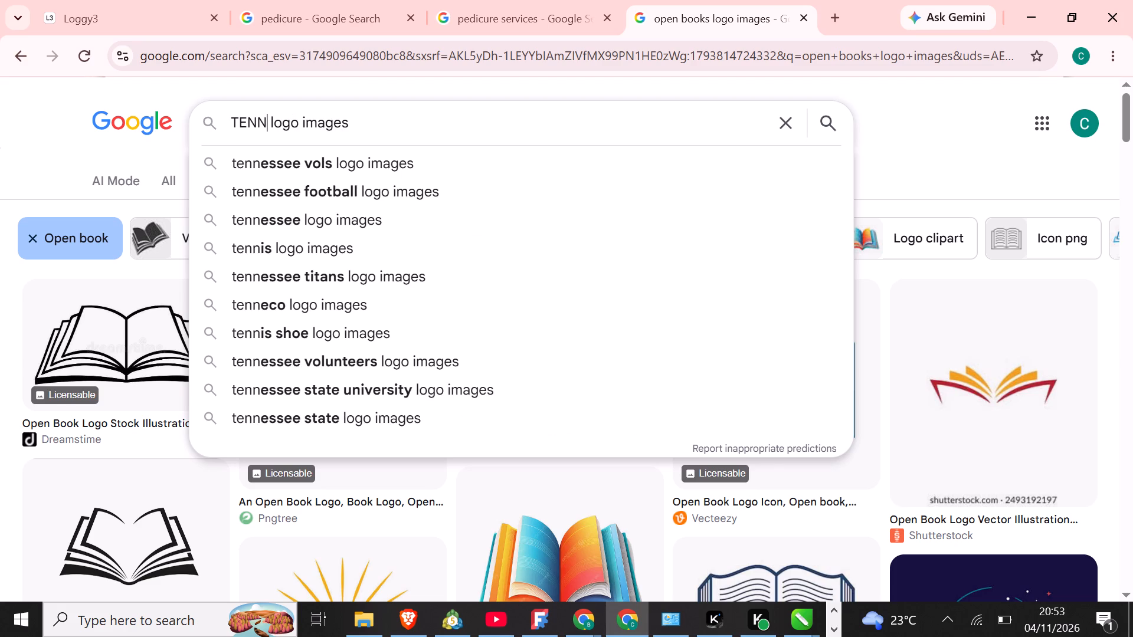
type("IS")
key("space")
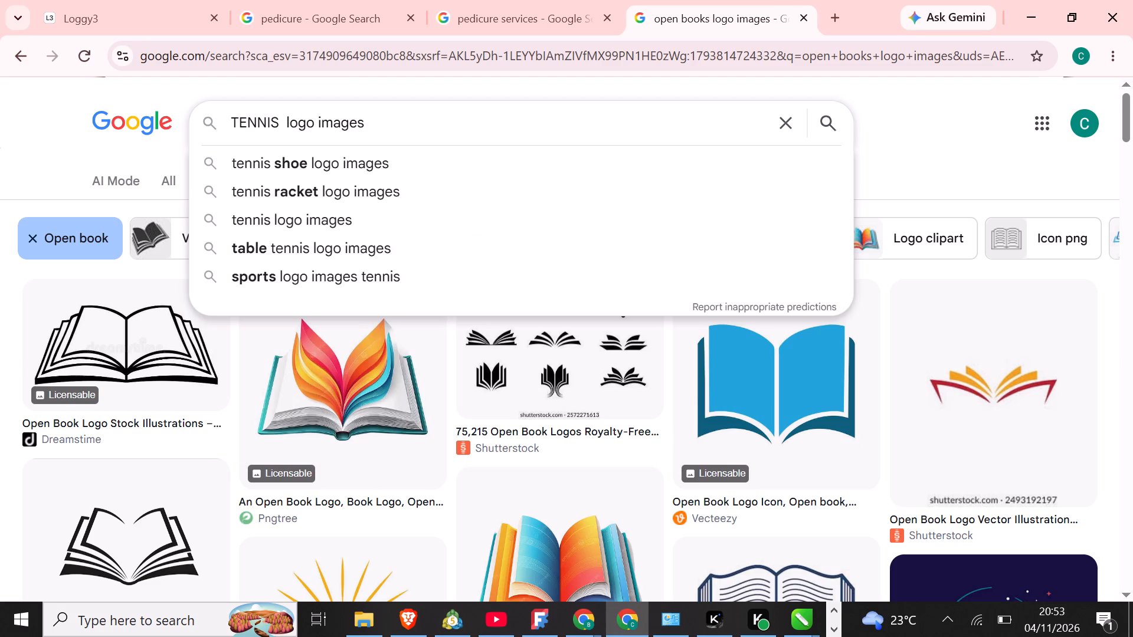
type("RAC")
type("KET")
key("space")
type("IN")
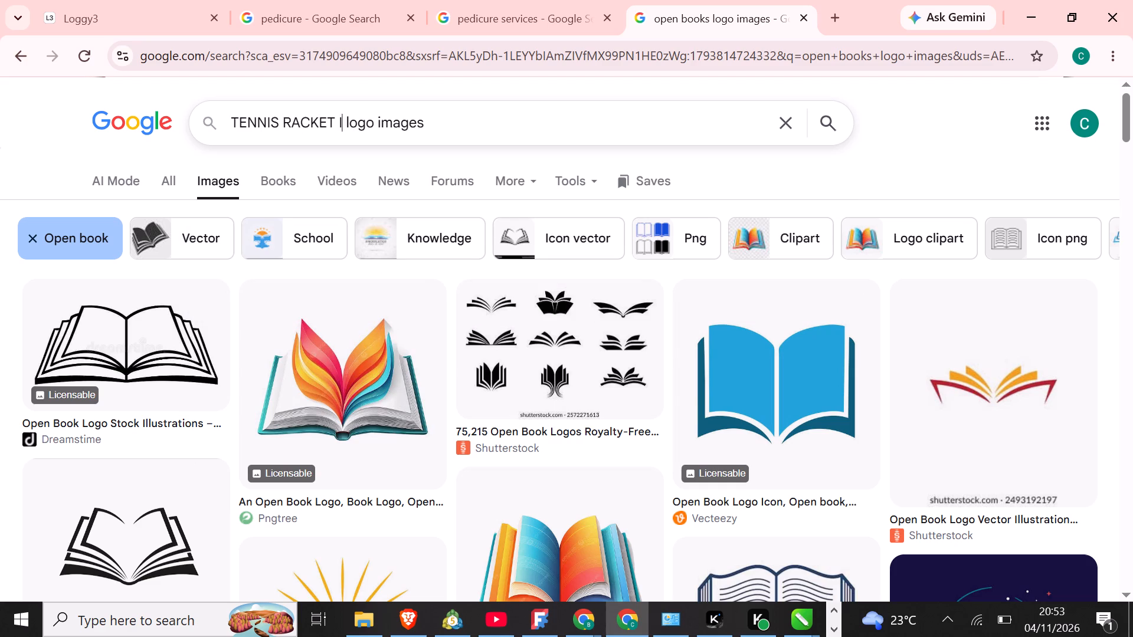
key("space")
type("BLAC")
key("k")
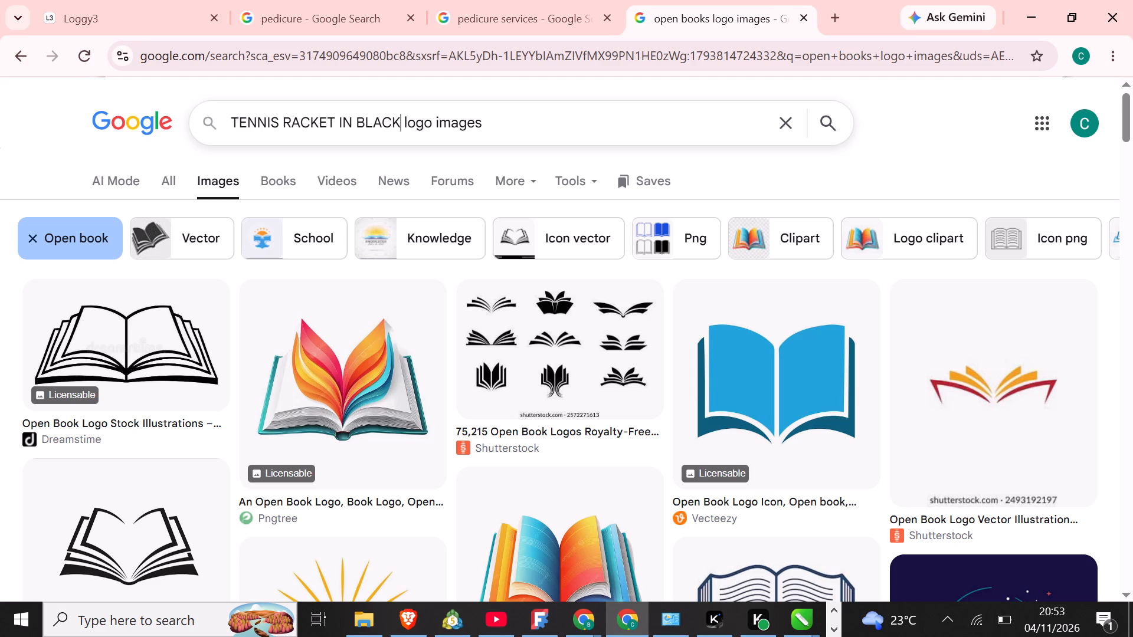
key("Return")
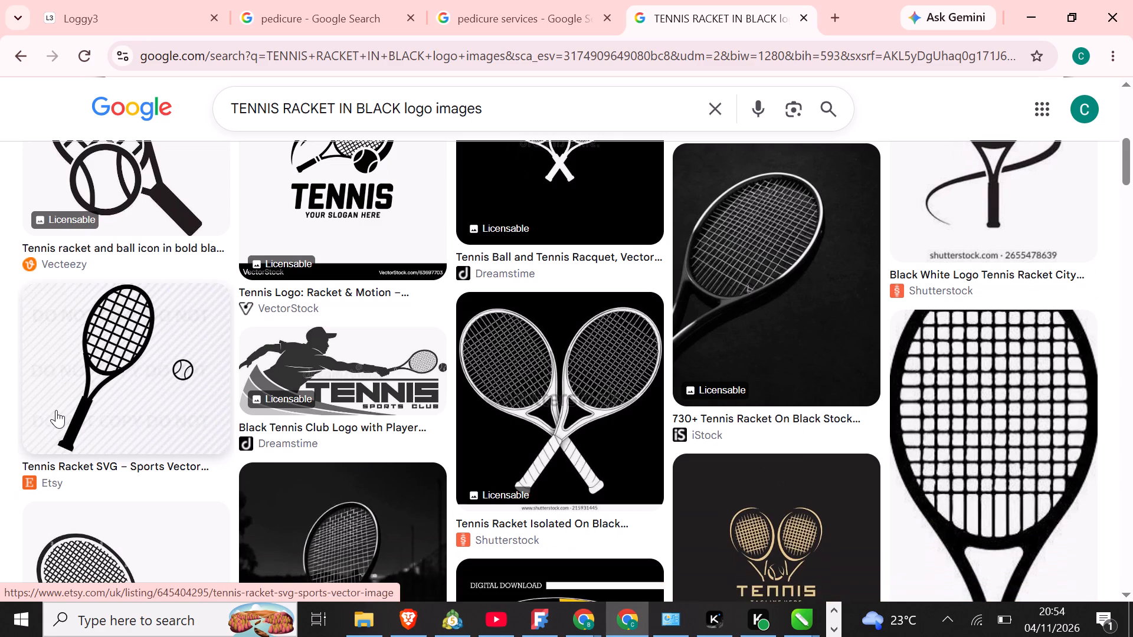
Copy the Etsy image of a black tennis racket with a ball and paste it into Untitled-5 in CorelDRAW.
left_click(57, 410)
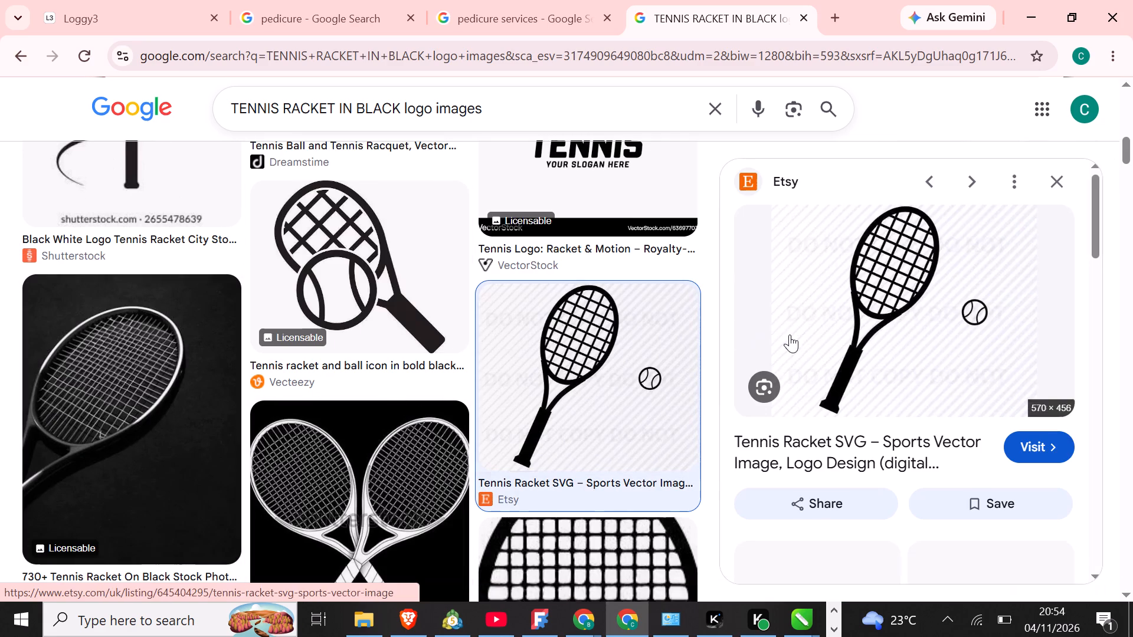
left_click(790, 334)
left_click(859, 290)
left_click(610, 35)
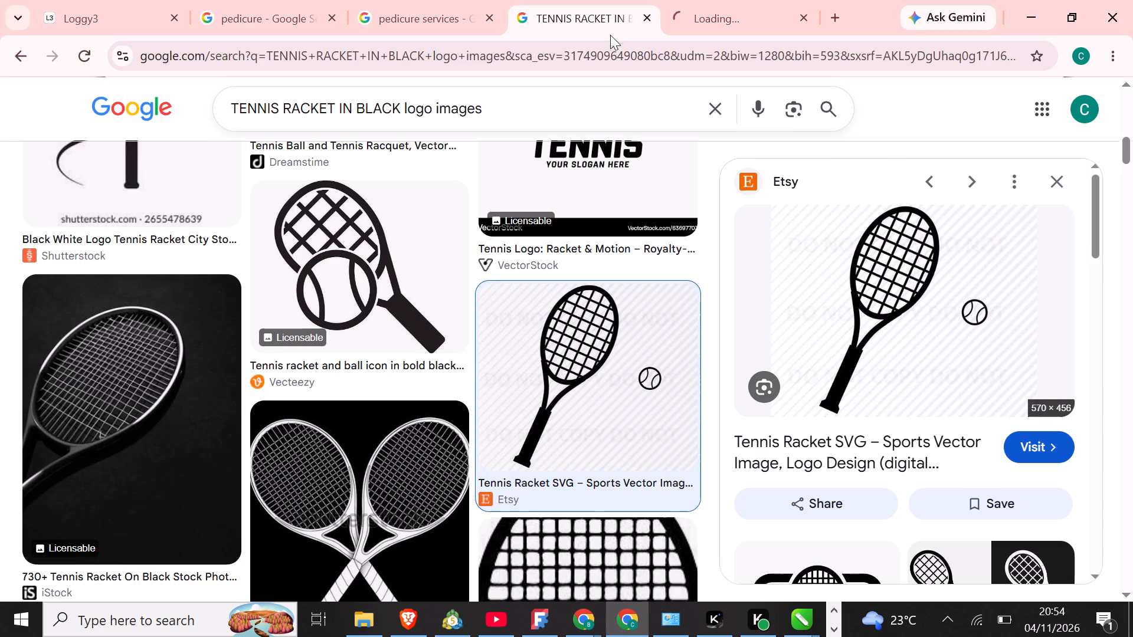
right_click(886, 275)
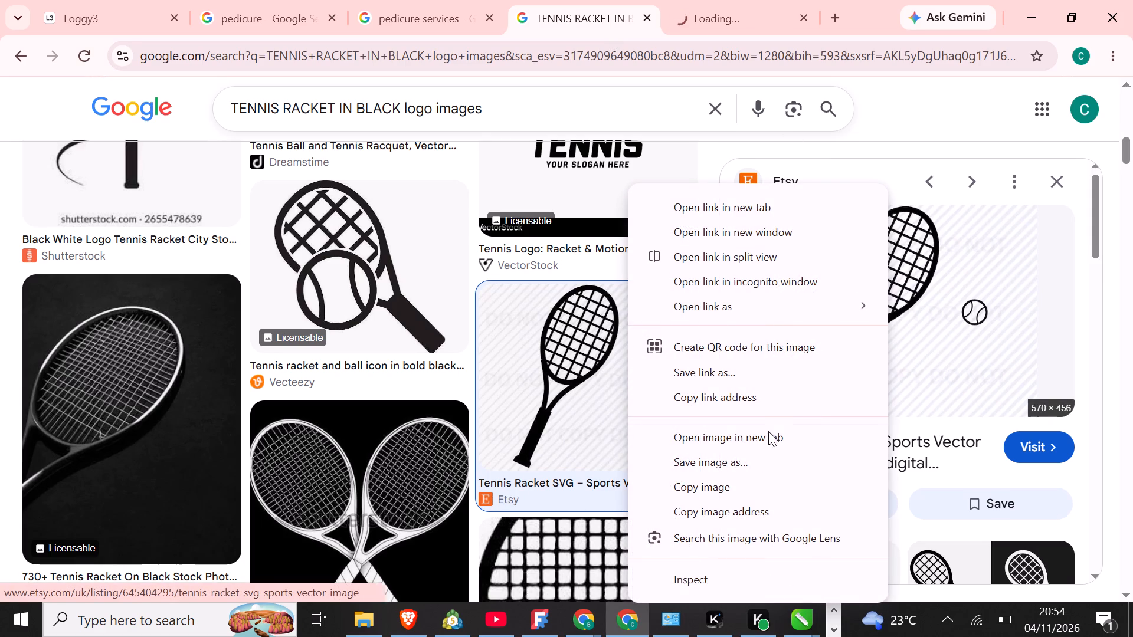
left_click(759, 488)
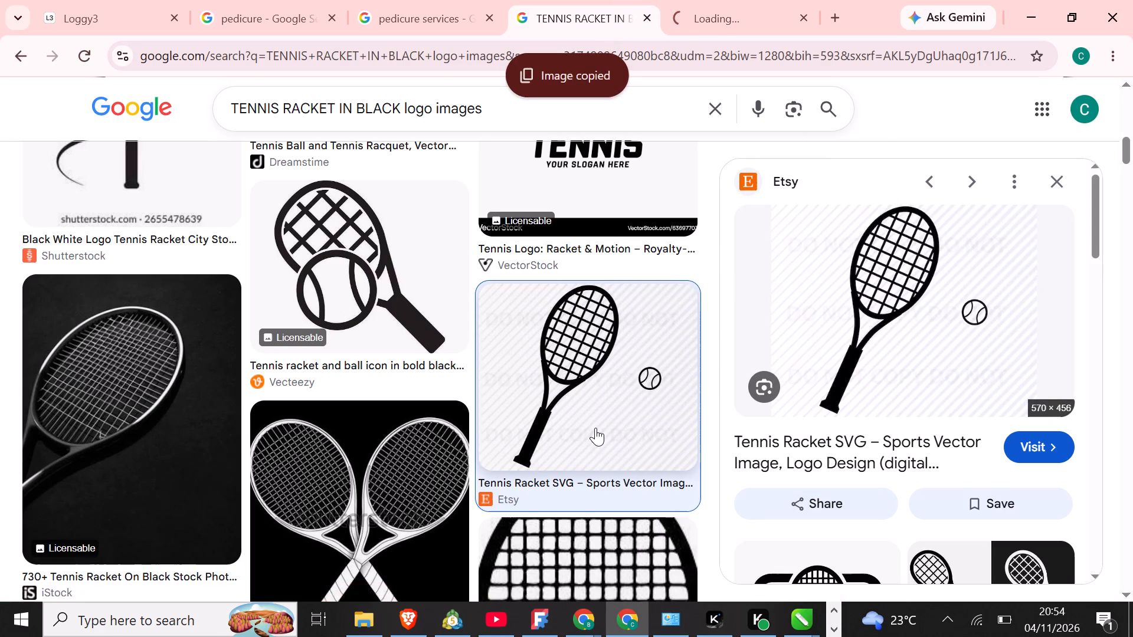
left_click(805, 626)
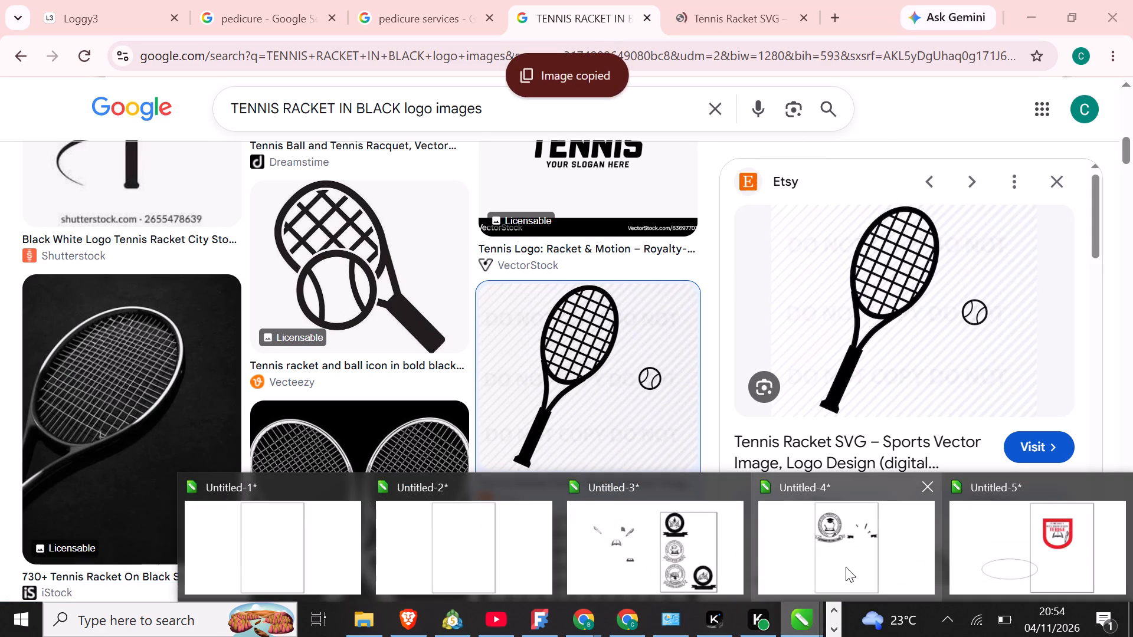
left_click(751, 542)
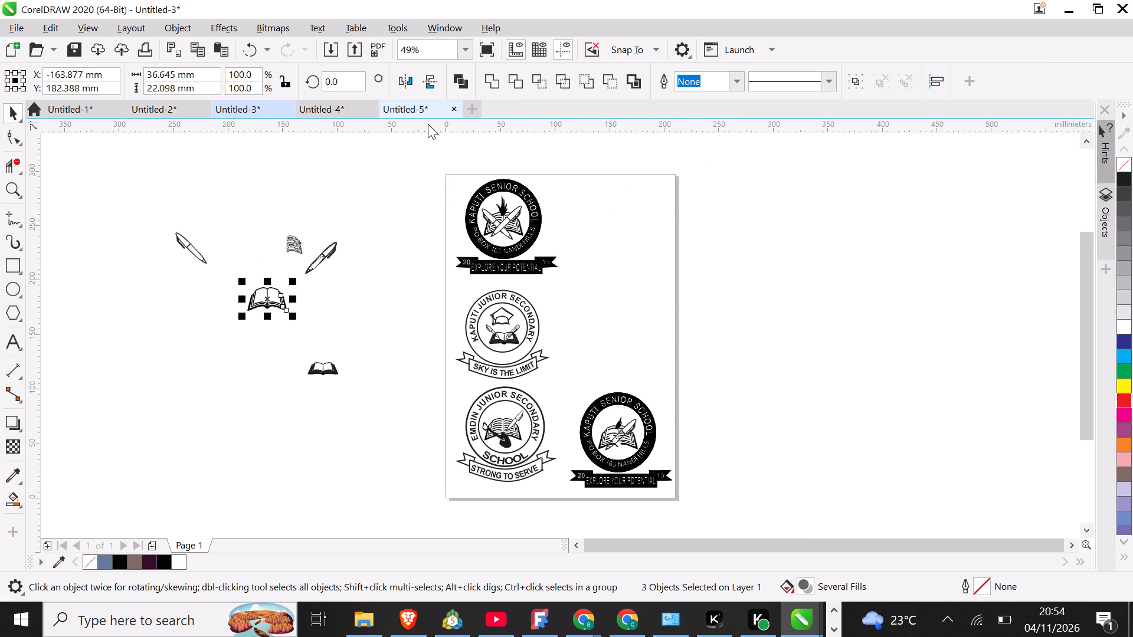
left_click(428, 110)
left_click(813, 324)
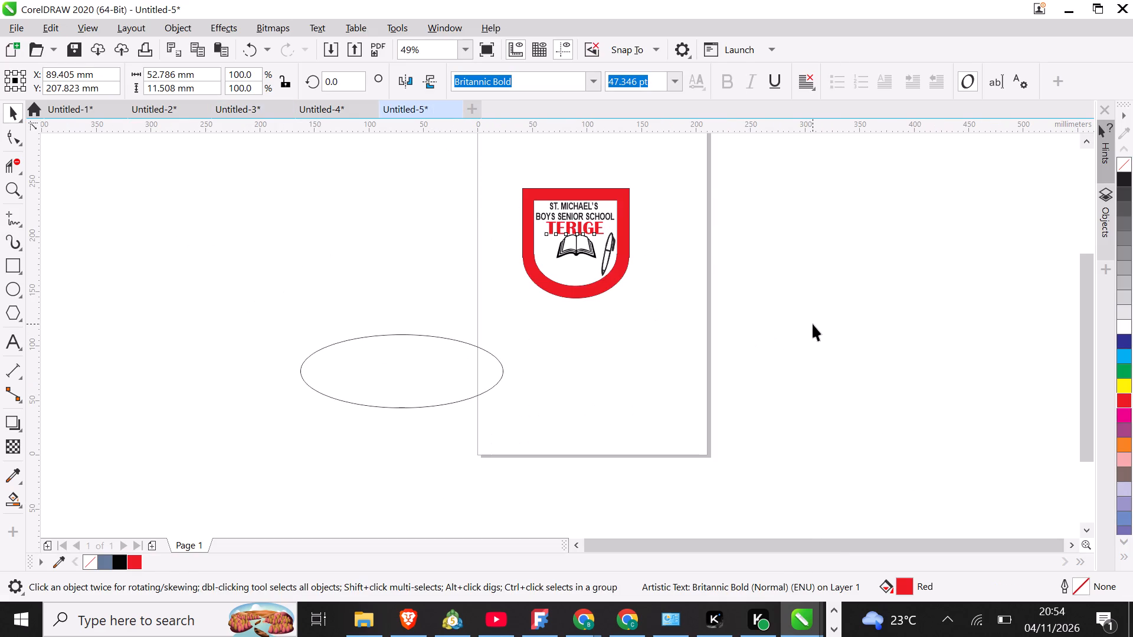
right_click(813, 324)
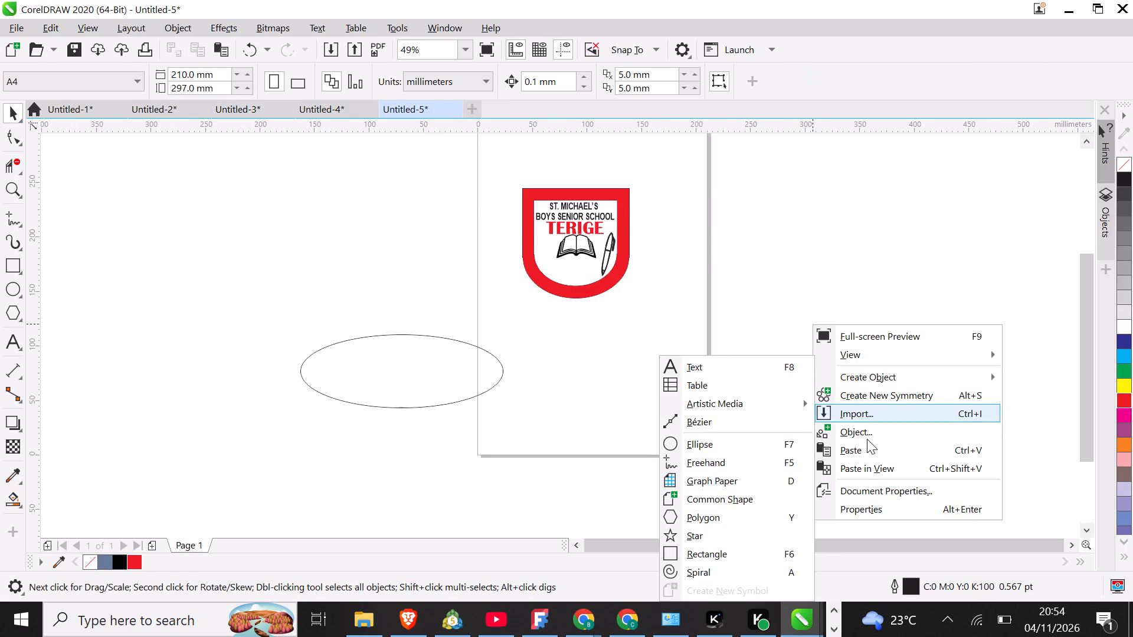
left_click(867, 445)
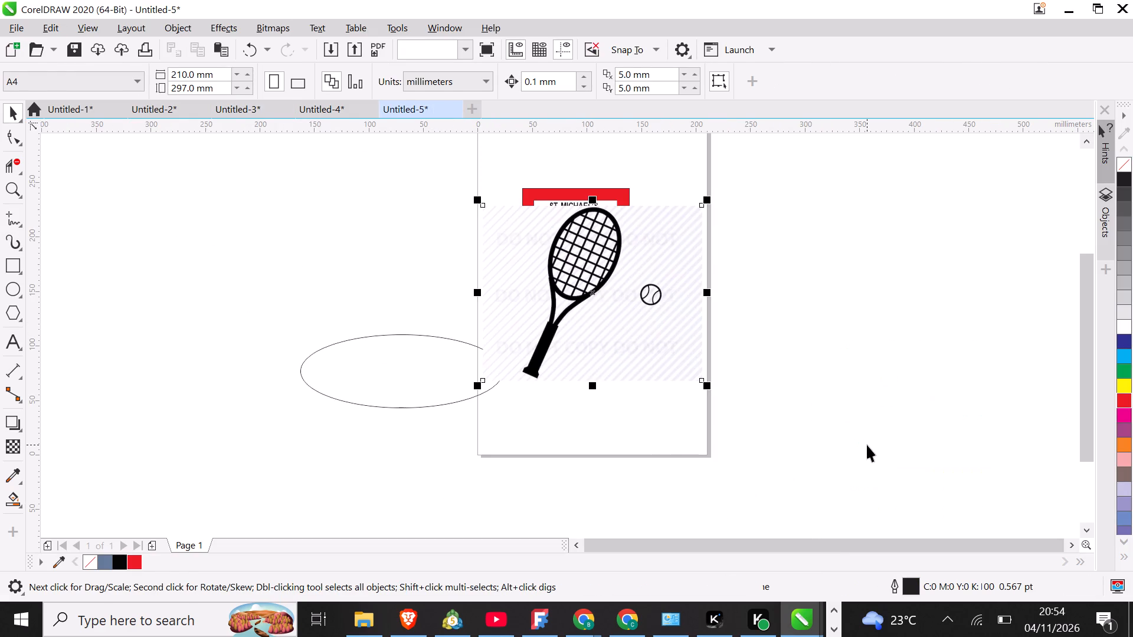
Outline-trace the pasted tennis racket bitmap as line art, using the default trace settings.
left_click(274, 21)
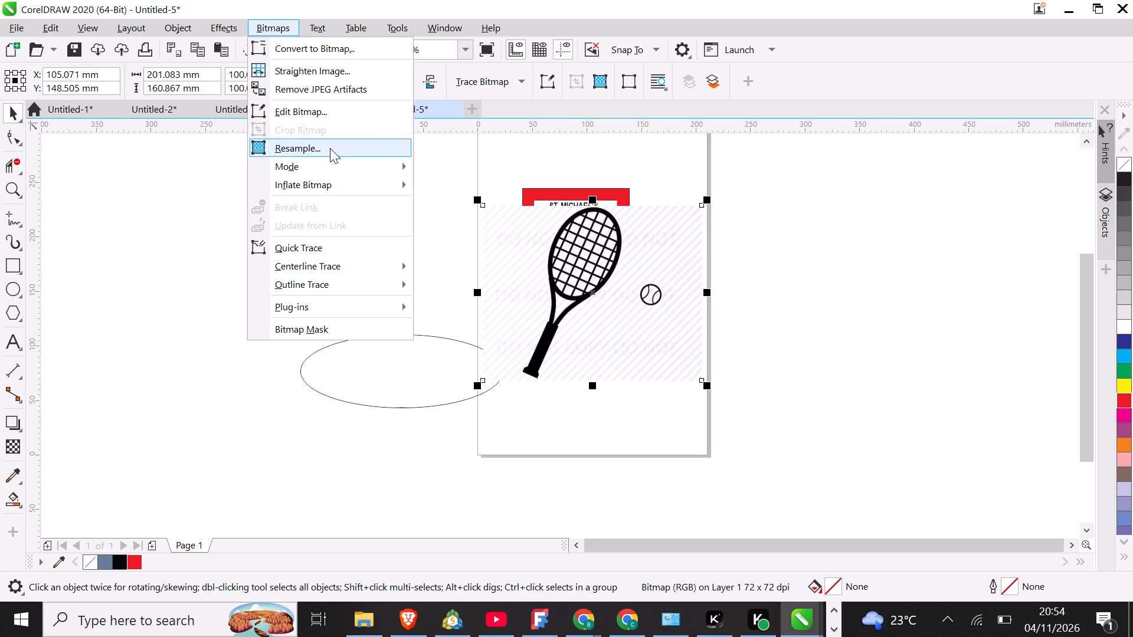
left_click(336, 283)
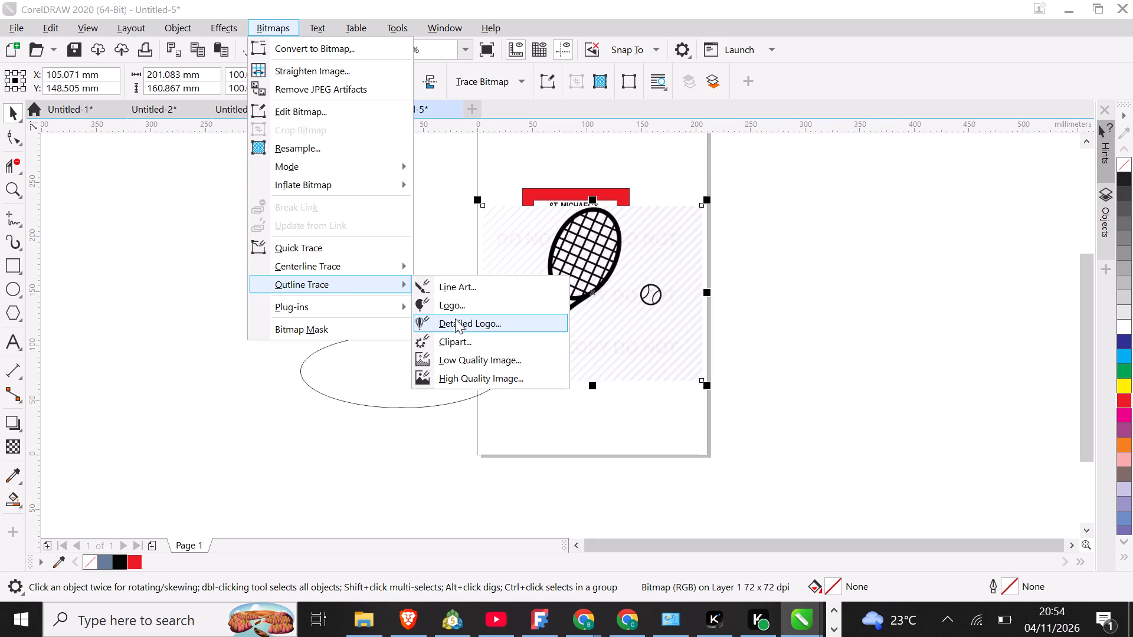
left_click(464, 292)
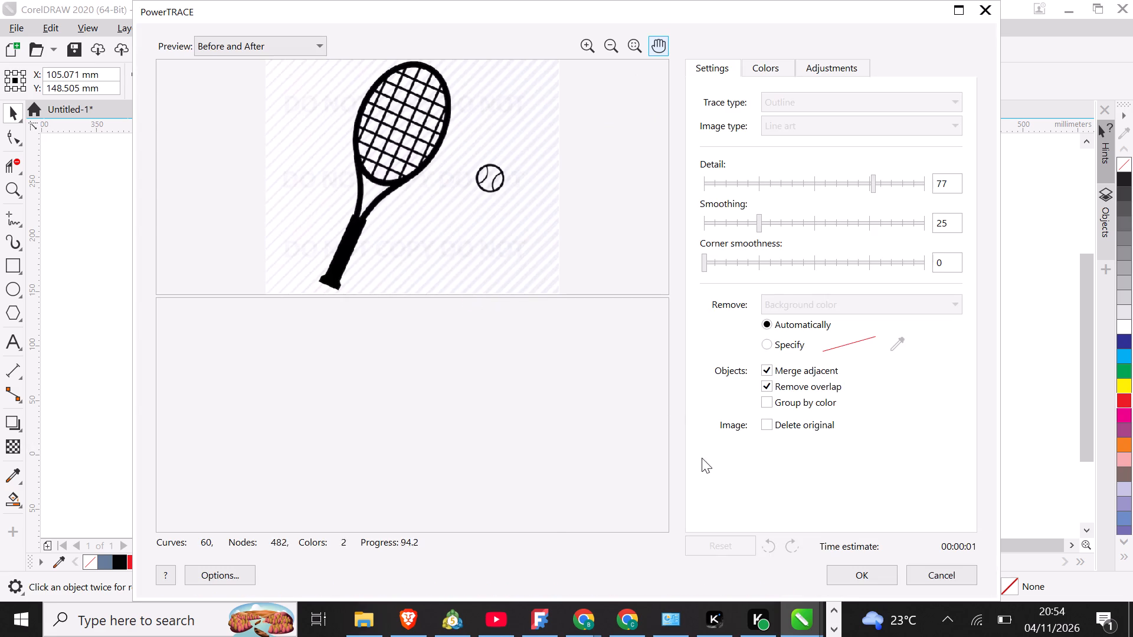
left_click(876, 580)
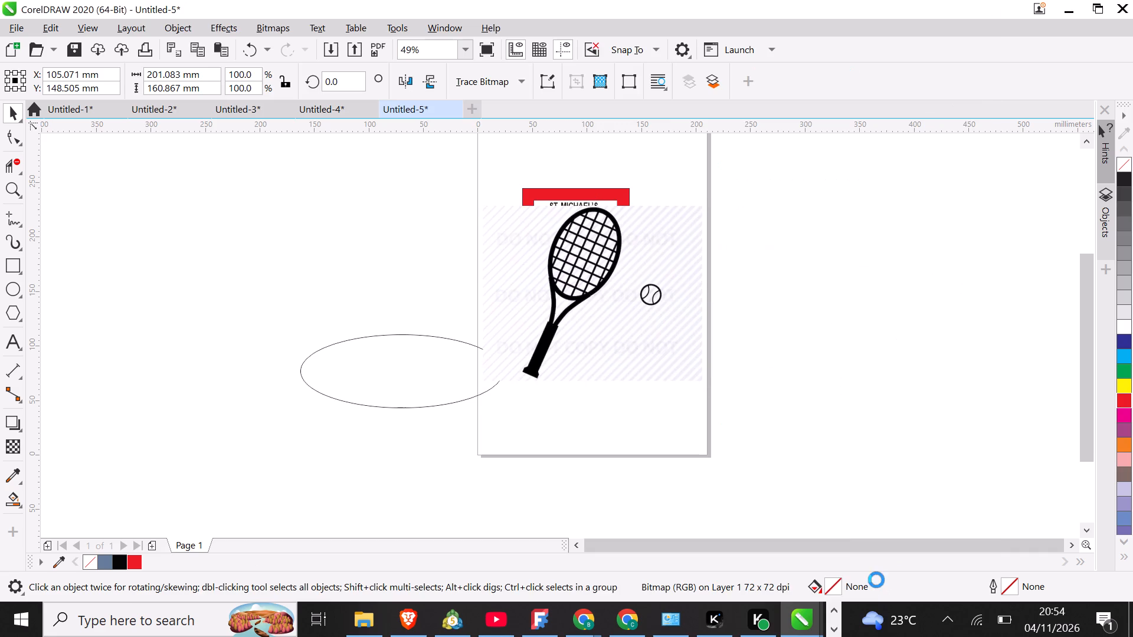
Move the traced tennis racket and ball off the page and delete the original racket bitmap.
left_click_drag(584, 292, 309, 320)
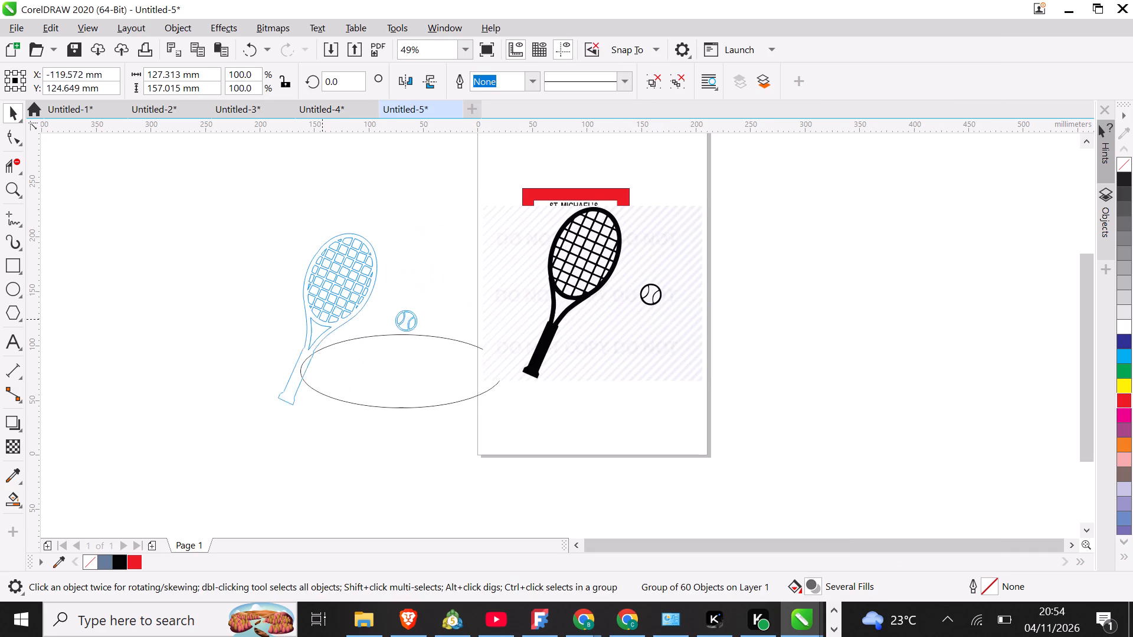
left_click_drag(309, 320, 227, 283)
left_click(520, 304)
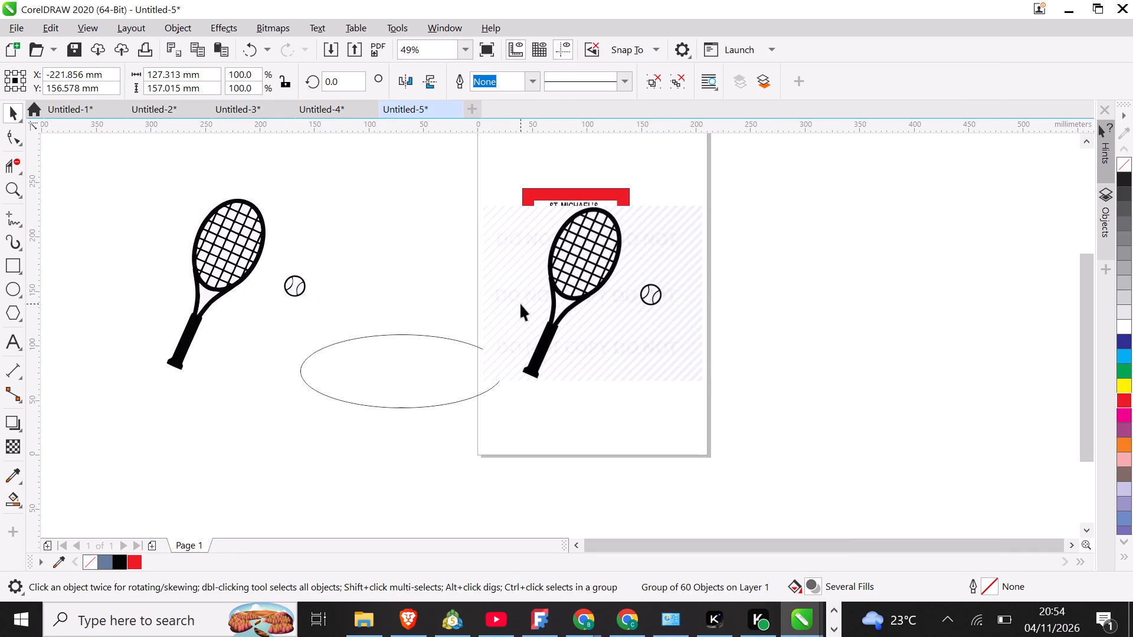
key("BackSpace")
Ungroup the traced racket artwork and delete the tennis ball from it.
left_click_drag(368, 253, 281, 272)
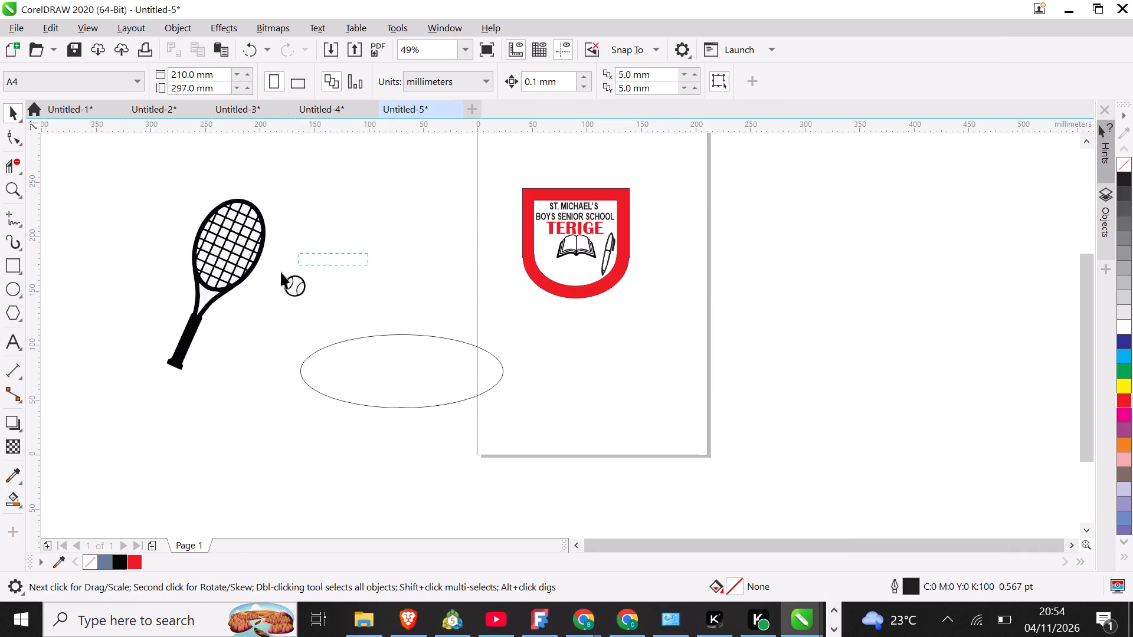
left_click_drag(281, 272, 248, 334)
left_click(218, 282)
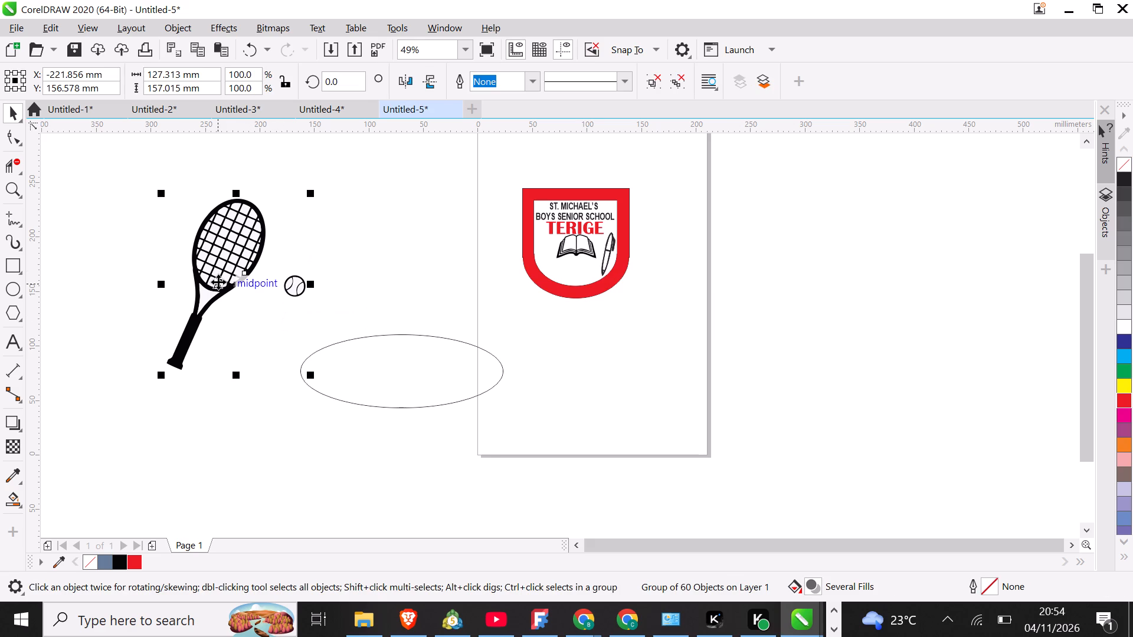
key("ctrl+u")
left_click(405, 326)
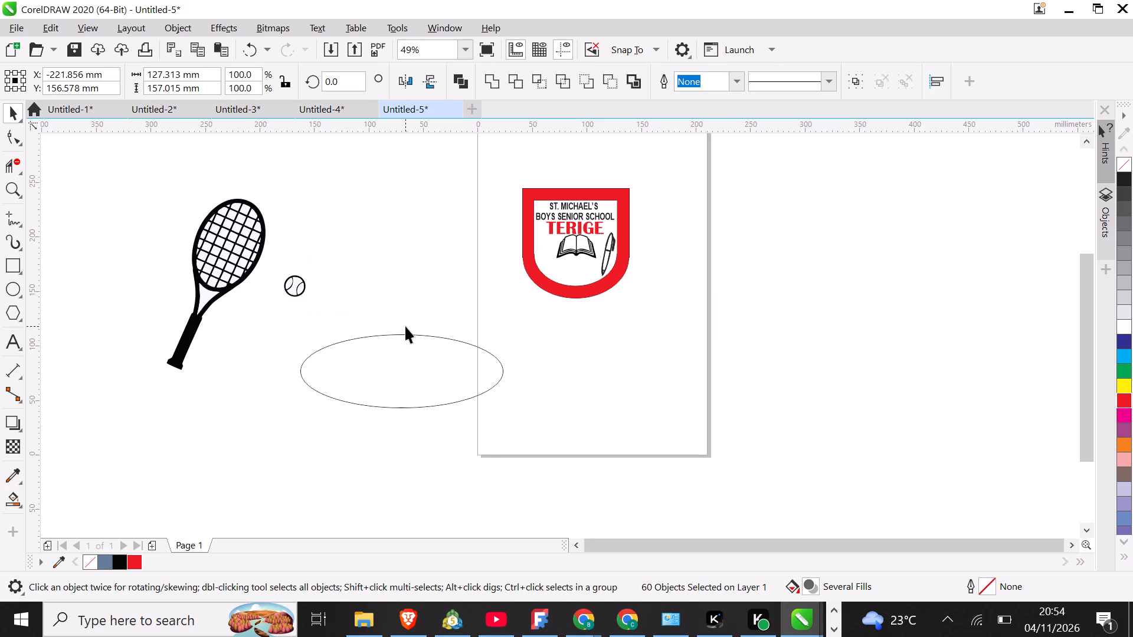
left_click_drag(277, 262, 319, 324)
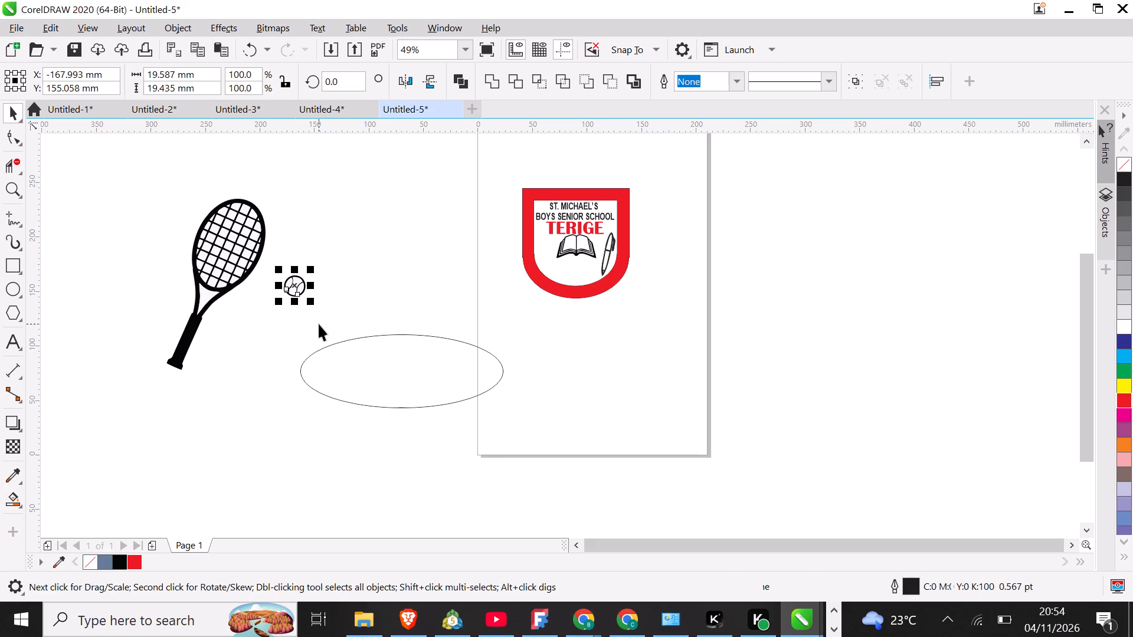
key("BackSpace")
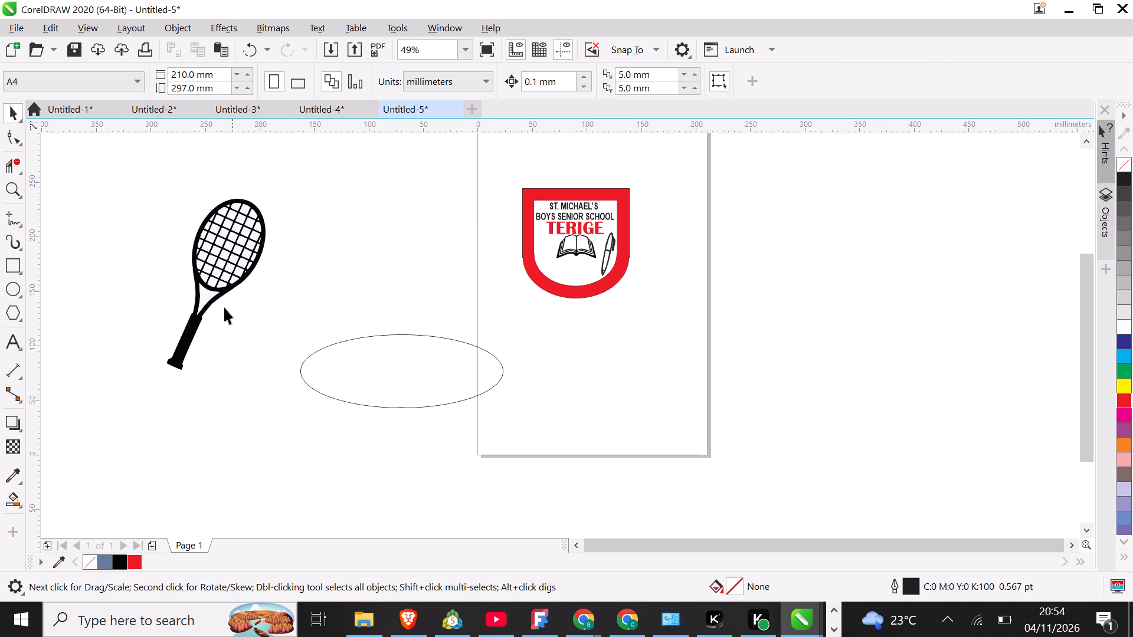
Scale the whole racket down proportionally to about 33 × 57 mm and mirror it horizontally.
left_click_drag(131, 176, 303, 439)
left_click_drag(272, 373, 265, 288)
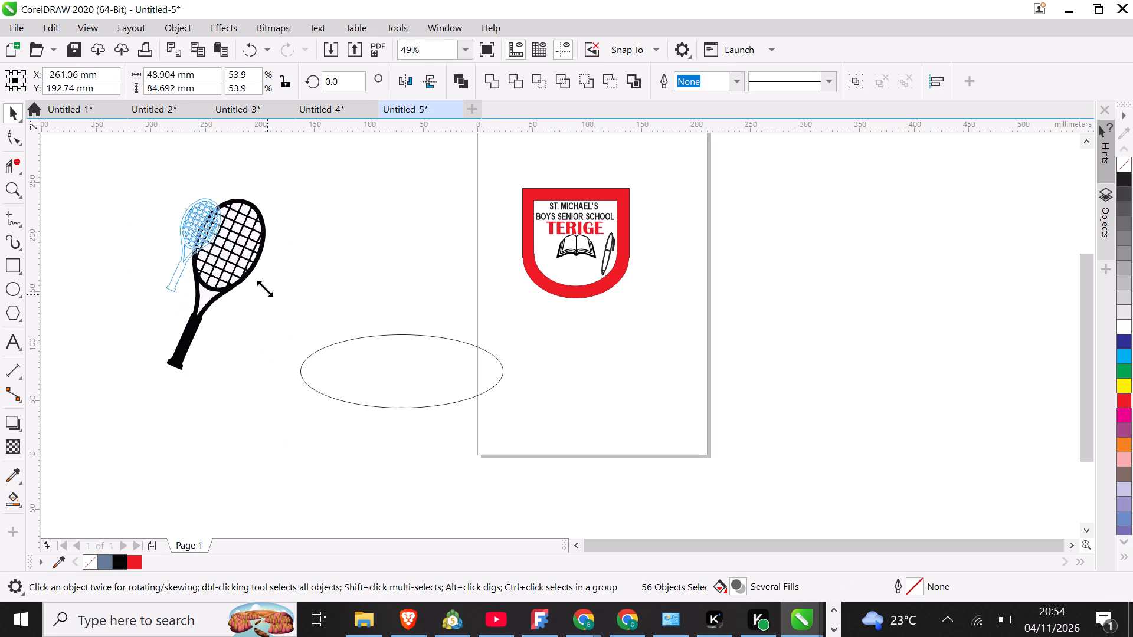
left_click_drag(265, 288, 254, 264)
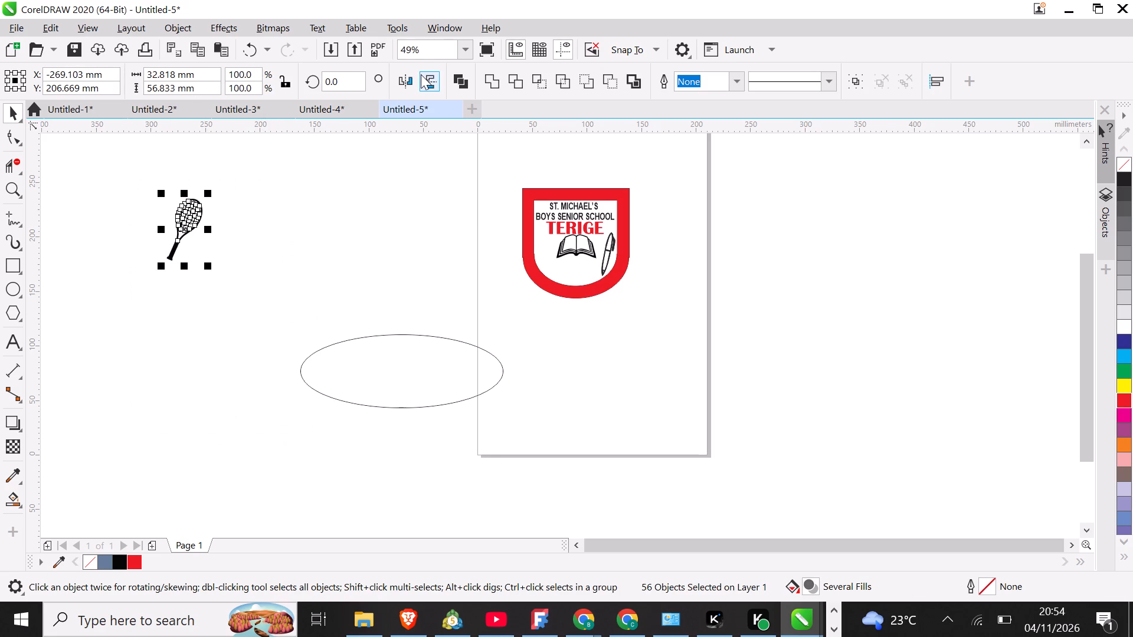
left_click(411, 76)
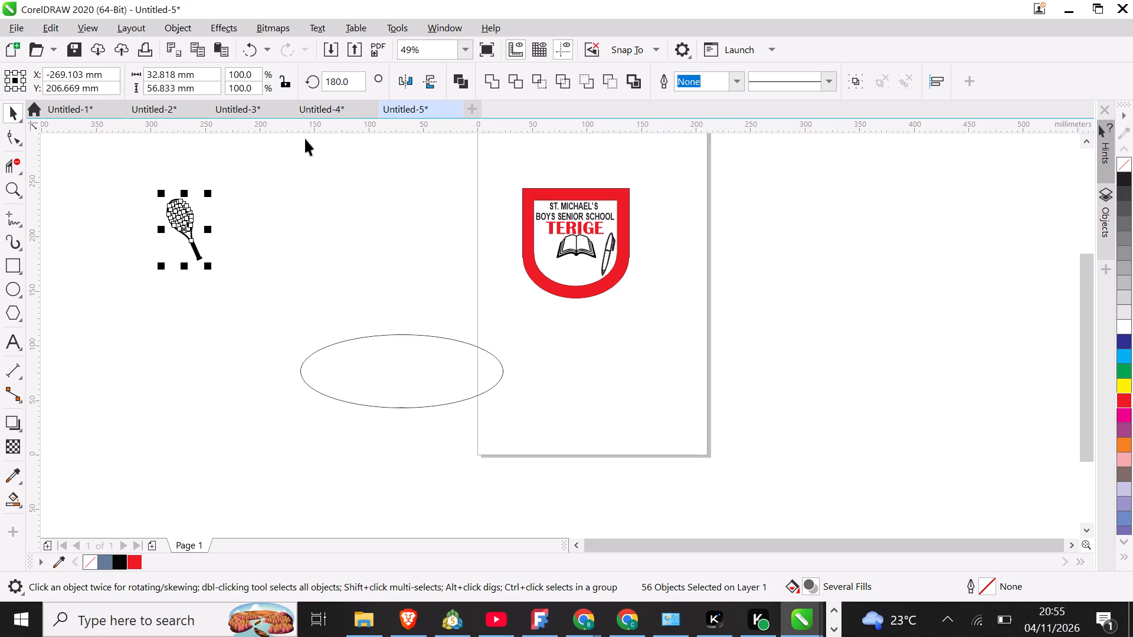
Move the racket close to the shield and scale it down to about 15 × 25 mm.
left_click_drag(189, 225, 478, 277)
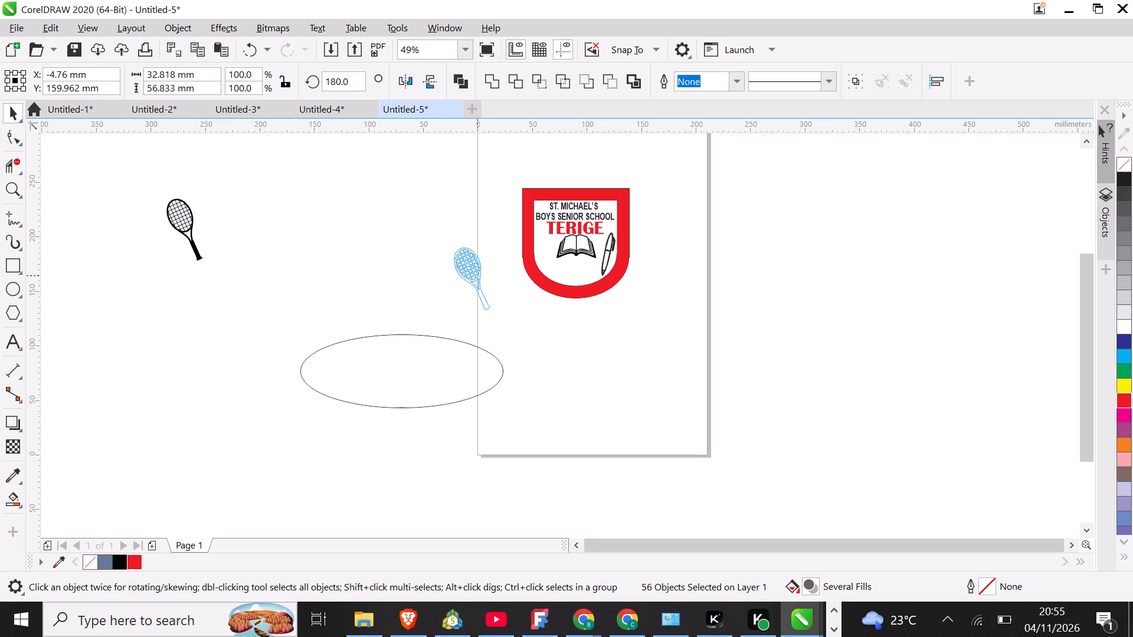
left_click_drag(478, 277, 480, 277)
left_click_drag(500, 318, 480, 295)
left_click(487, 261)
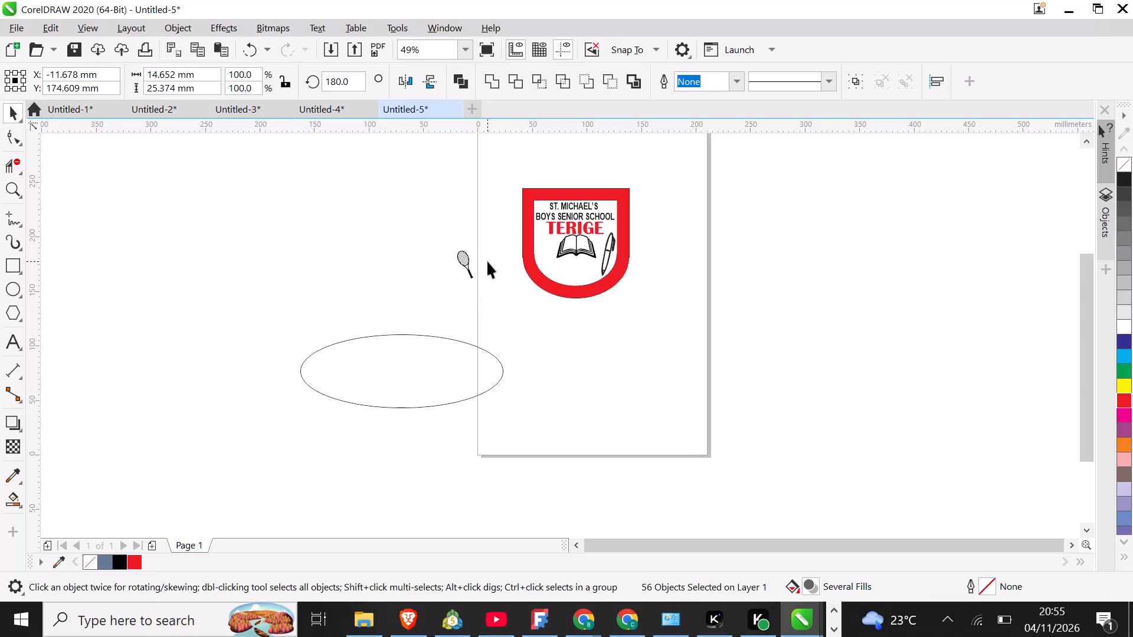
left_click(463, 258)
left_click(463, 258)
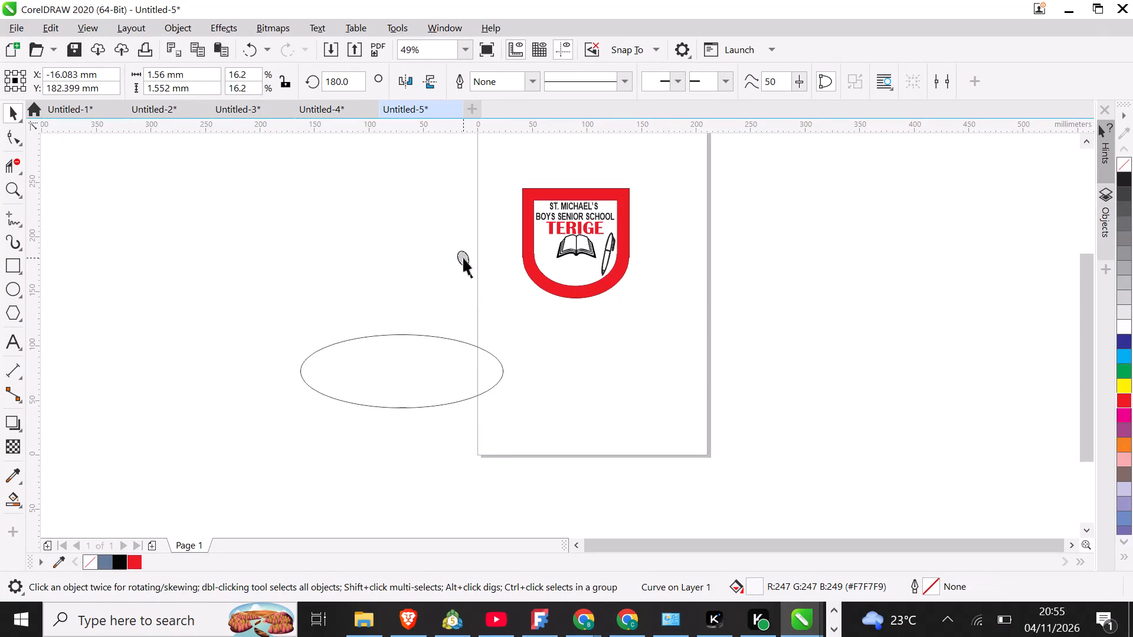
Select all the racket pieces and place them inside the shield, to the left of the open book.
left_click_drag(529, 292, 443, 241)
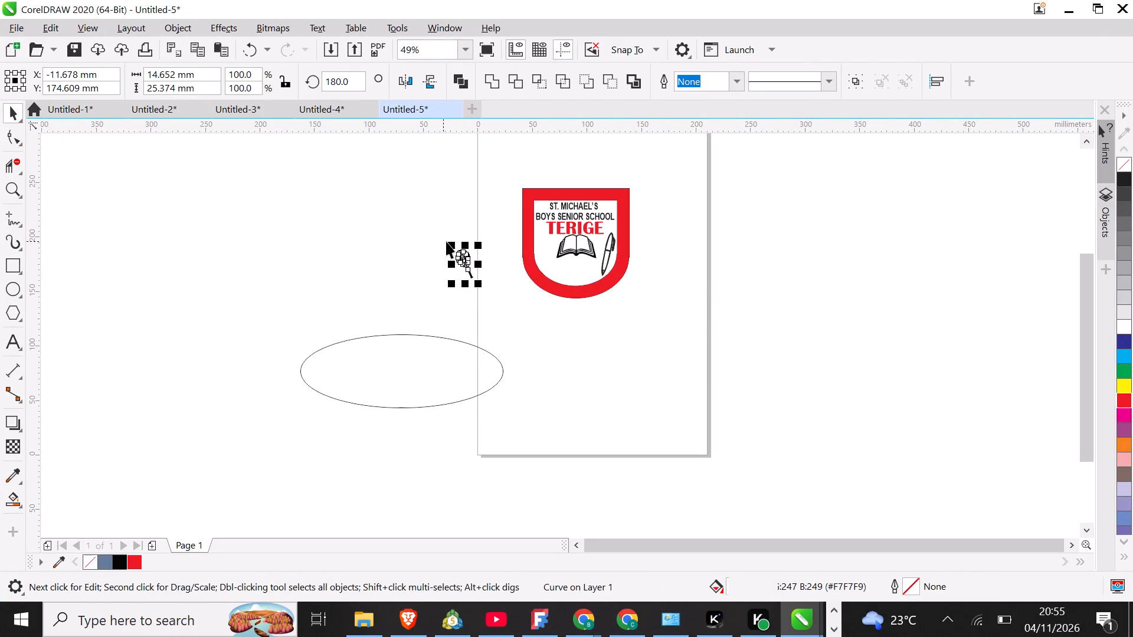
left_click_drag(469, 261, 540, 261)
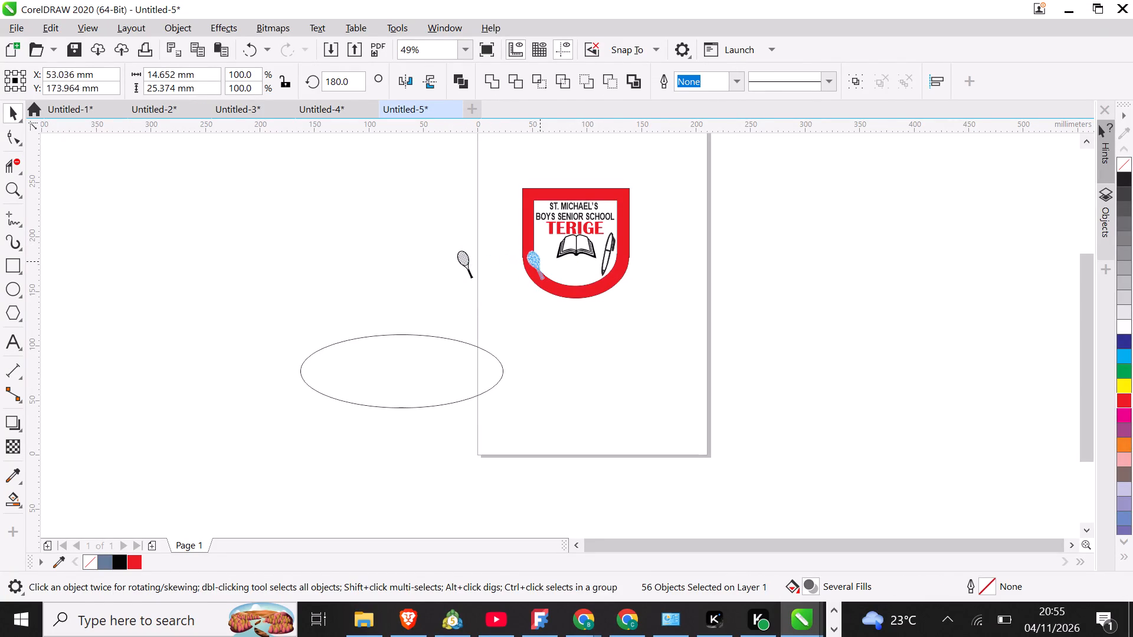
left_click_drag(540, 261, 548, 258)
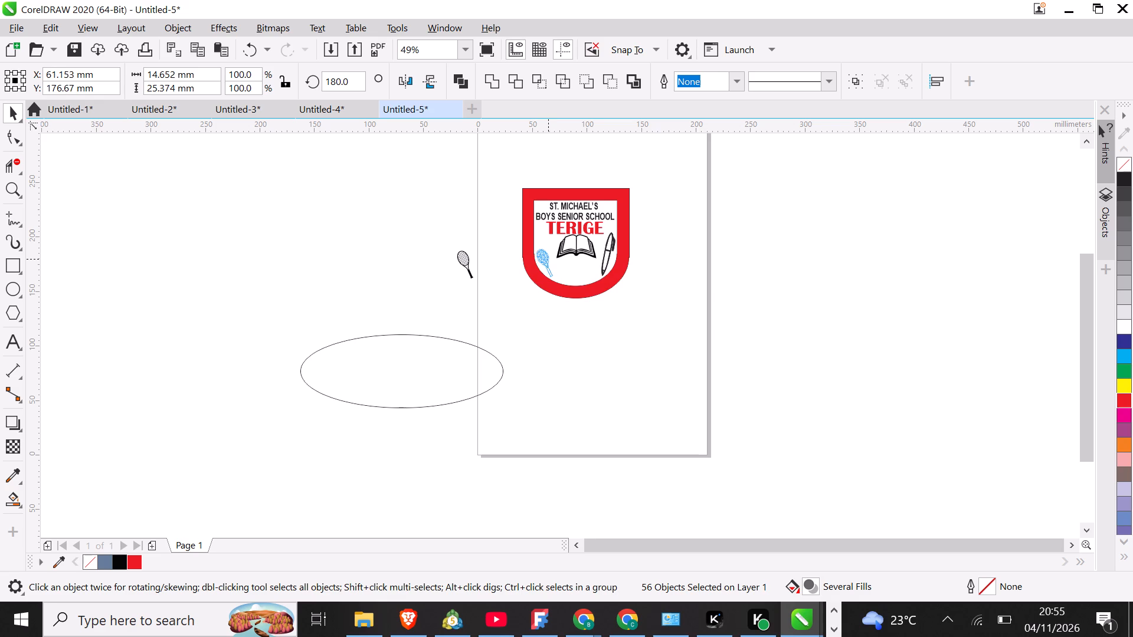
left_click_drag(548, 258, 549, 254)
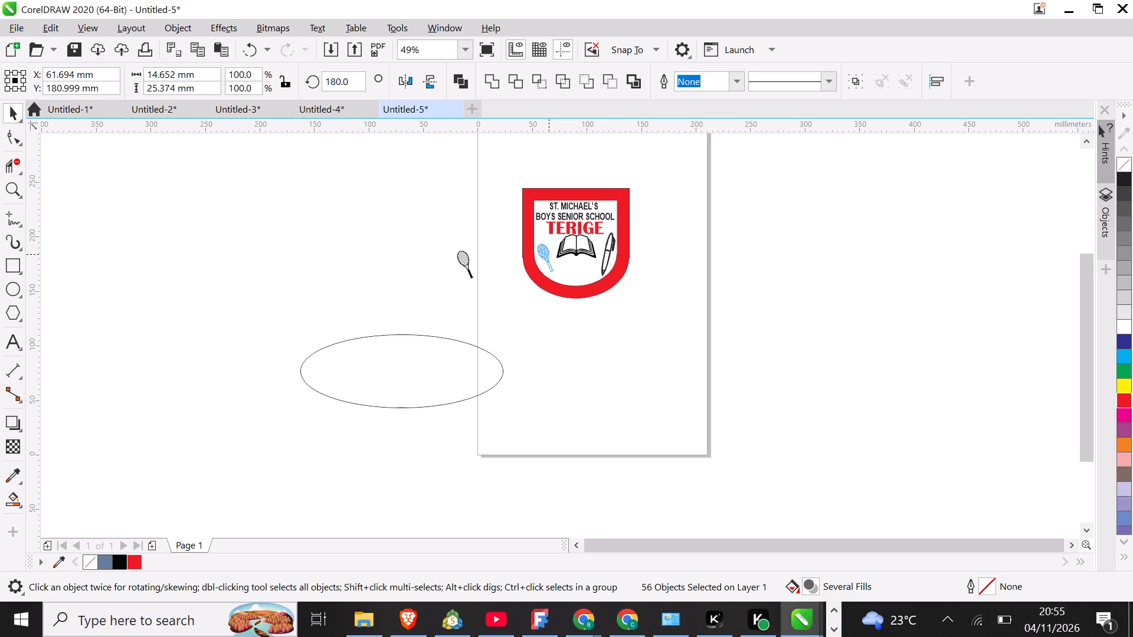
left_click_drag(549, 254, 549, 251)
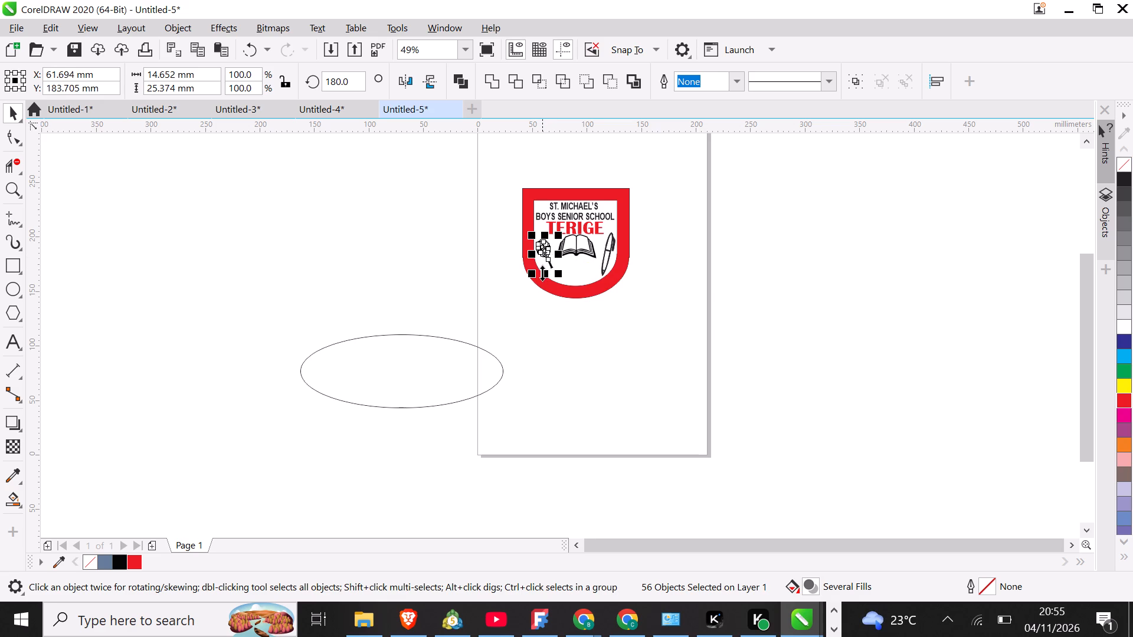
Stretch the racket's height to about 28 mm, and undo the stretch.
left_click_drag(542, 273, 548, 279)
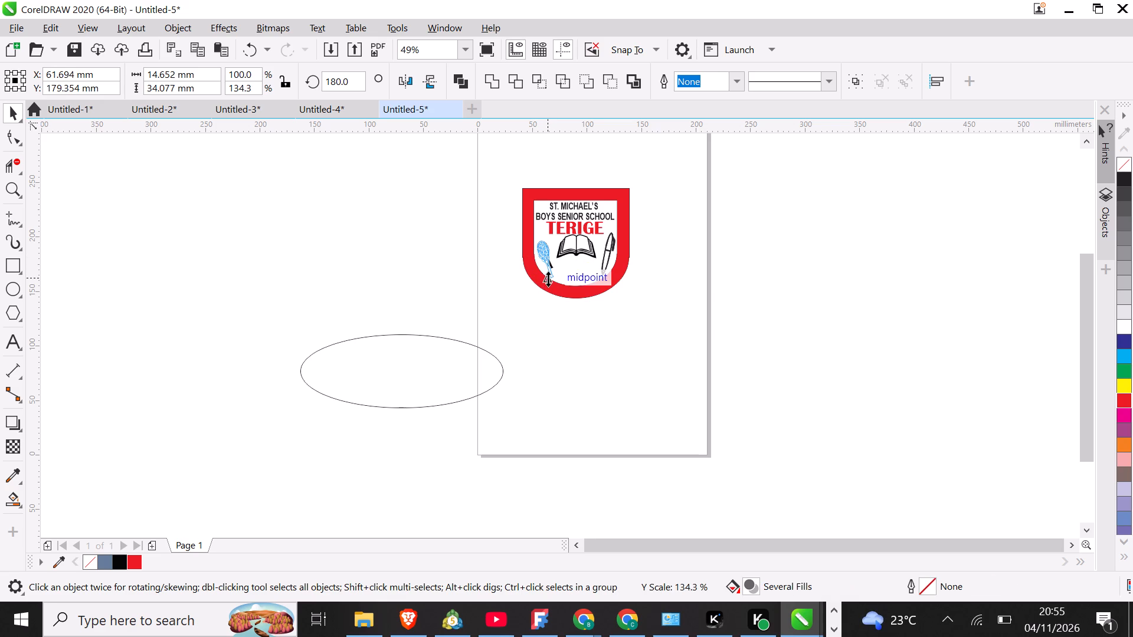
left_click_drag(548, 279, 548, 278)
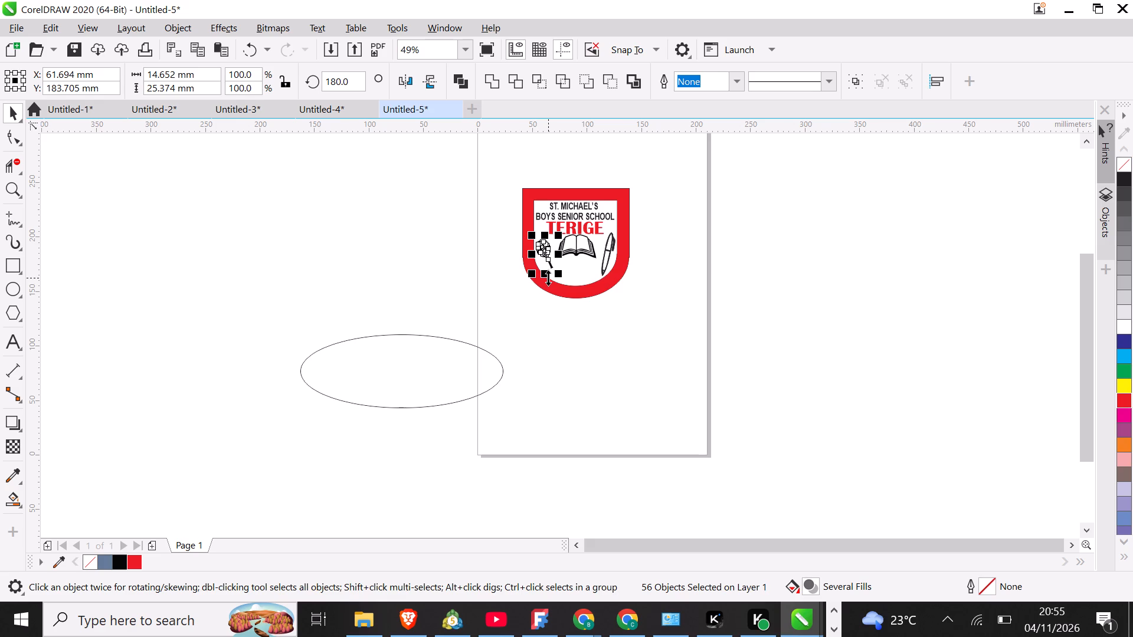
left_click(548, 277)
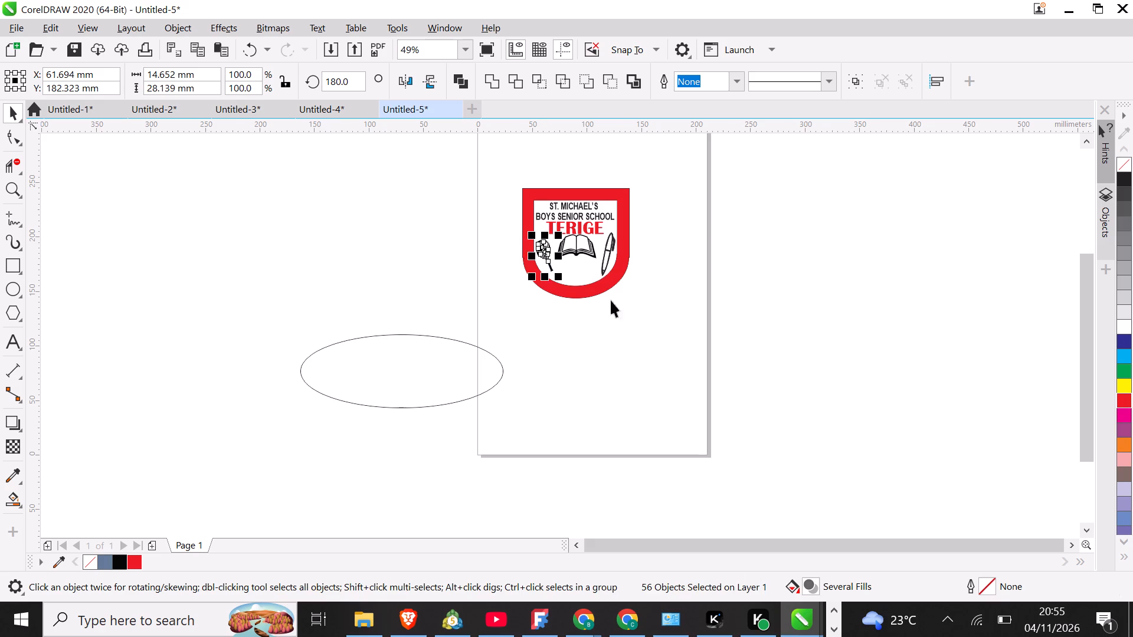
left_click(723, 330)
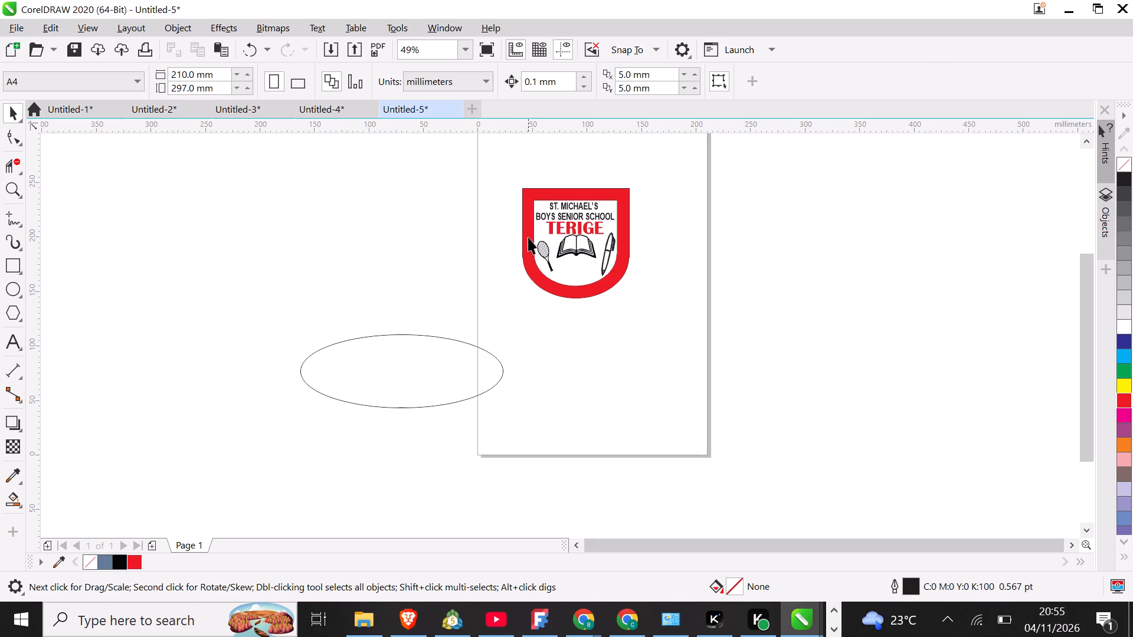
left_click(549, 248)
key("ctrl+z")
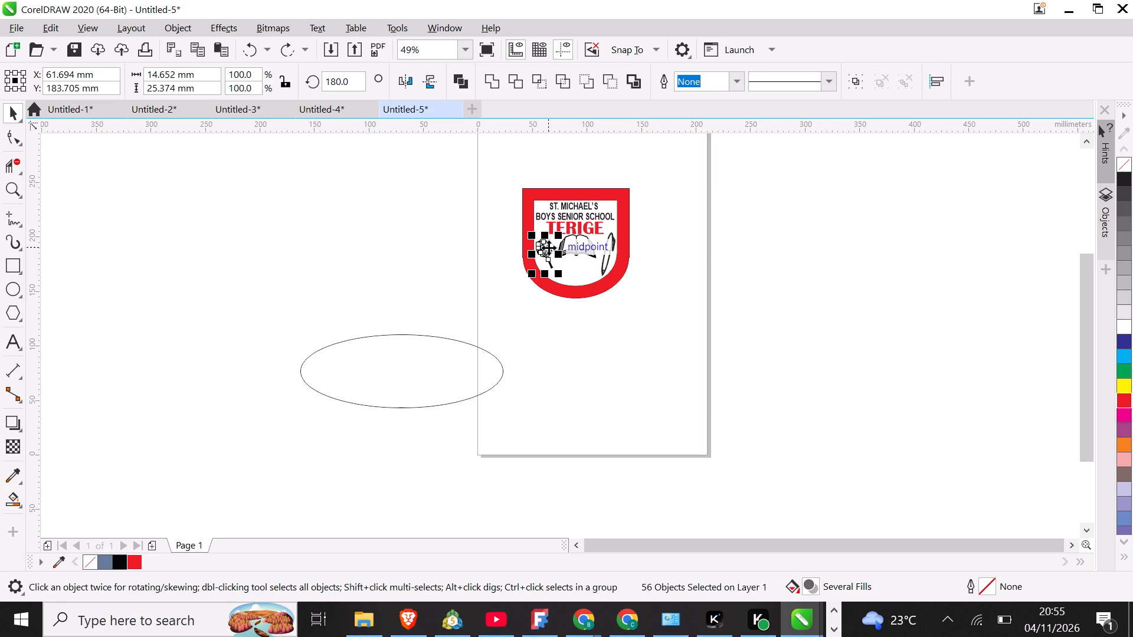
Move the racket off the shield, rotate it slightly to about 179°, and stretch its height to about 33 mm.
left_click_drag(549, 248, 439, 214)
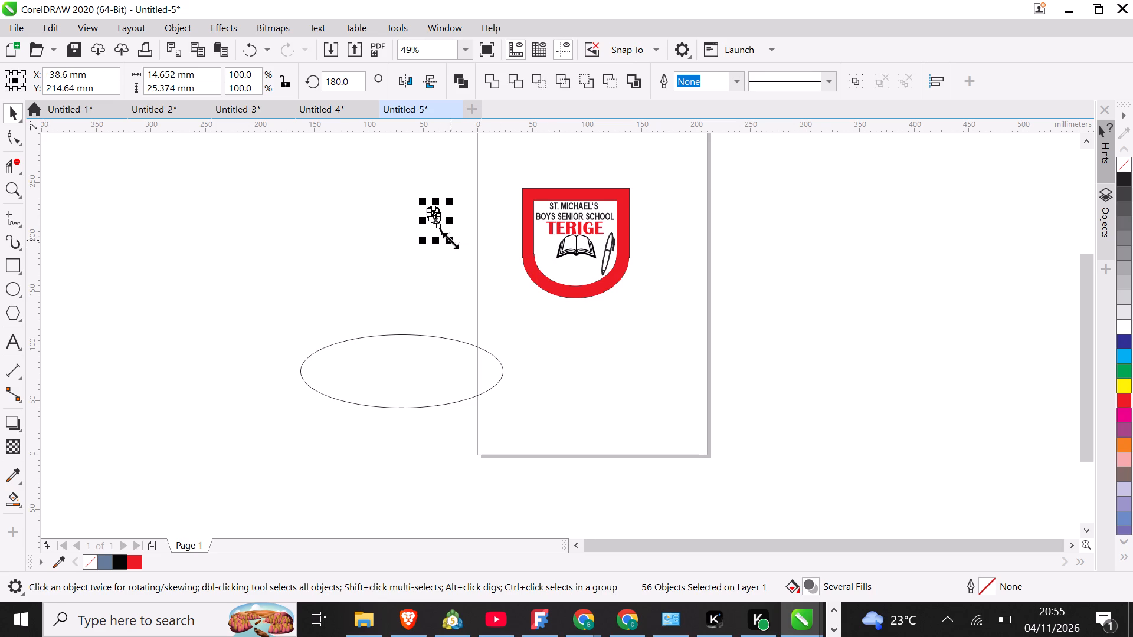
left_click(435, 221)
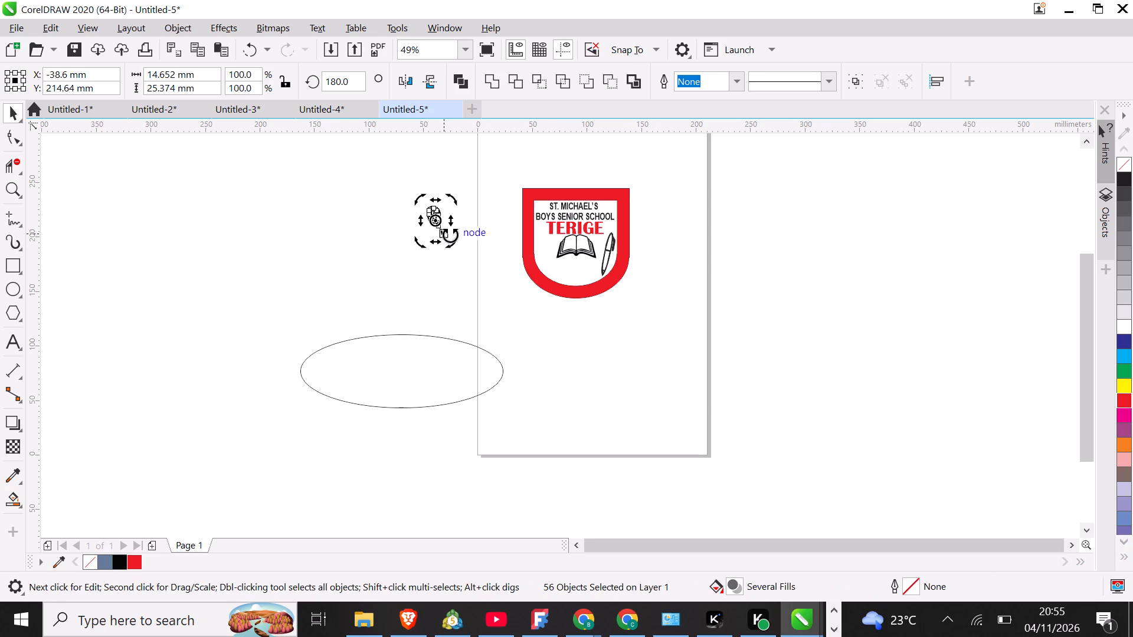
left_click(454, 240)
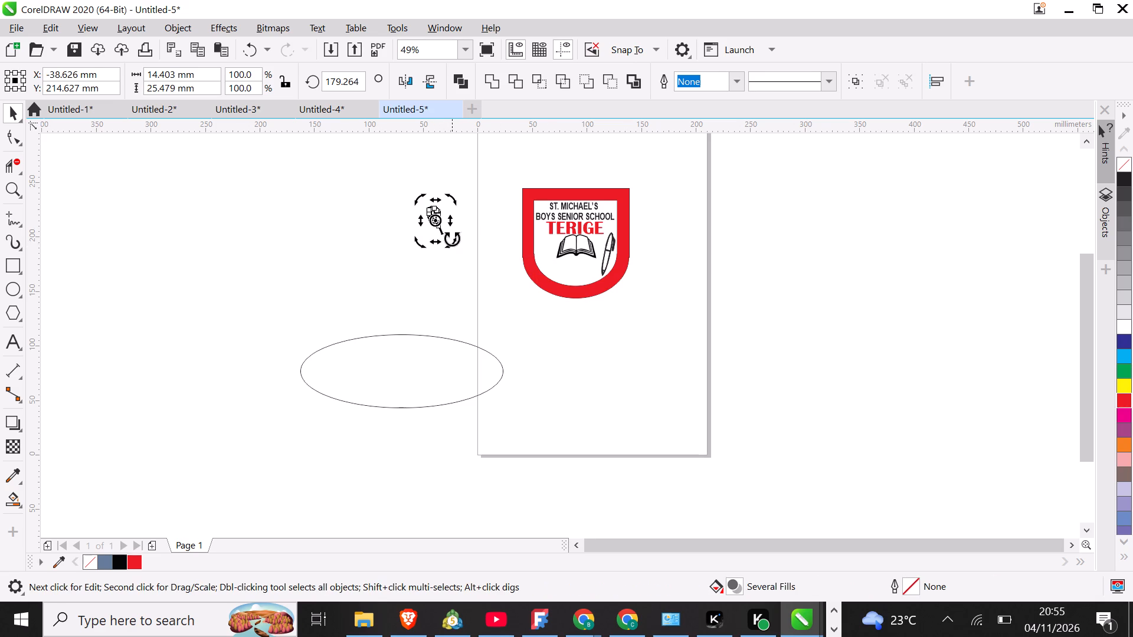
left_click(453, 252)
left_click_drag(407, 191, 470, 260)
left_click_drag(435, 239, 437, 242)
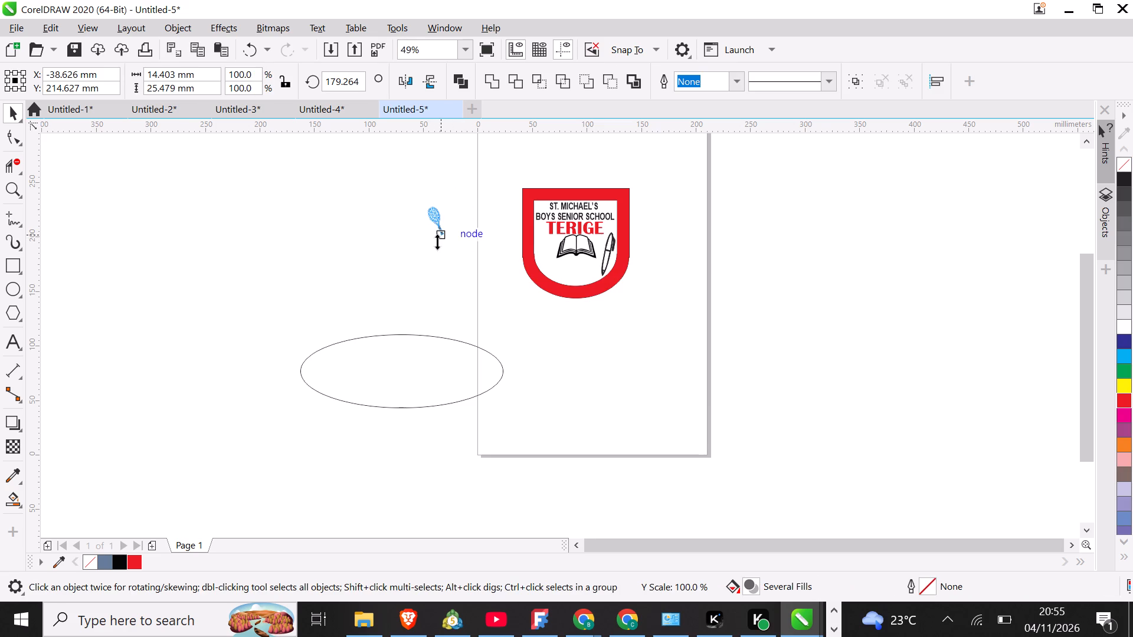
left_click_drag(437, 242, 437, 247)
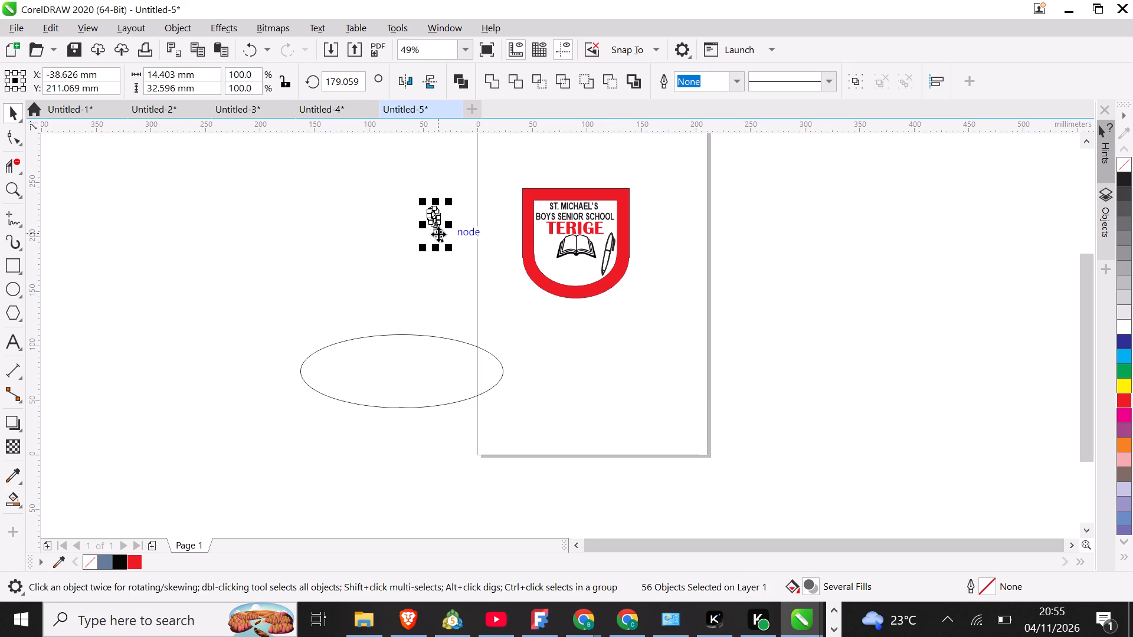
Place the stretched racket inside the shield to the left of the open book, just below the TERIGE text.
left_click_drag(438, 225, 548, 260)
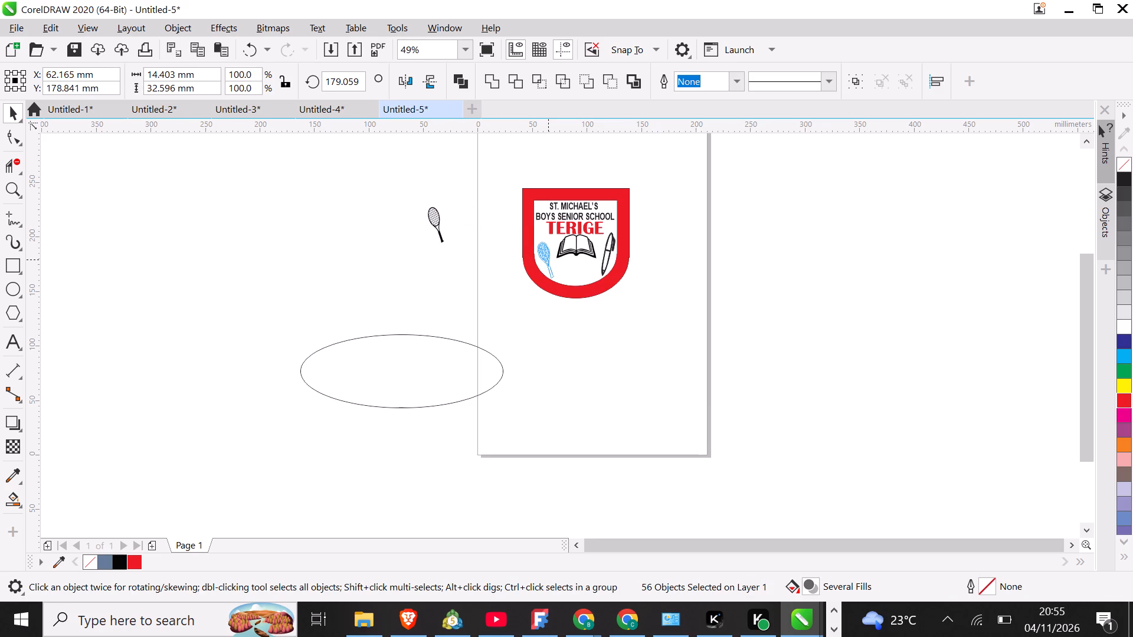
left_click_drag(548, 260, 549, 258)
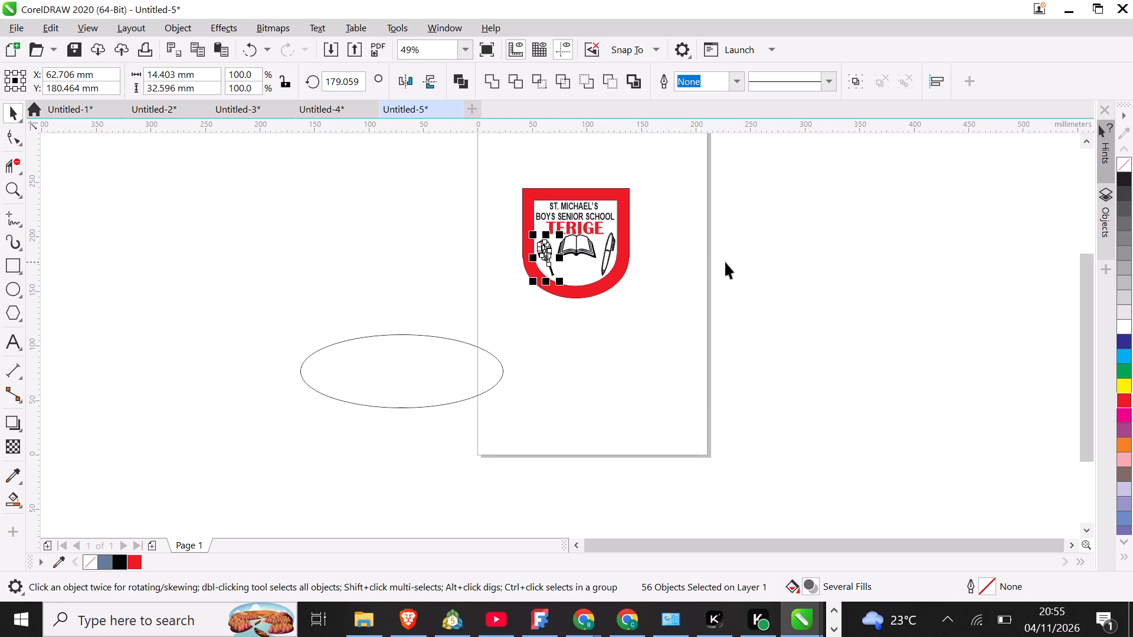
left_click(725, 262)
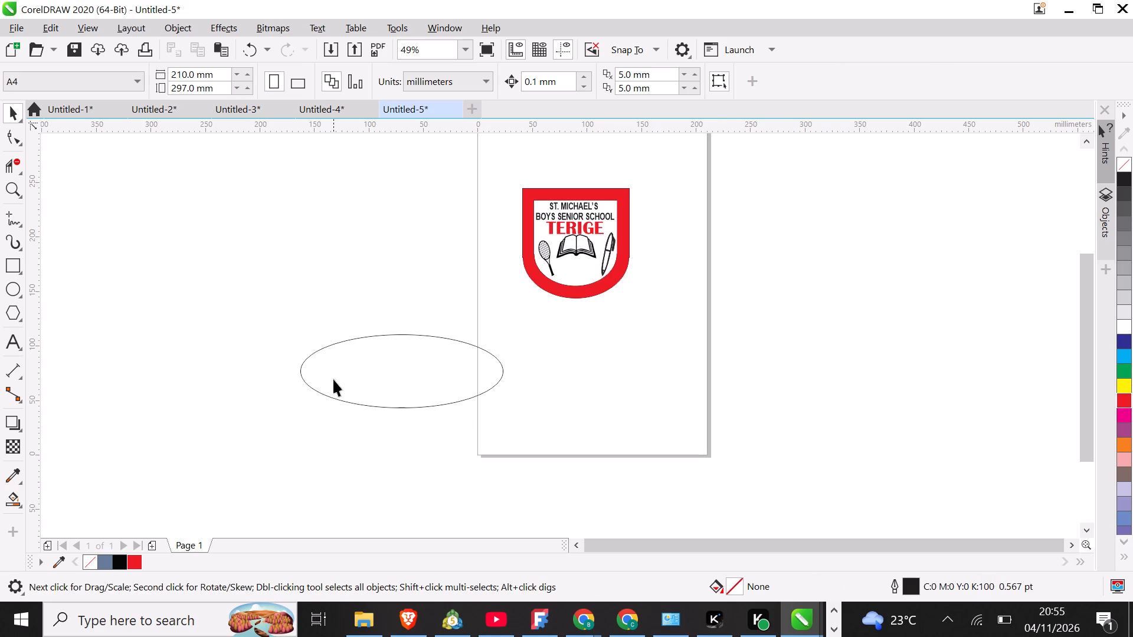
Move the loose ellipse below the shield to the page's bottom edge and stretch its height to about 174 mm.
left_click_drag(230, 324, 558, 467)
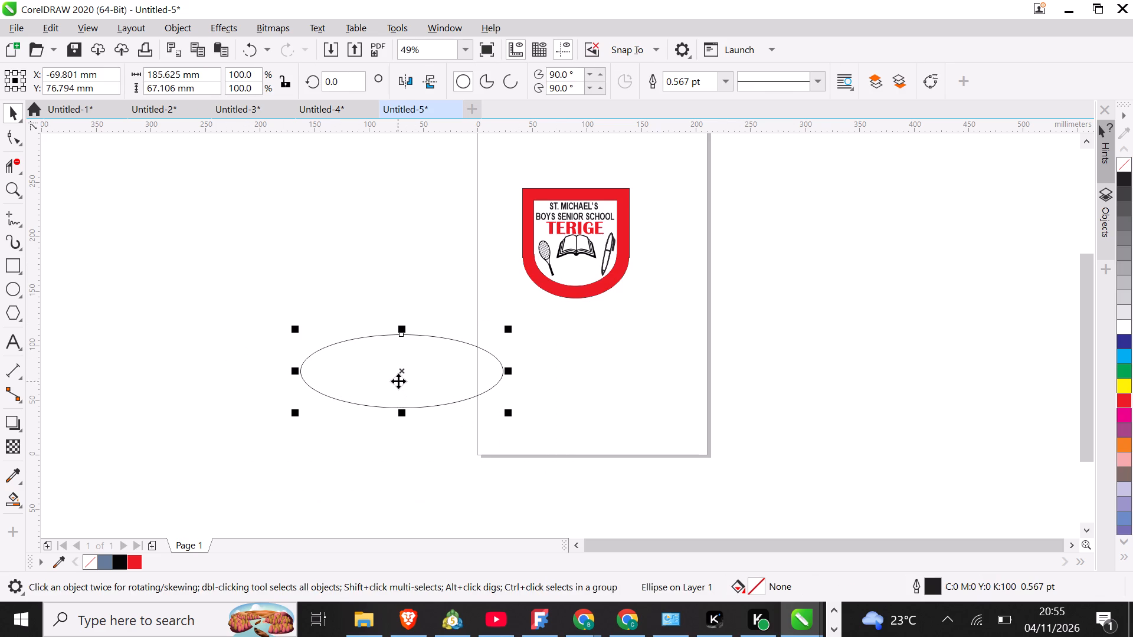
left_click_drag(404, 375, 415, 316)
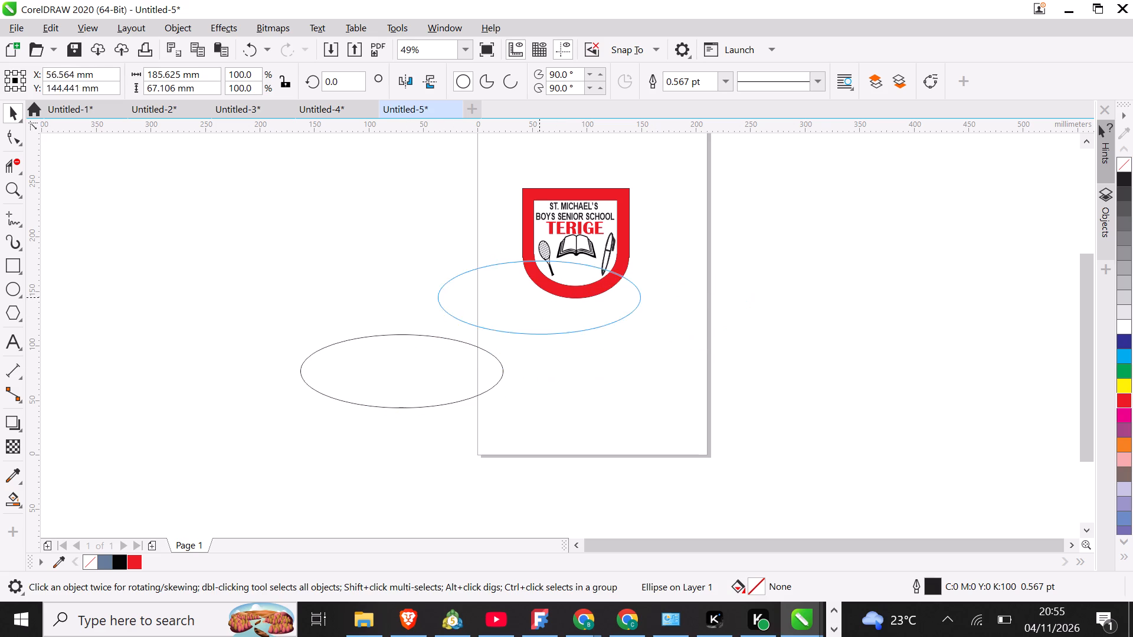
left_click_drag(415, 316, 594, 285)
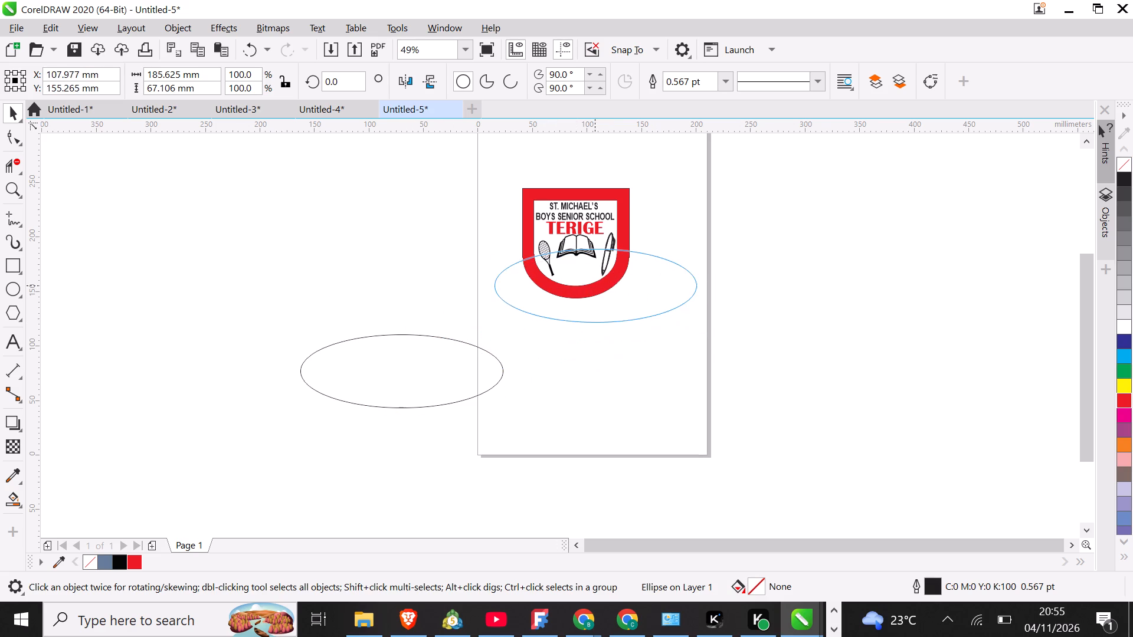
left_click_drag(594, 285, 581, 263)
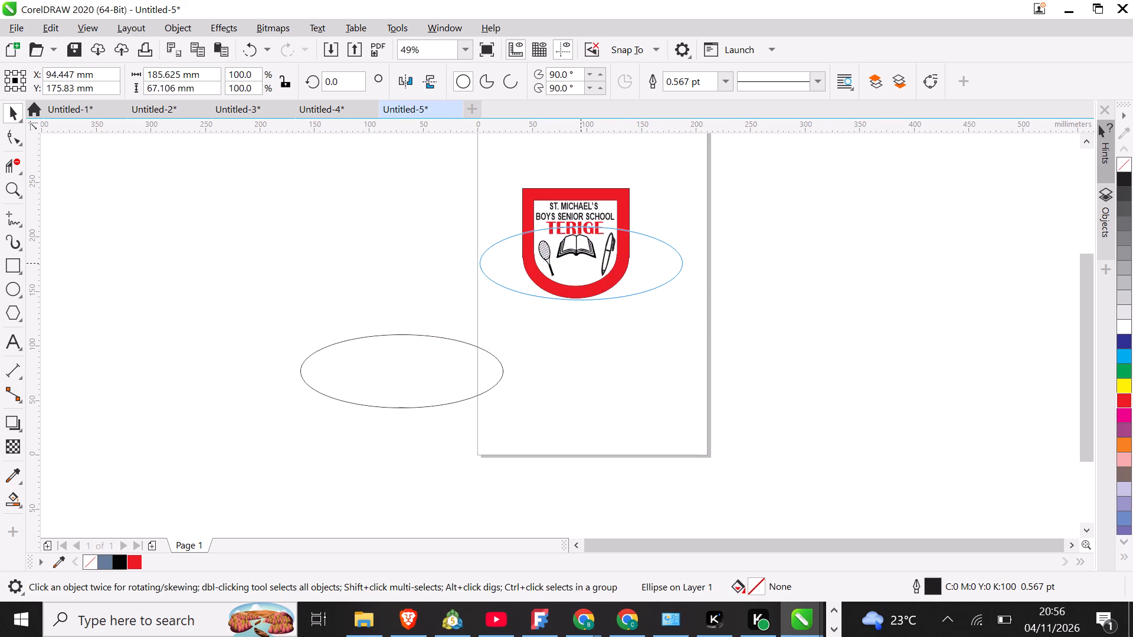
left_click_drag(581, 263, 580, 264)
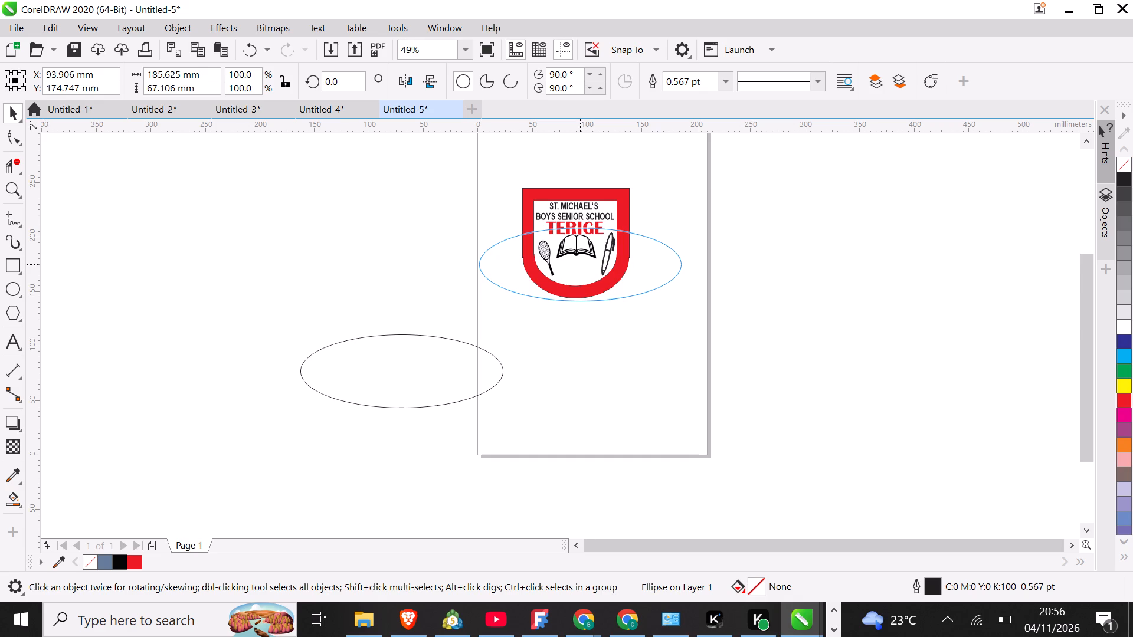
left_click_drag(580, 264, 595, 456)
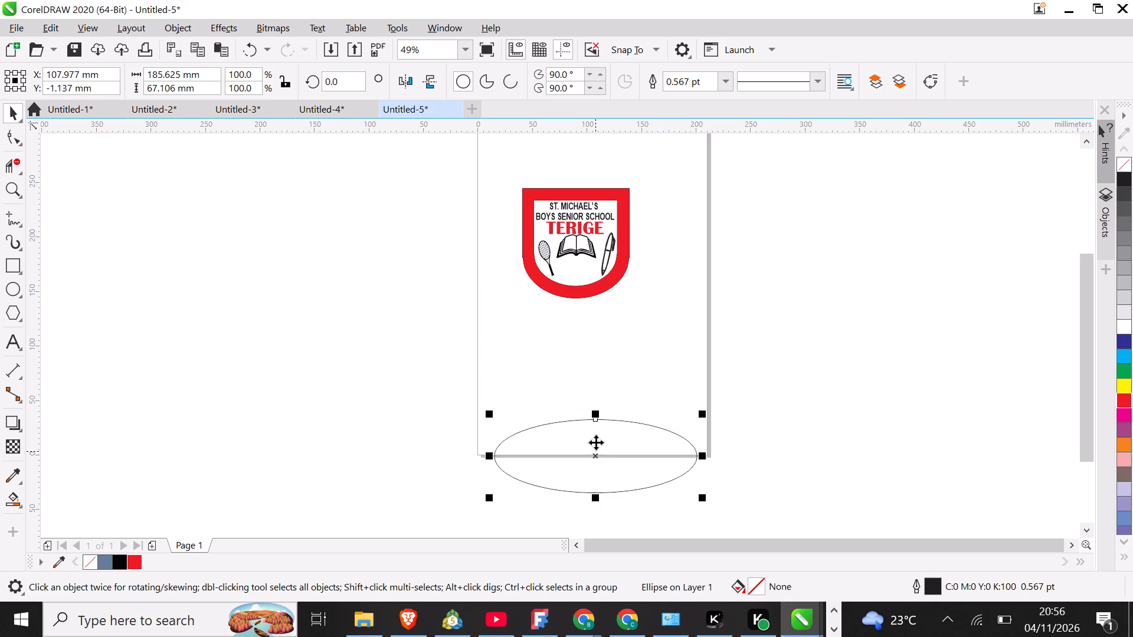
left_click_drag(596, 415, 605, 304)
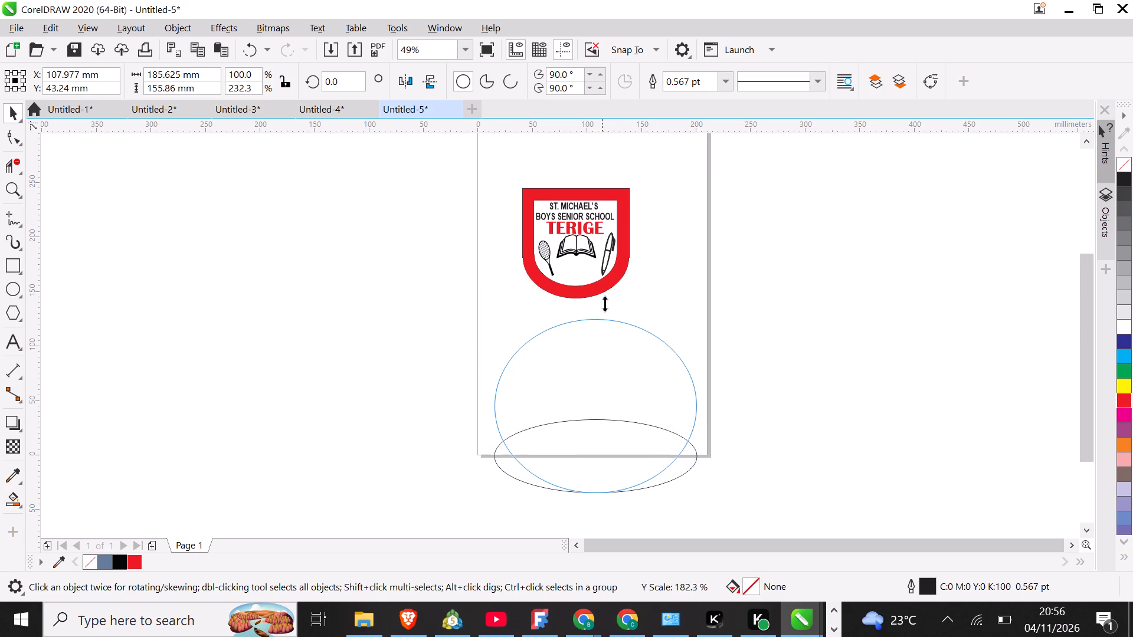
left_click_drag(605, 304, 605, 298)
Move the enlarged ellipse off the page, to the left of the shield, centred at about X -94 mm, Y 113 mm.
left_click_drag(600, 399, 582, 201)
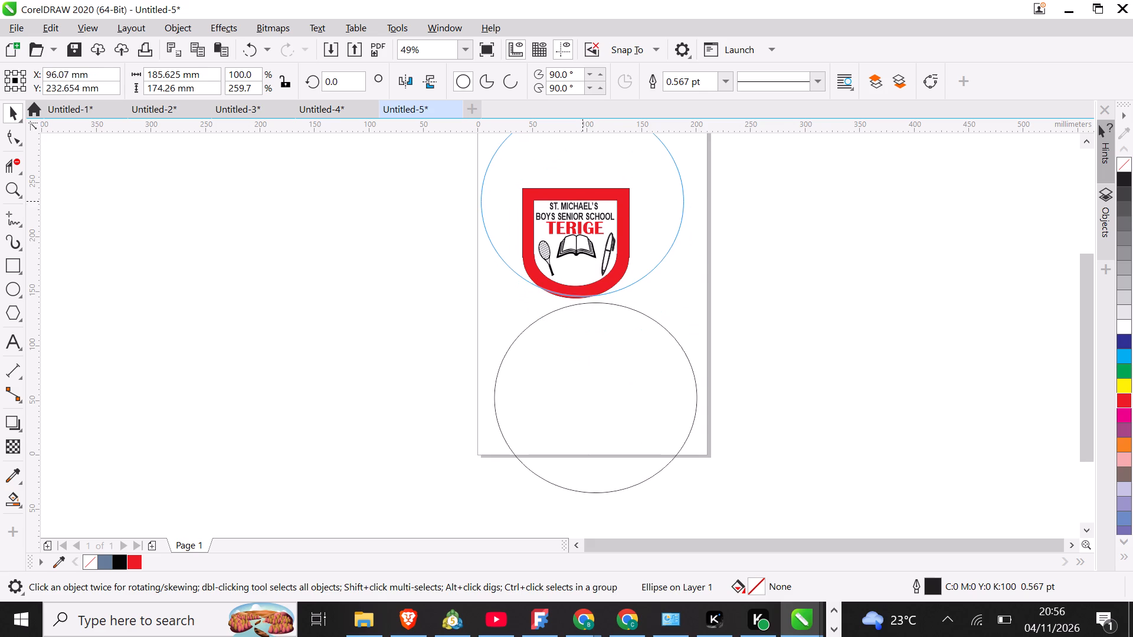
left_click_drag(582, 201, 579, 208)
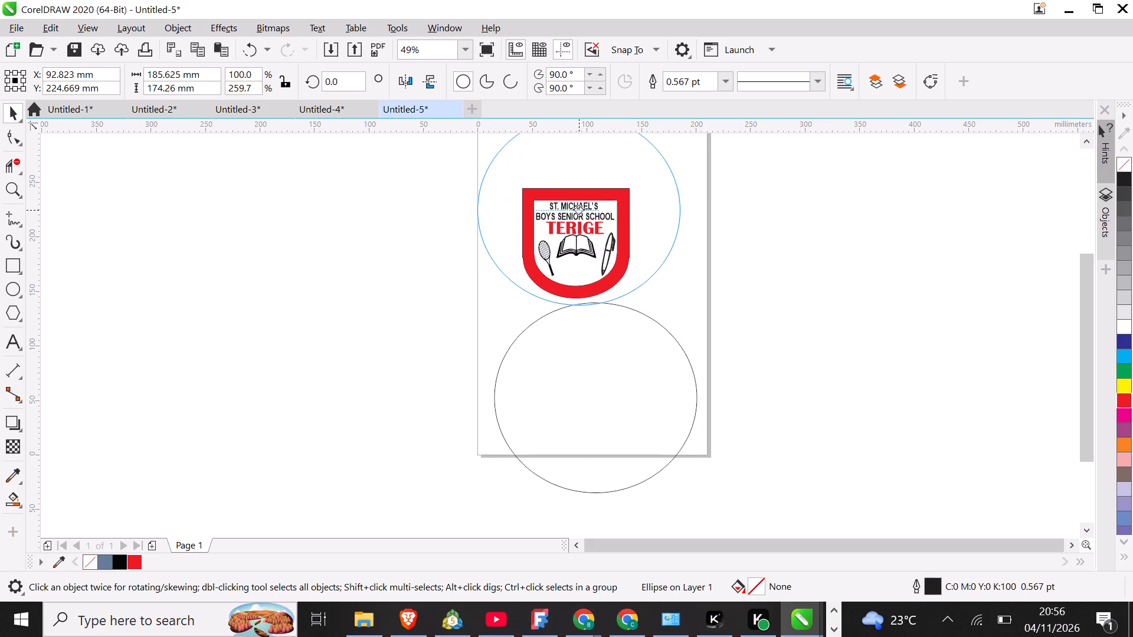
left_click_drag(579, 208, 376, 332)
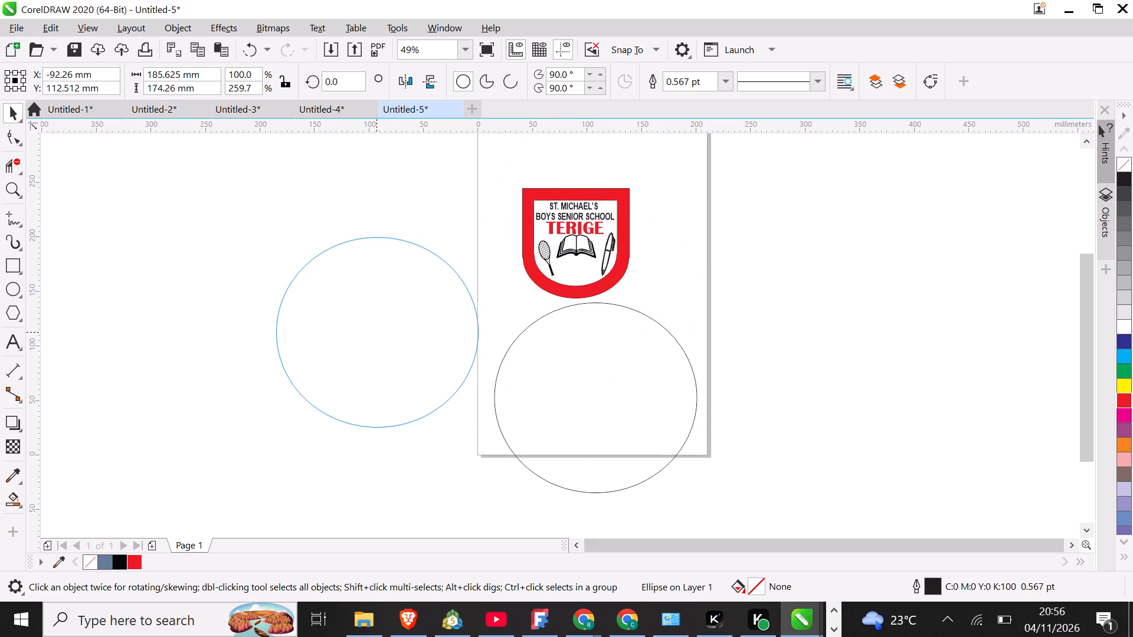
left_click_drag(376, 332, 375, 332)
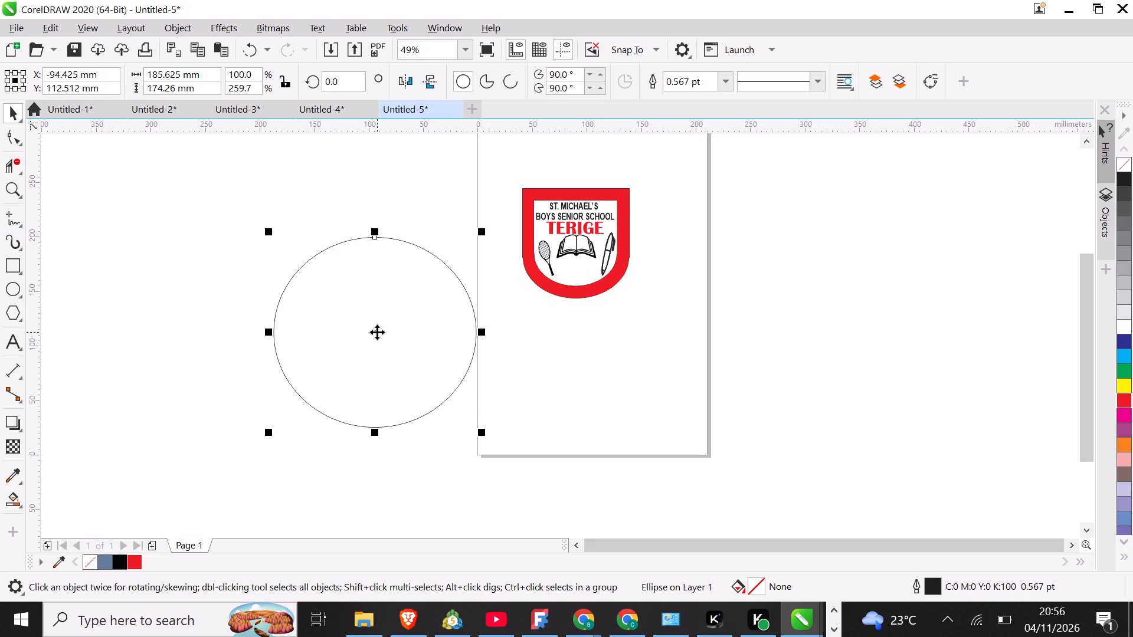
Make a copy of the ellipse overlapping the original, slightly below it.
right_click_drag(377, 332, 378, 360)
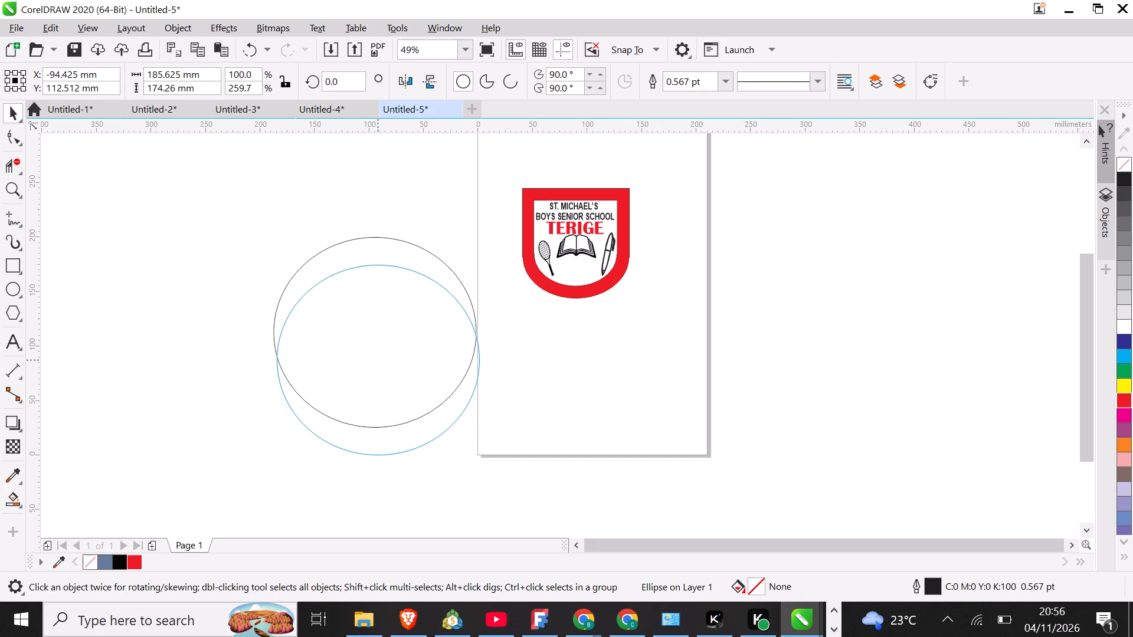
right_click_drag(378, 360, 371, 360)
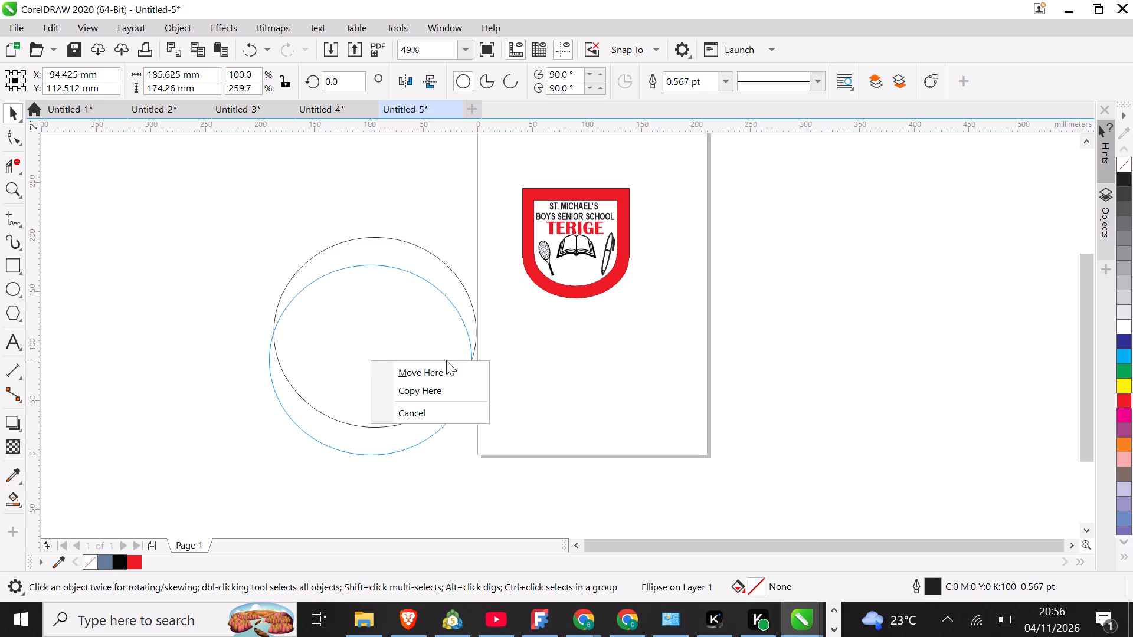
left_click(444, 390)
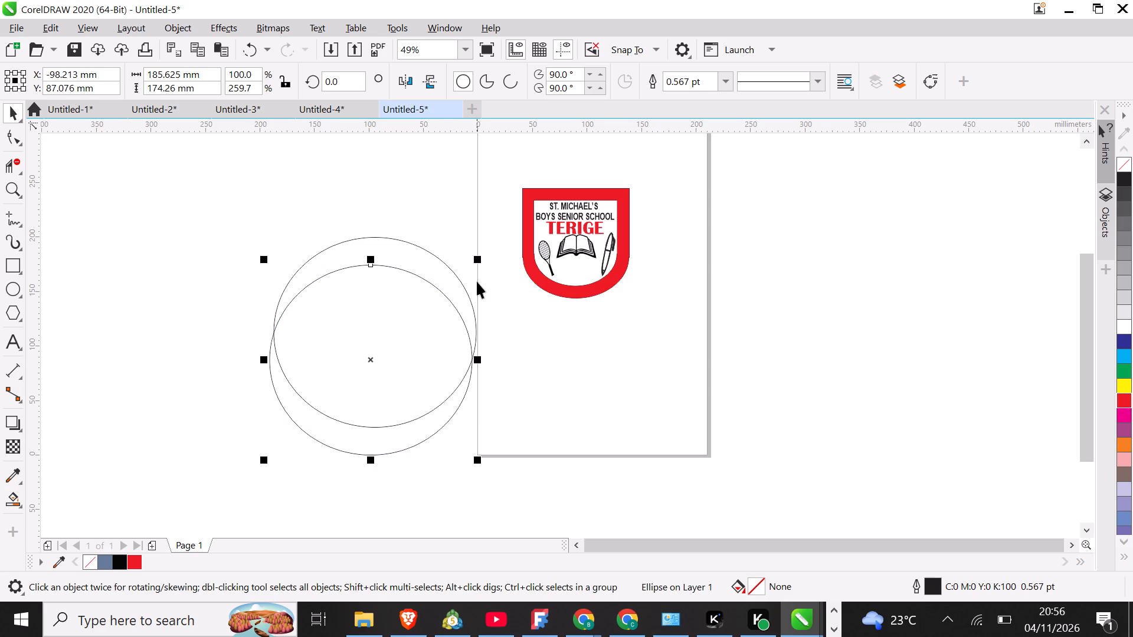
Enlarge the copied ellipse proportionally to about 205 × 193 mm and shift it so its top nearly meets the original's top.
left_click_drag(479, 259, 494, 247)
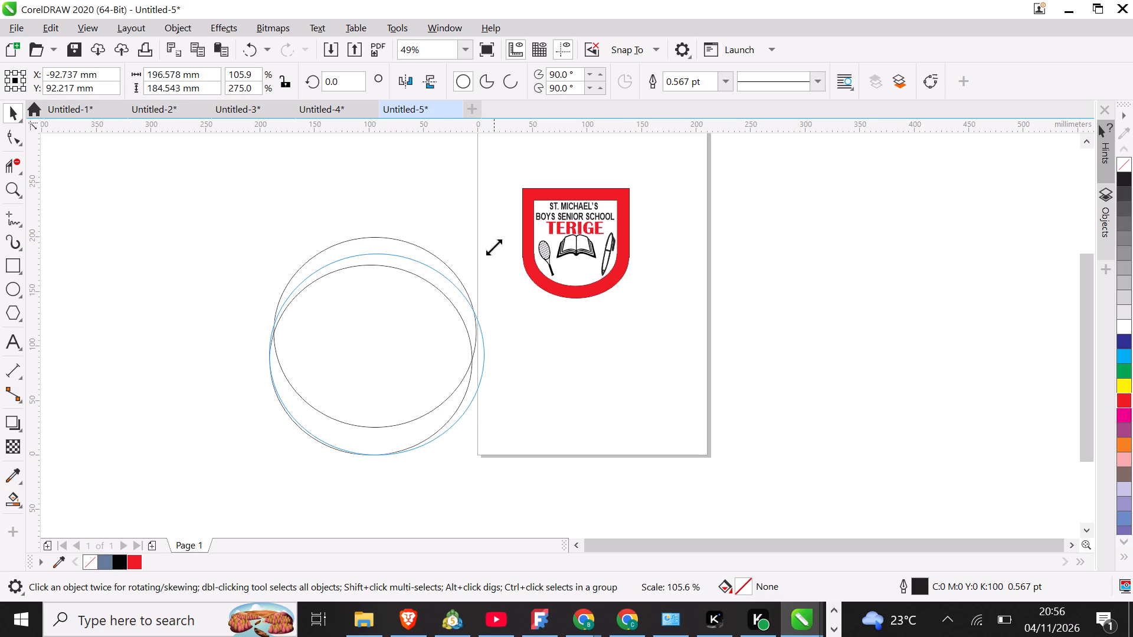
left_click_drag(494, 247, 513, 239)
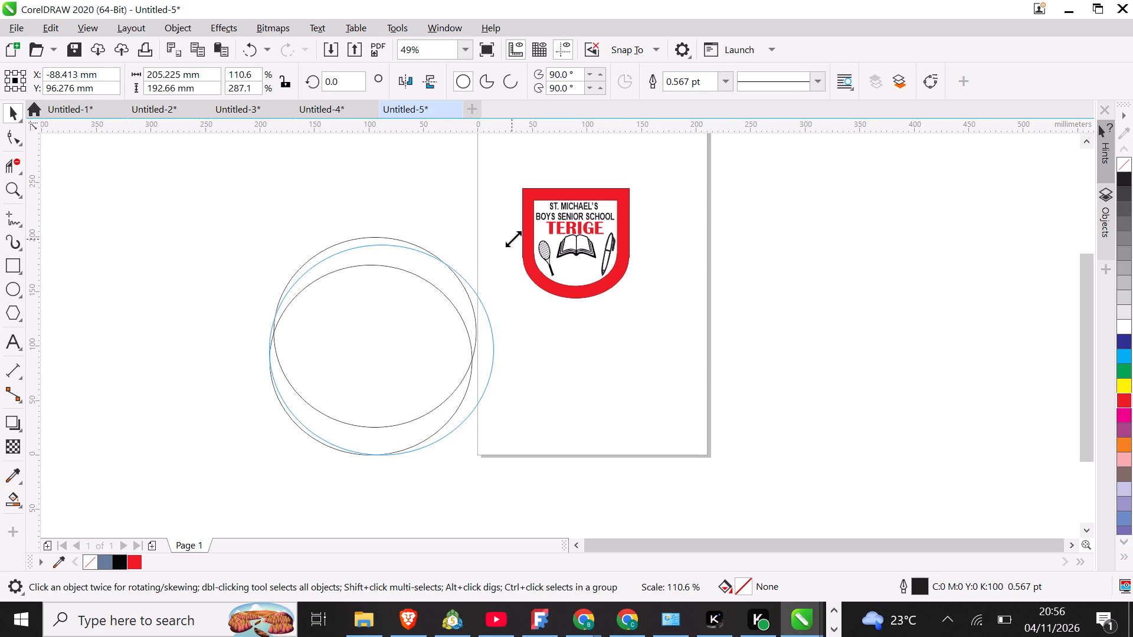
left_click_drag(513, 239, 531, 239)
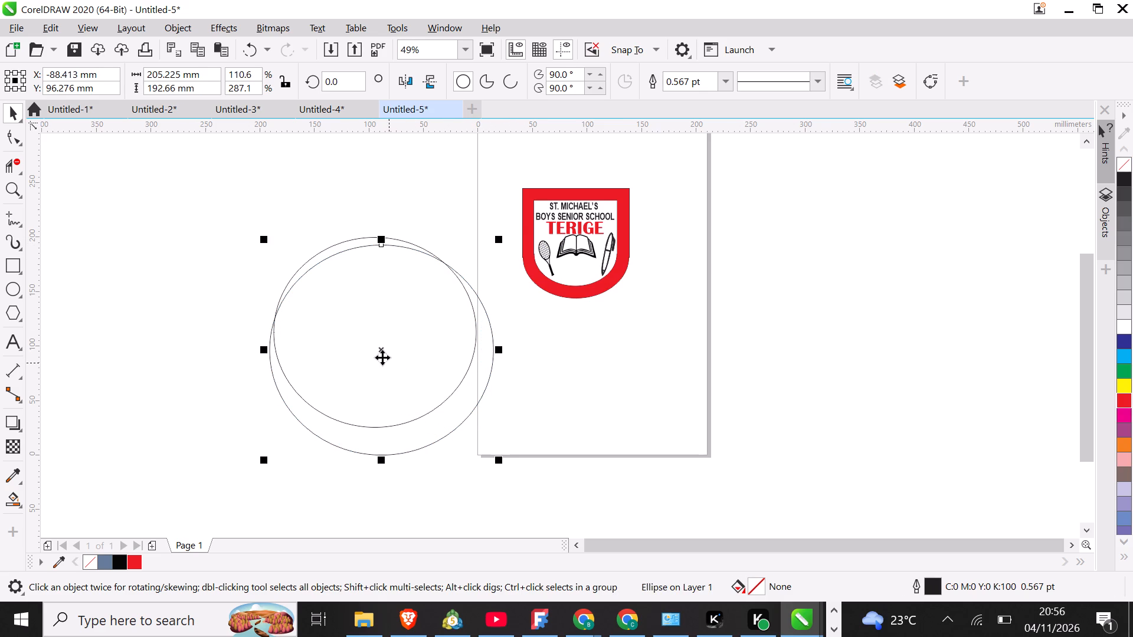
left_click(379, 348)
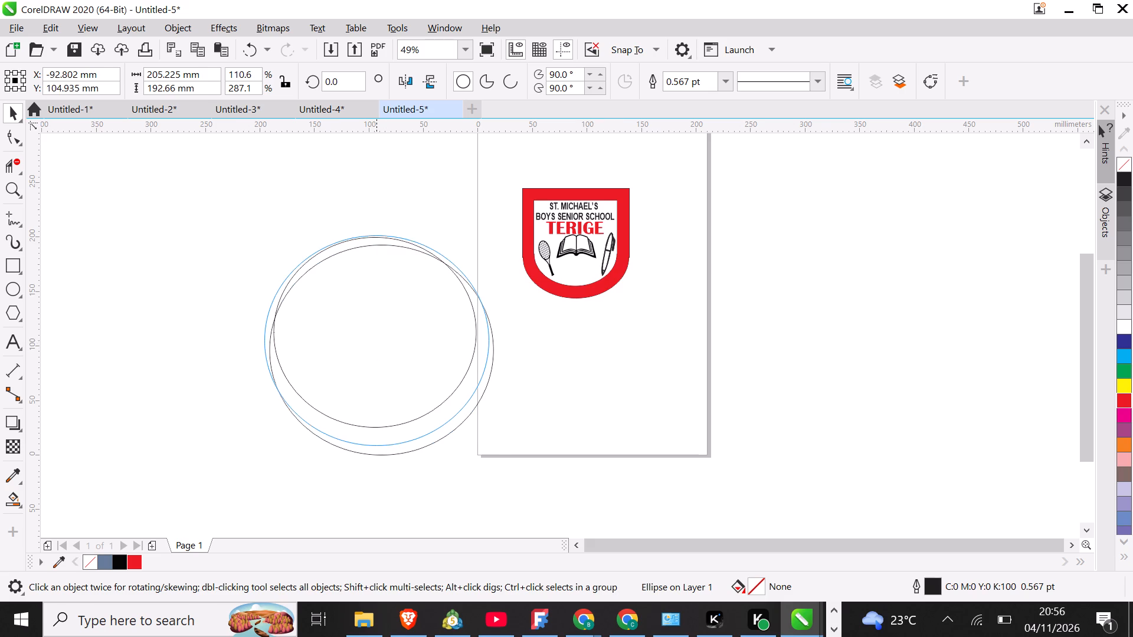
left_click(569, 415)
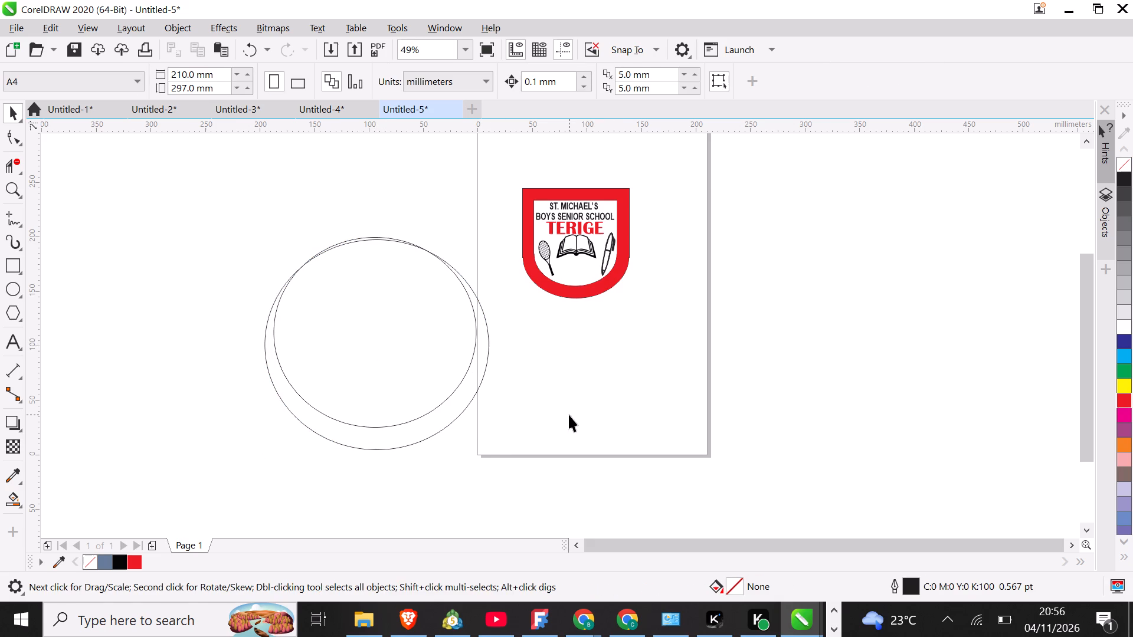
Widen the larger ellipse leftward to about 222 mm.
left_click(320, 436)
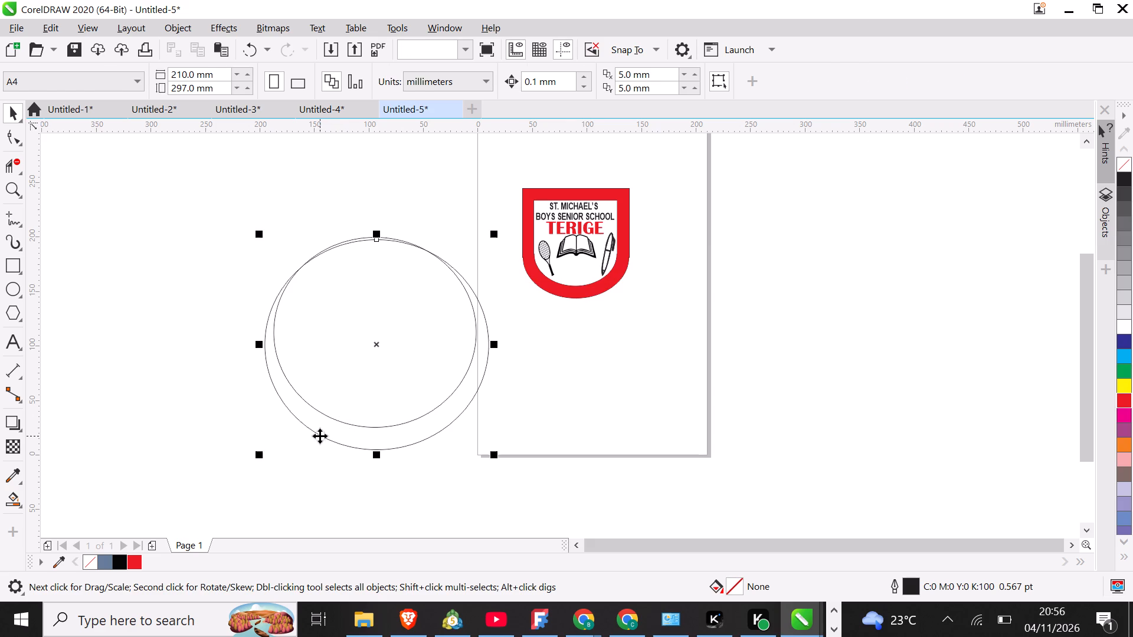
left_click(379, 458)
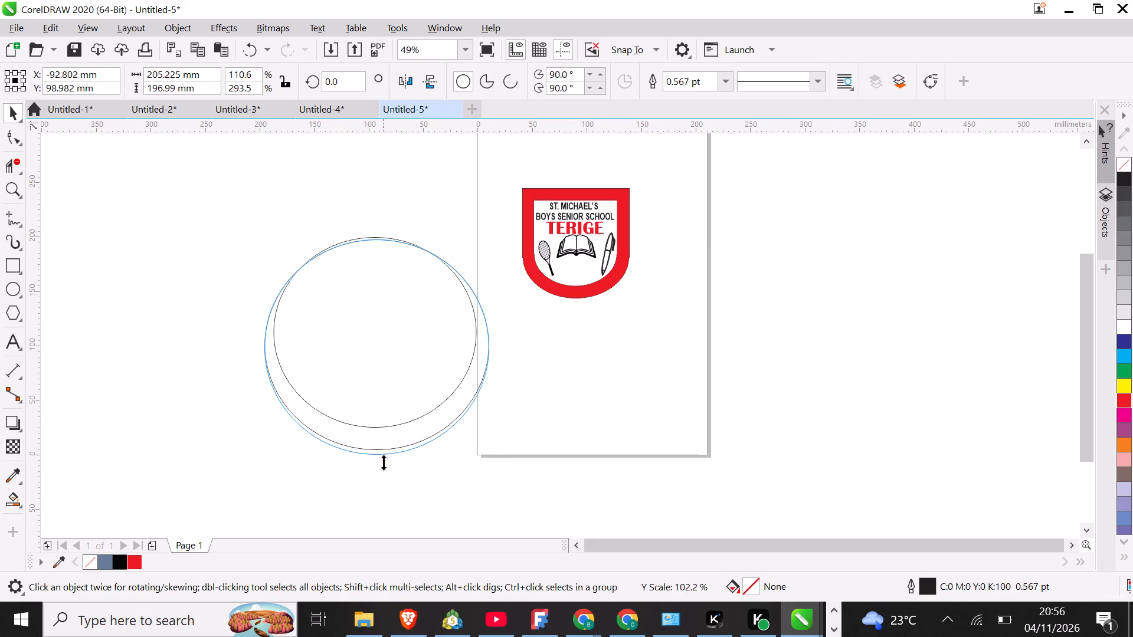
left_click_drag(256, 342, 252, 342)
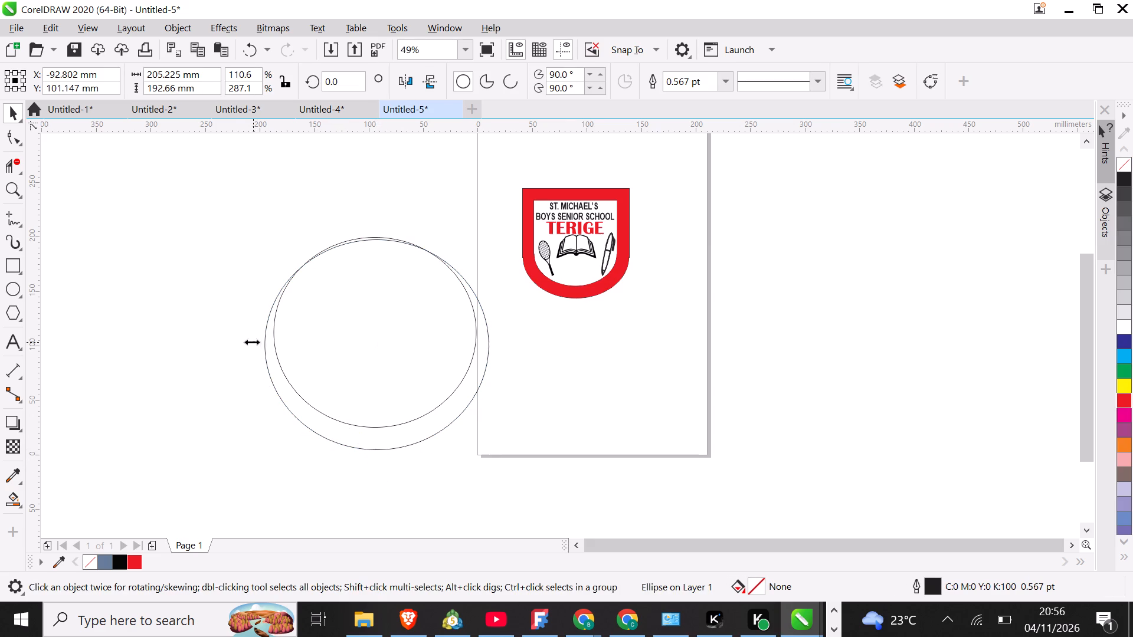
left_click_drag(252, 342, 237, 341)
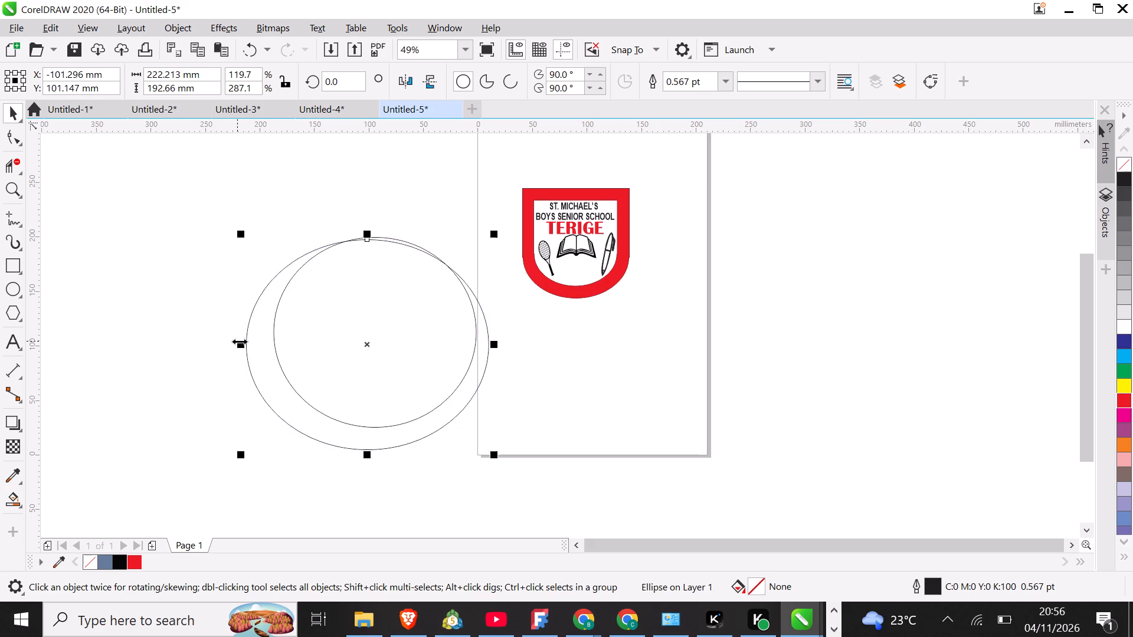
Nudge the widened ellipse right to about X -94.9 mm, centring it horizontally around the smaller ellipse.
key("Right")
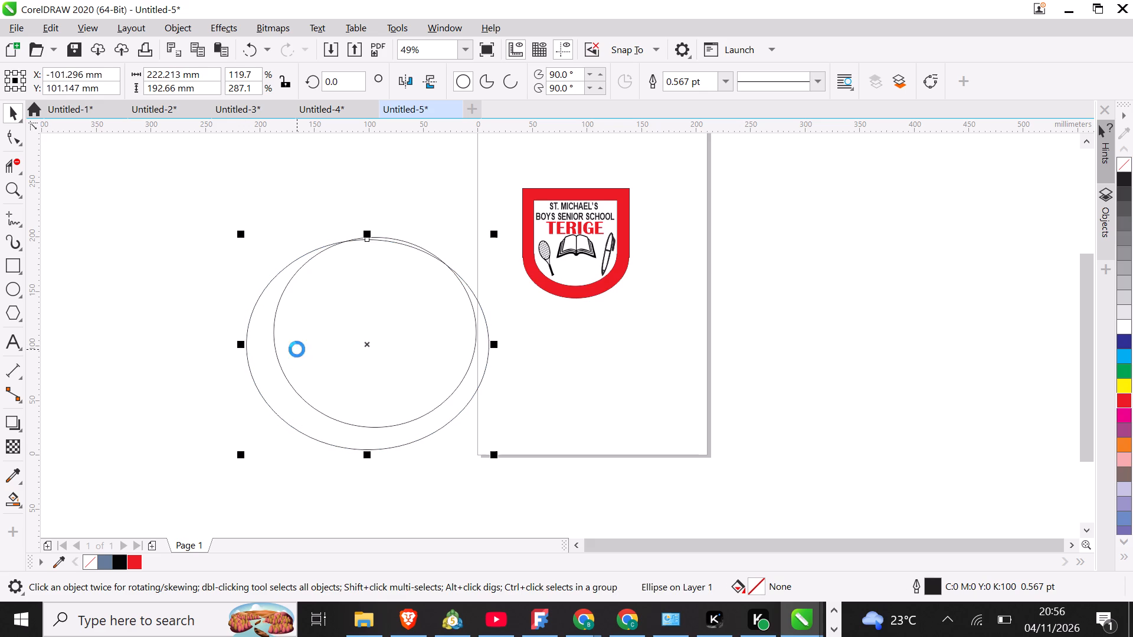
key("Right")
key("Right")
key("Right")
key("Right")
key("Right")
key("Right")
key("Right")
key("Right")
key("Right")
key("Right")
key("Right")
key("Right")
key("Right")
key("Right")
key("Right")
key("Right")
key("Right")
key("Right")
key("Right")
key("Right")
key("Right")
key("Right")
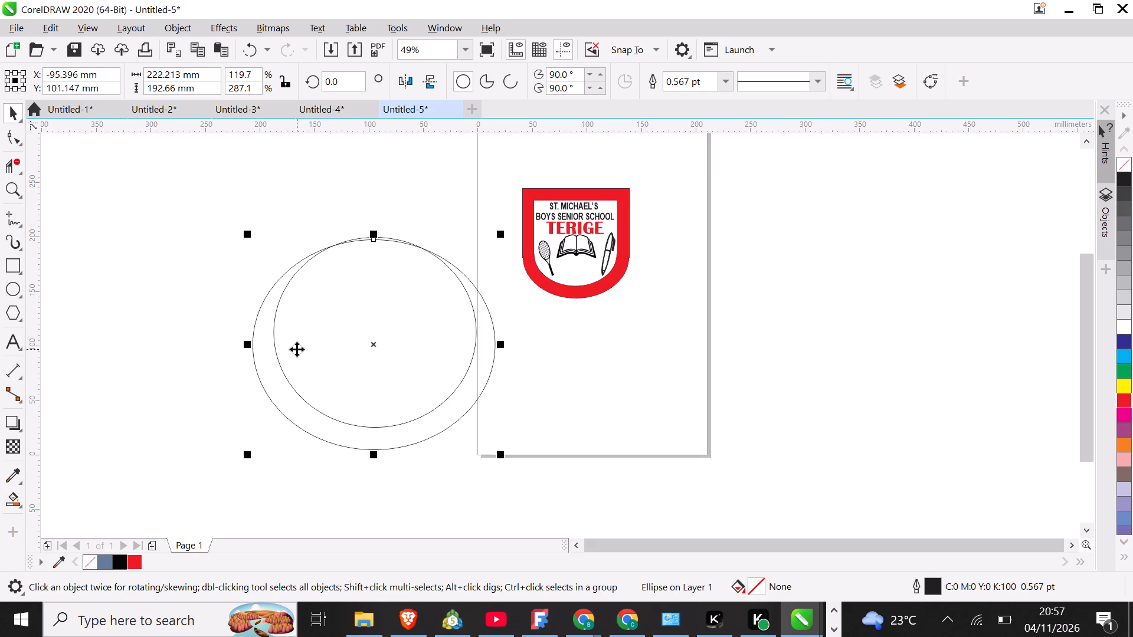
key("Right")
key("Right")
key("Right")
key("Right")
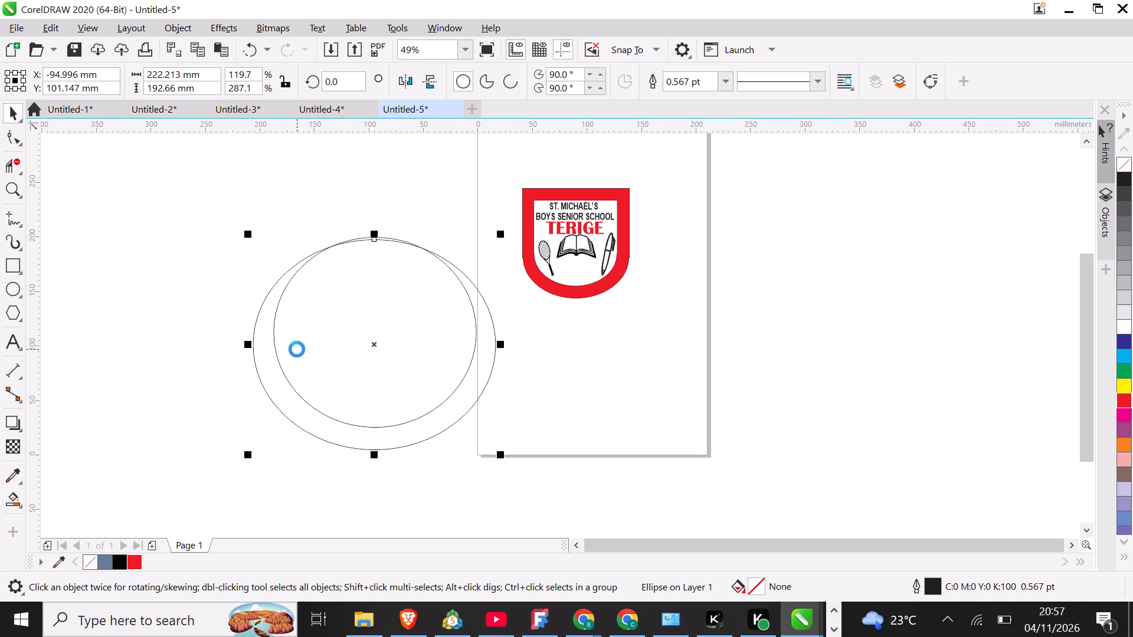
key("Right")
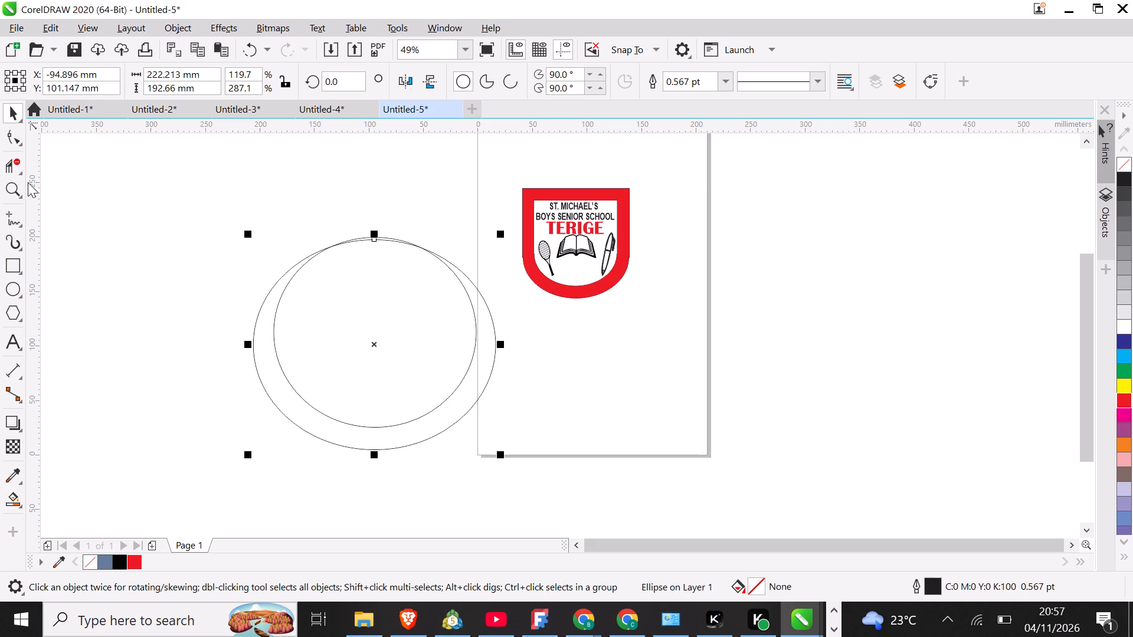
Draw a 2-Point Line joining the two ellipses at their lower left, spanning about 10.5 × 19 mm.
left_click(19, 224)
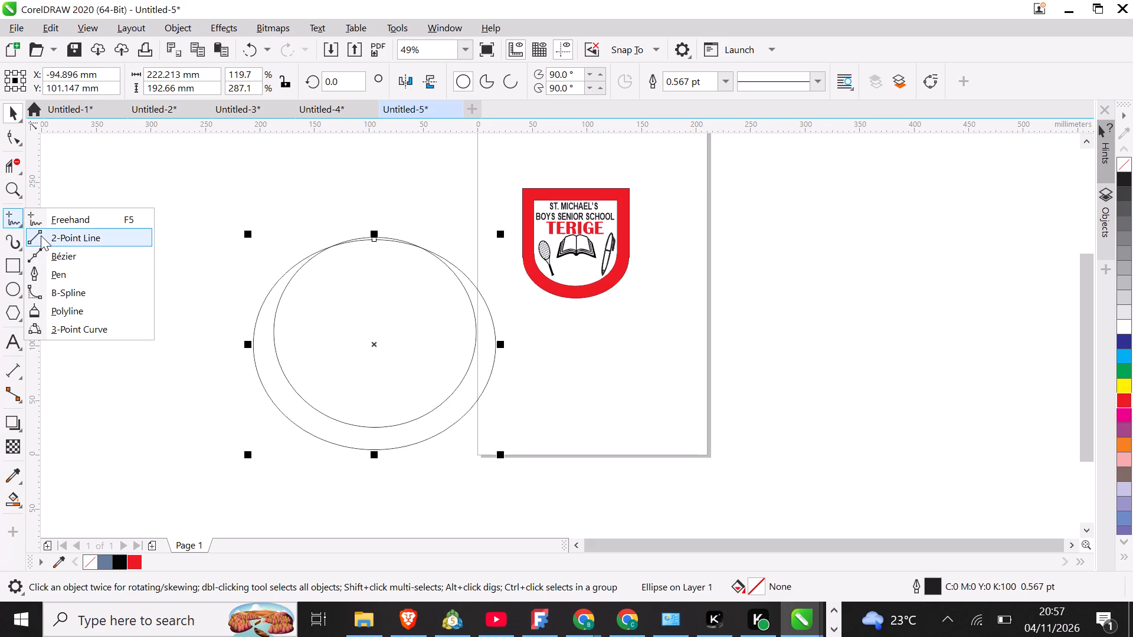
left_click(41, 235)
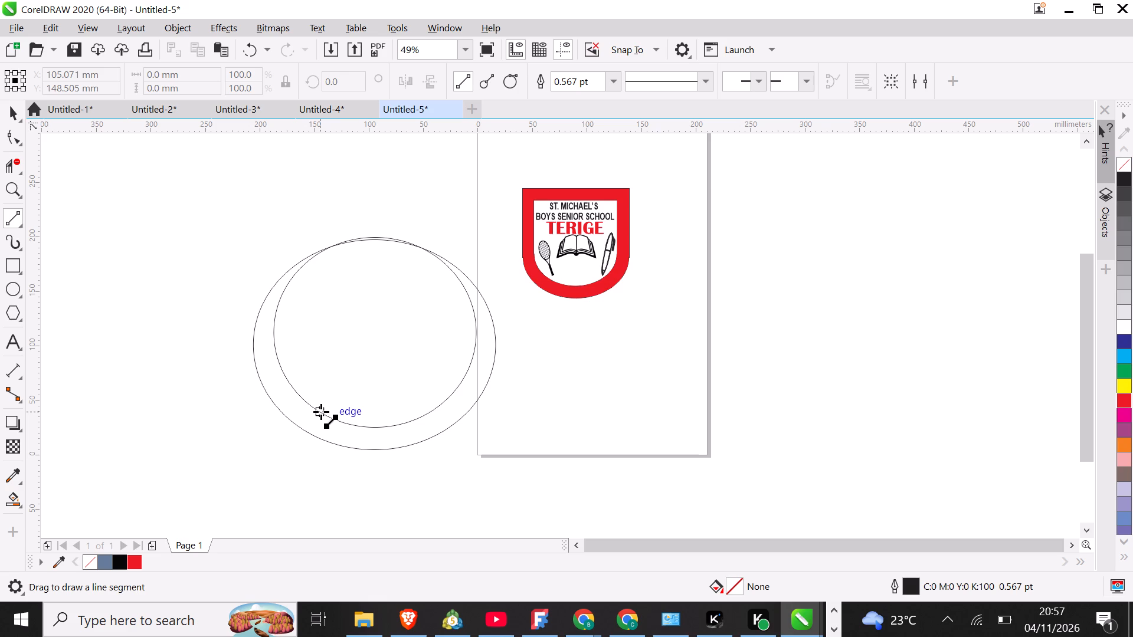
left_click_drag(321, 412, 319, 423)
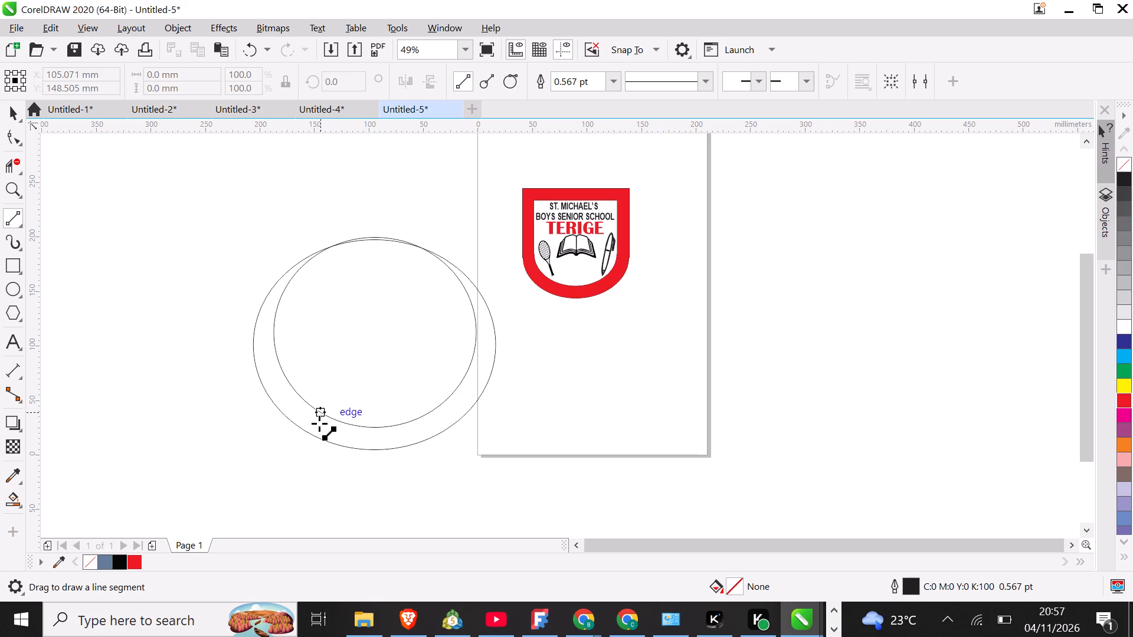
left_click_drag(319, 423, 309, 429)
left_click(309, 429)
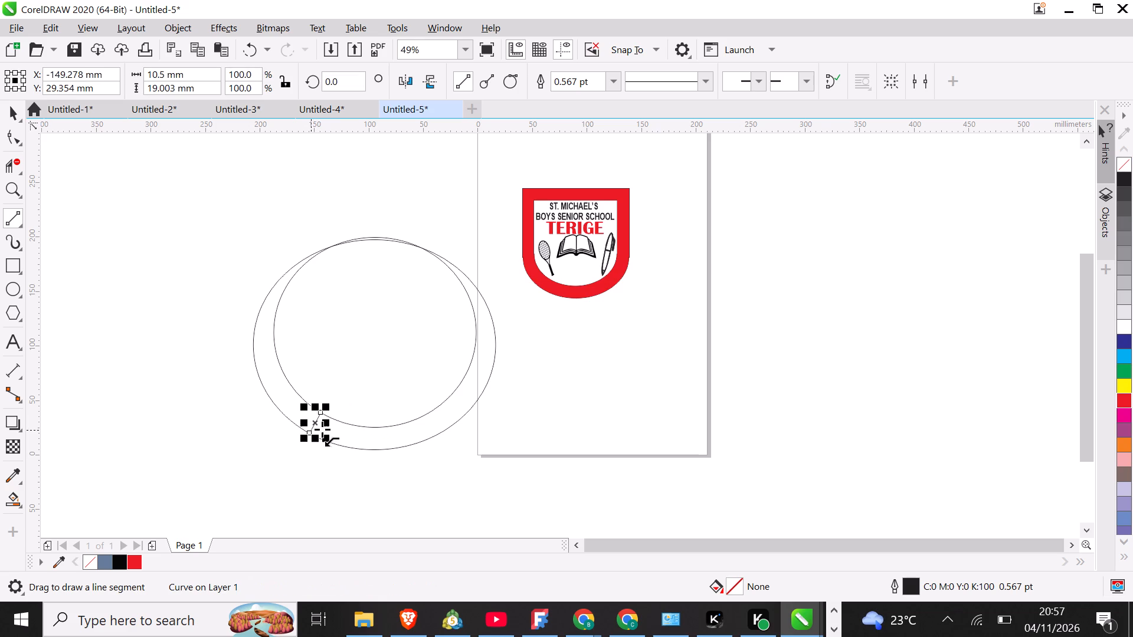
Draw a second straight line joining the two ellipses at their lower right, spanning about 17 × 14 mm.
left_click(439, 408)
left_click_drag(438, 407, 440, 408)
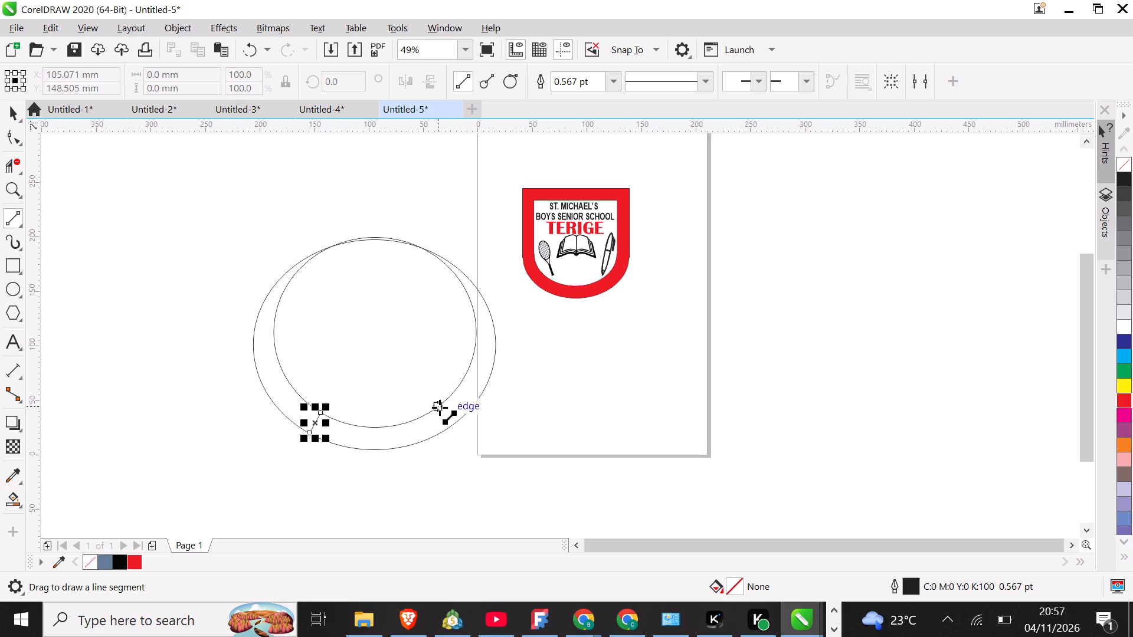
left_click_drag(440, 408, 457, 422)
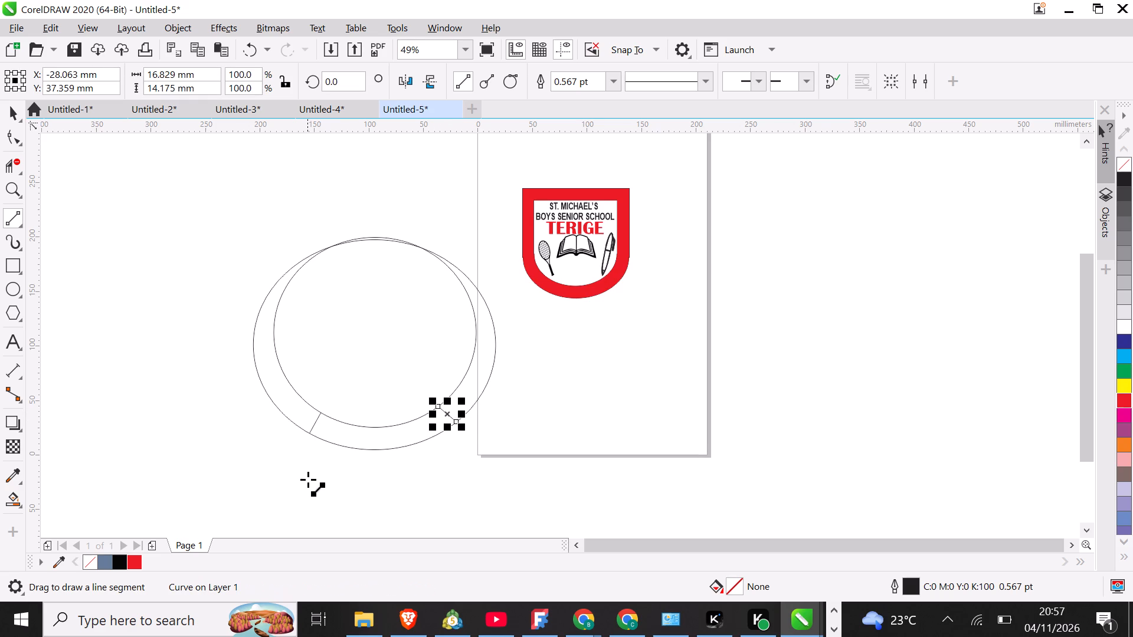
left_click(17, 110)
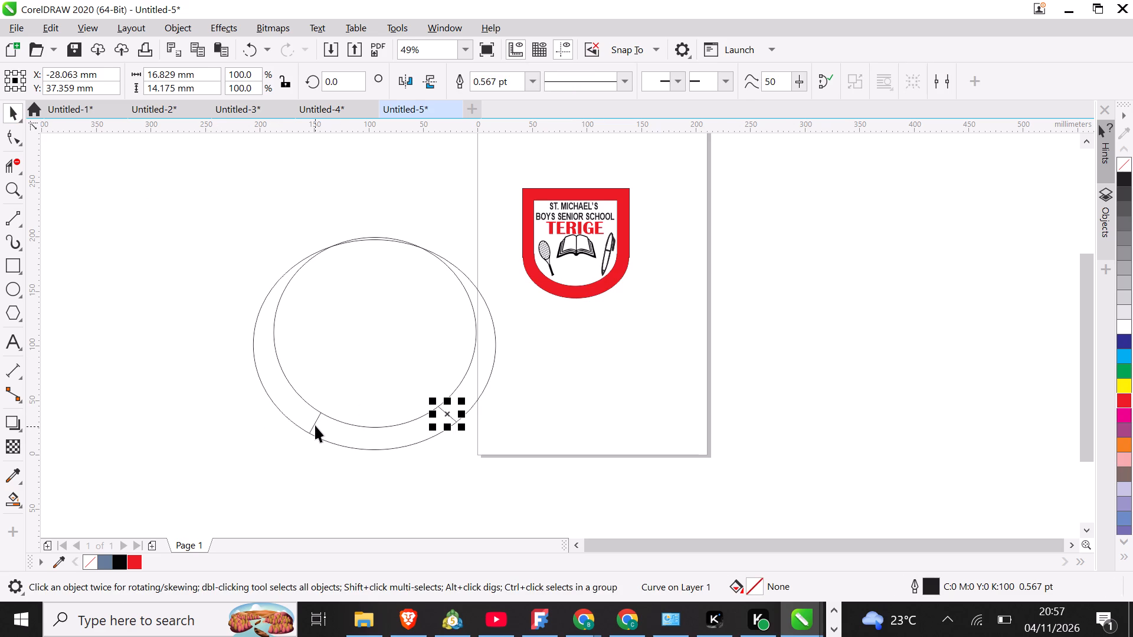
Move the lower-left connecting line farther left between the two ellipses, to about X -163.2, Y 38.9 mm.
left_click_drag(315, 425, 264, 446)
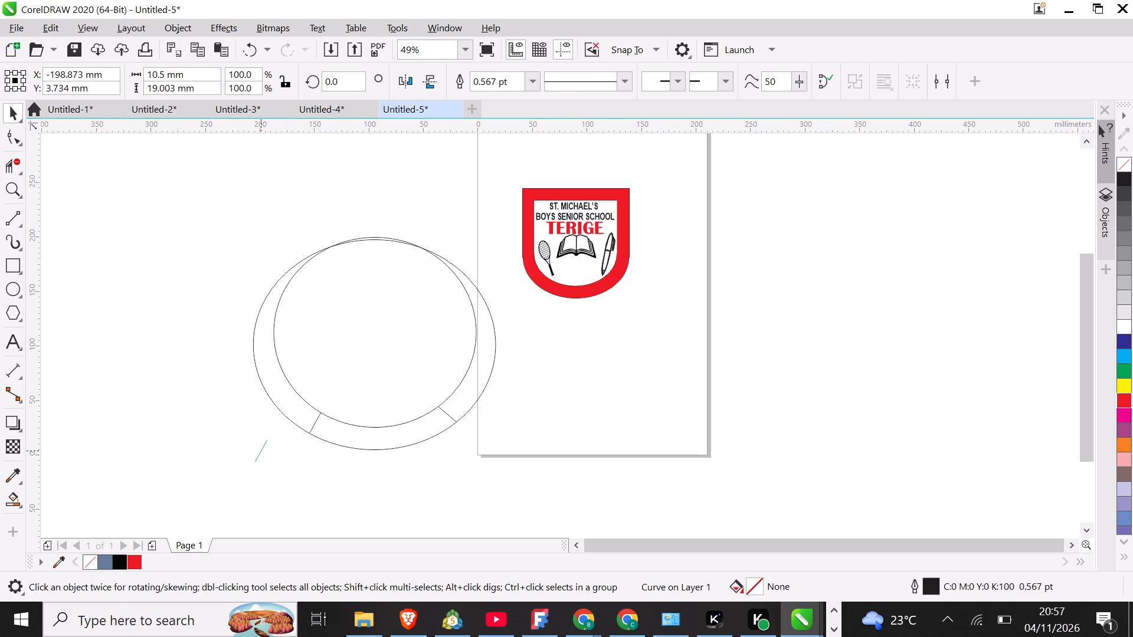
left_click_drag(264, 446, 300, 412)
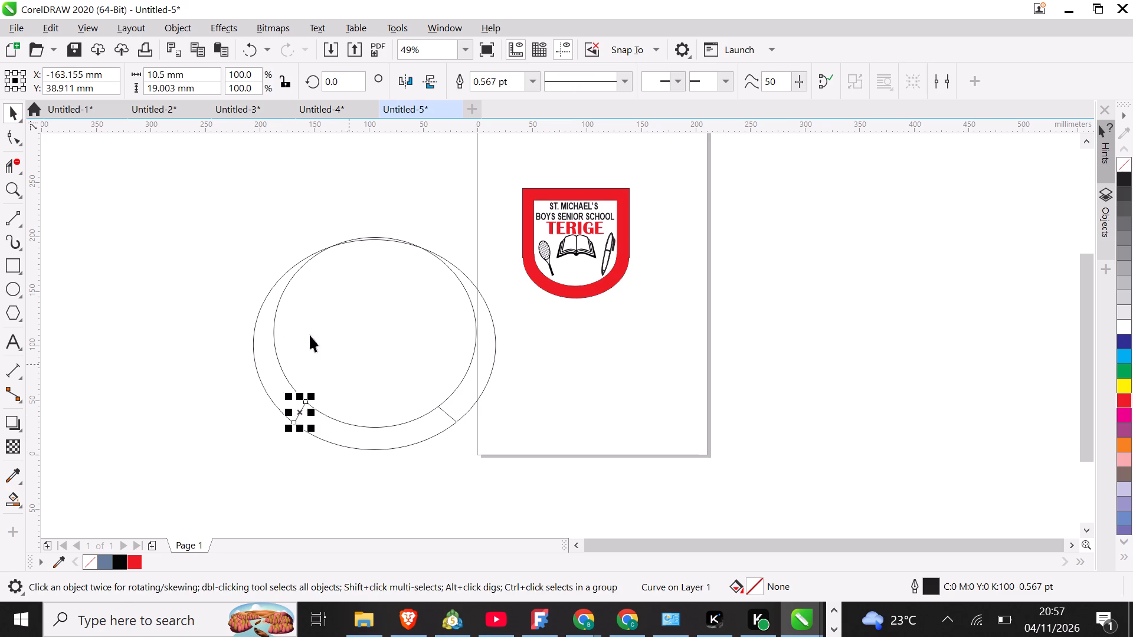
Select both ellipses with their two connecting lines and move them over the shield badge, to about X 96.6, Y 216.3 mm.
left_click(218, 312)
left_click_drag(218, 241, 247, 464)
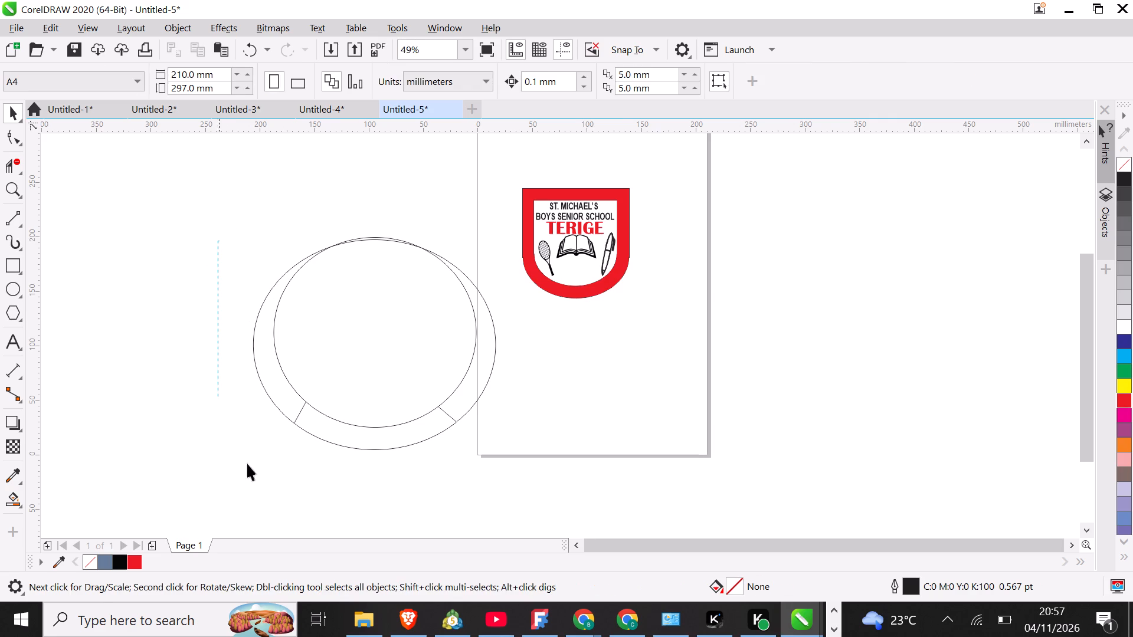
left_click_drag(247, 464, 528, 474)
left_click_drag(204, 213, 327, 432)
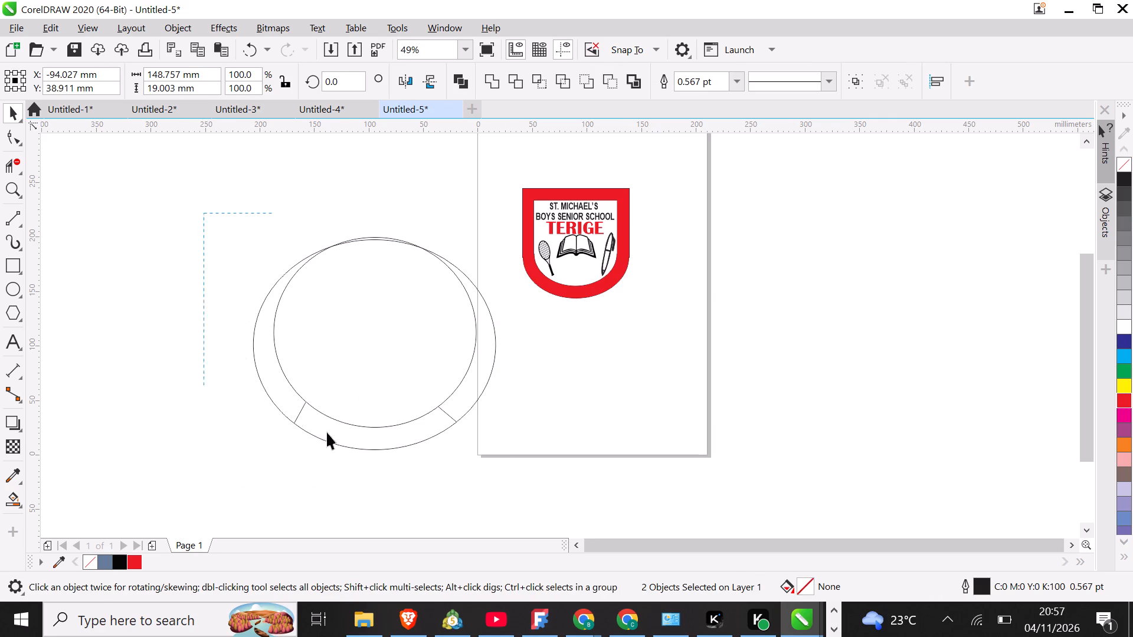
left_click_drag(327, 432, 532, 463)
left_click_drag(374, 343, 388, 341)
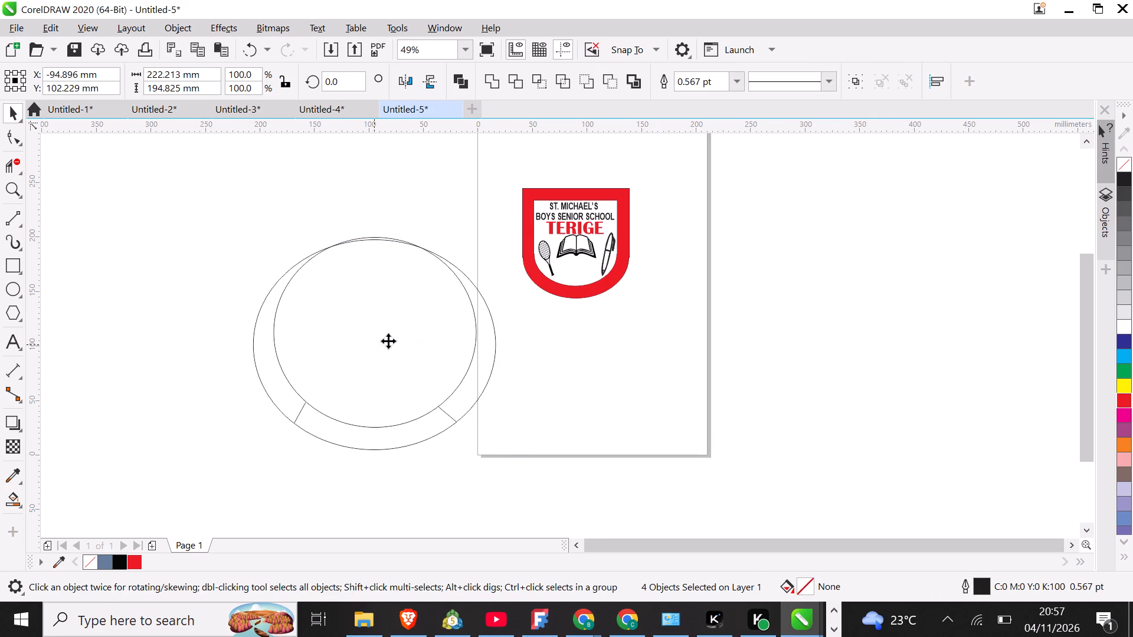
left_click_drag(388, 341, 573, 254)
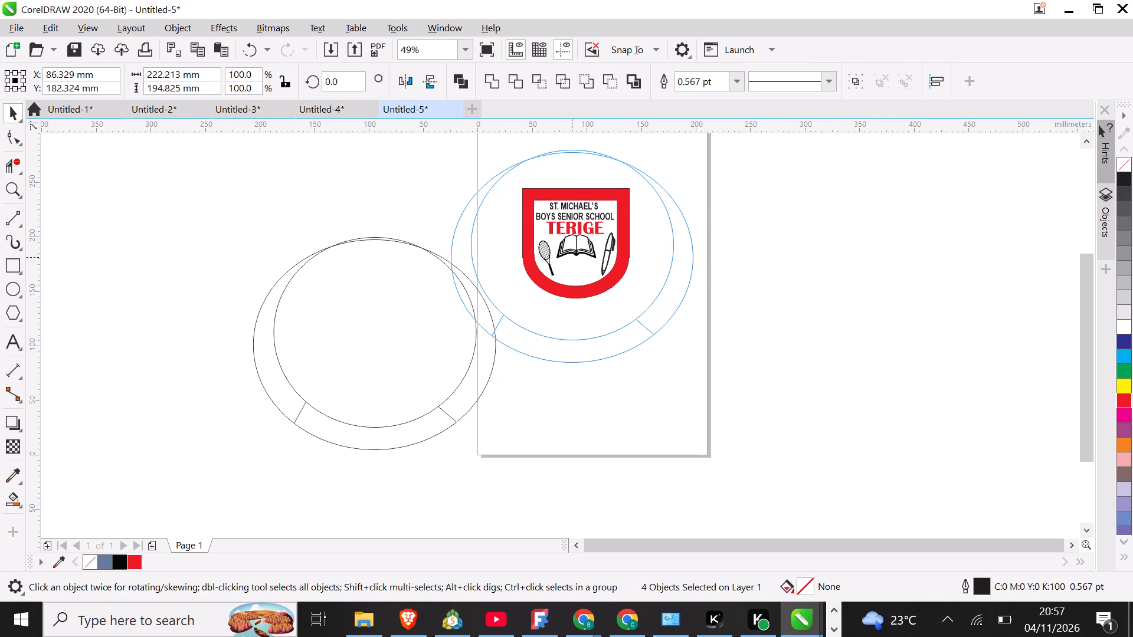
left_click_drag(573, 254, 581, 222)
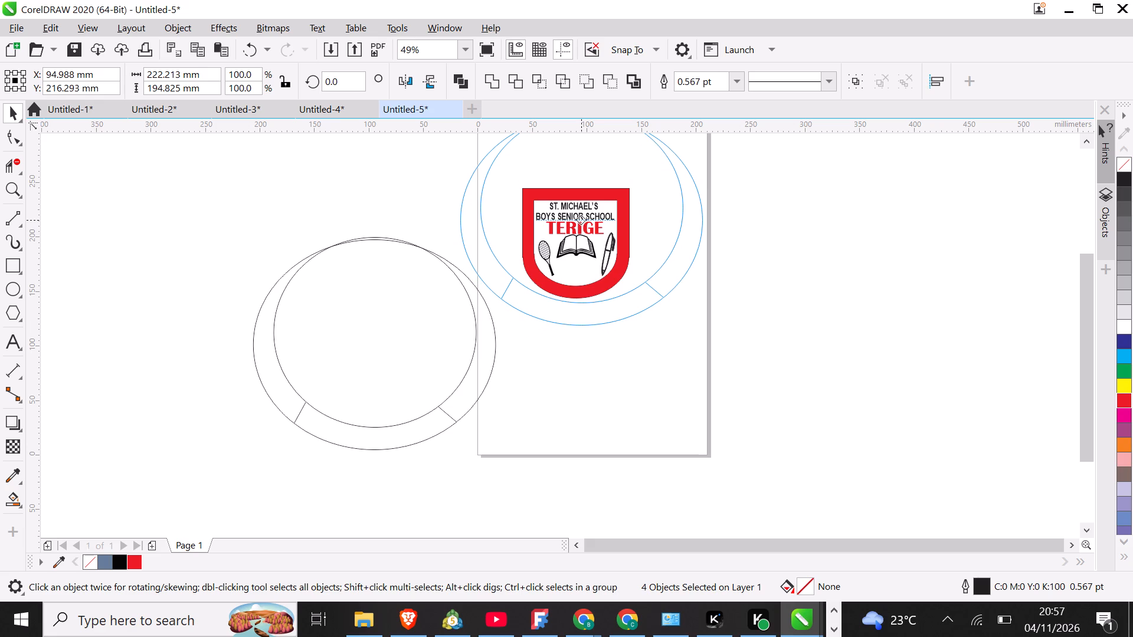
left_click_drag(581, 222, 583, 223)
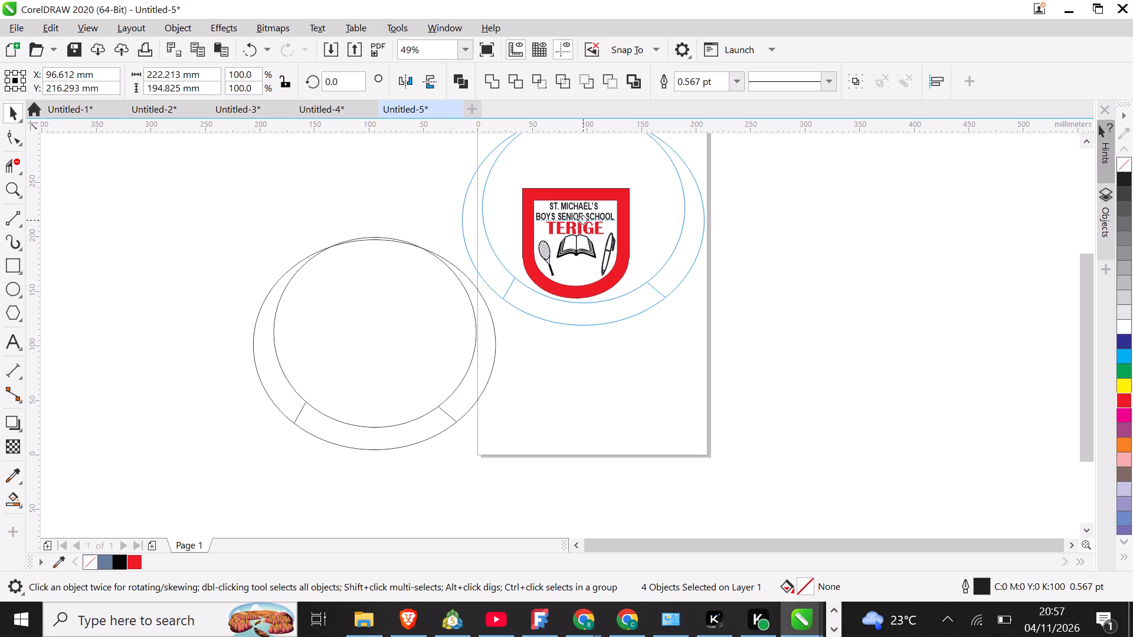
left_click_drag(583, 223, 584, 223)
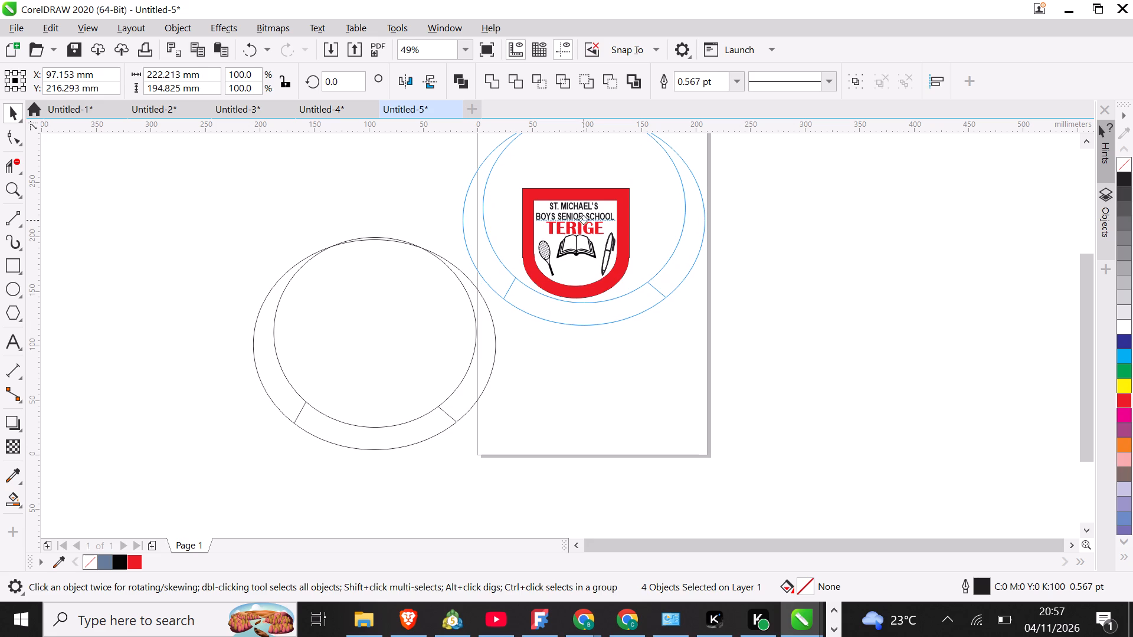
left_click_drag(584, 223, 583, 219)
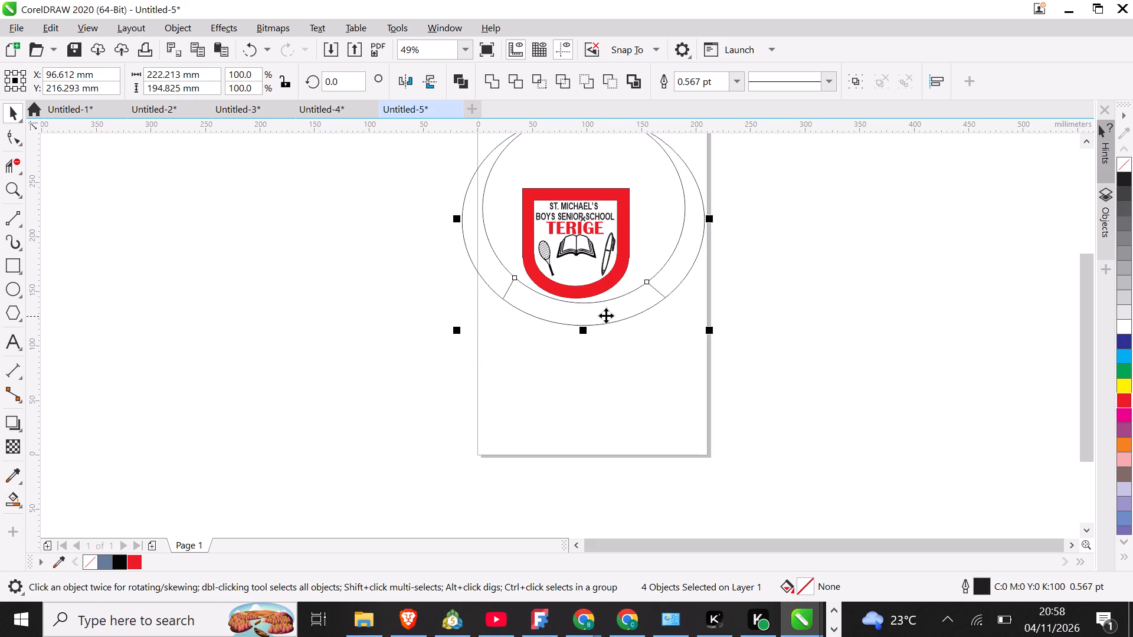
left_click(657, 288)
Move the lower-right connecting line out of the band to a spot below the ellipses, about X 176.2, Y 99.0 mm.
left_click(740, 333)
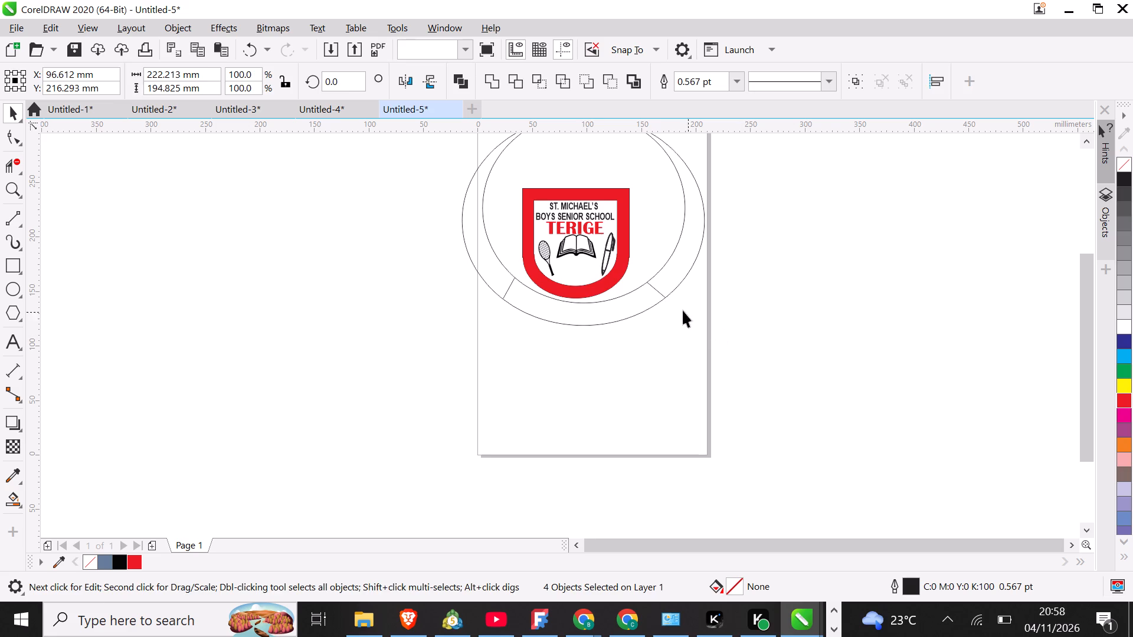
left_click_drag(657, 287, 641, 289)
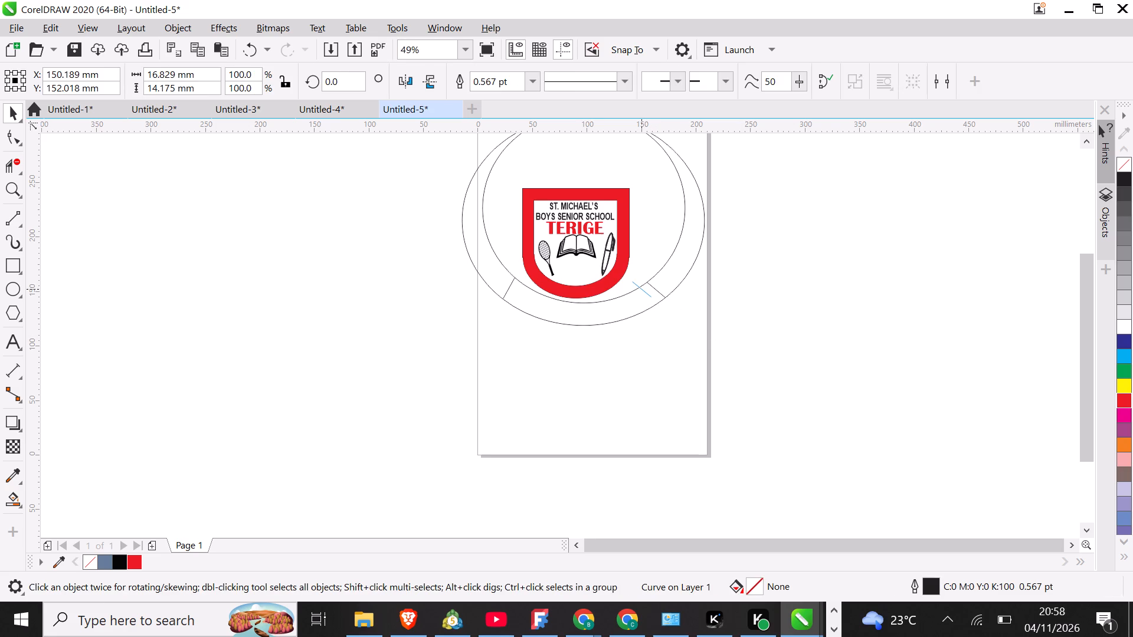
left_click_drag(641, 289, 649, 297)
left_click_drag(649, 297, 670, 347)
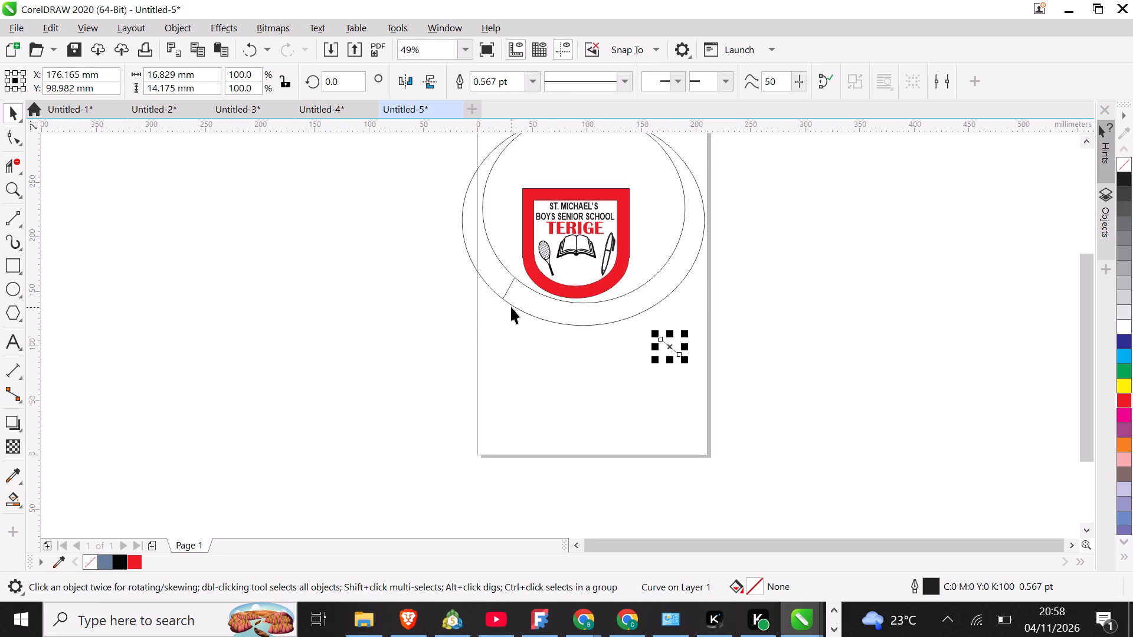
Move the left connecting line out of the band to a spot below the shield, about X 70.1, Y 60.0 mm.
left_click(507, 290)
left_click_drag(507, 290, 516, 293)
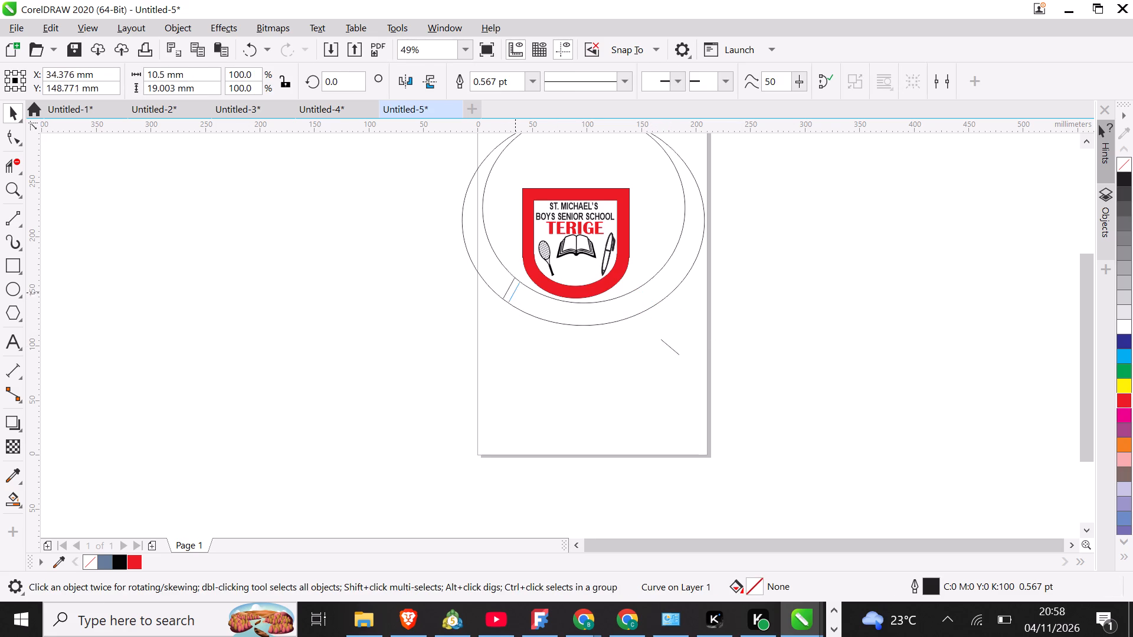
left_click_drag(516, 293, 521, 299)
left_click_drag(521, 299, 529, 301)
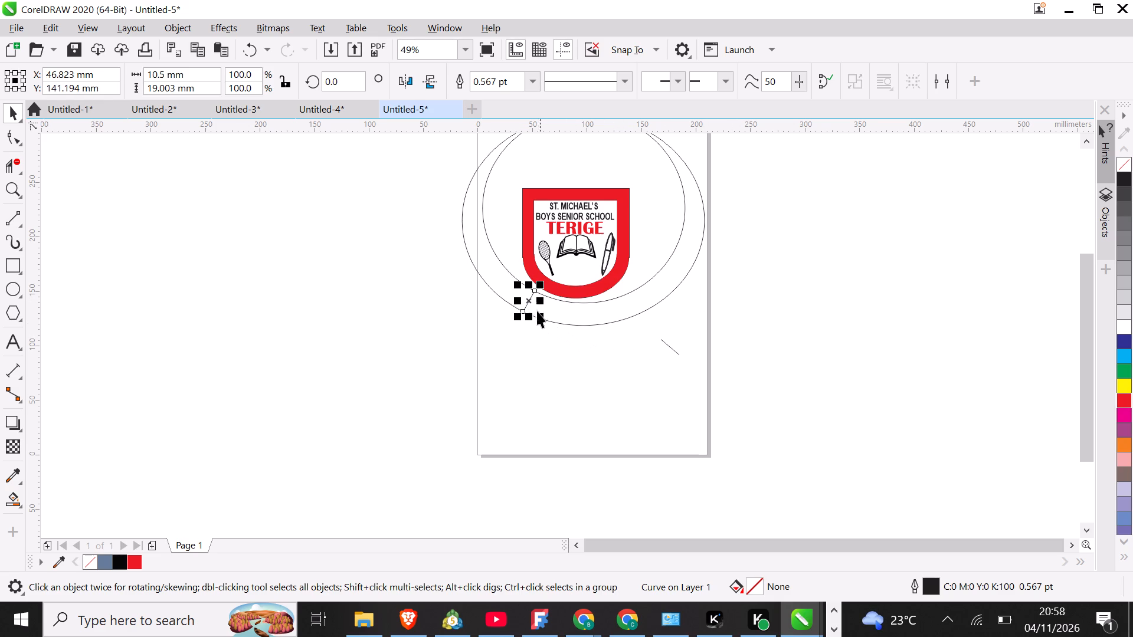
left_click_drag(530, 301, 554, 389)
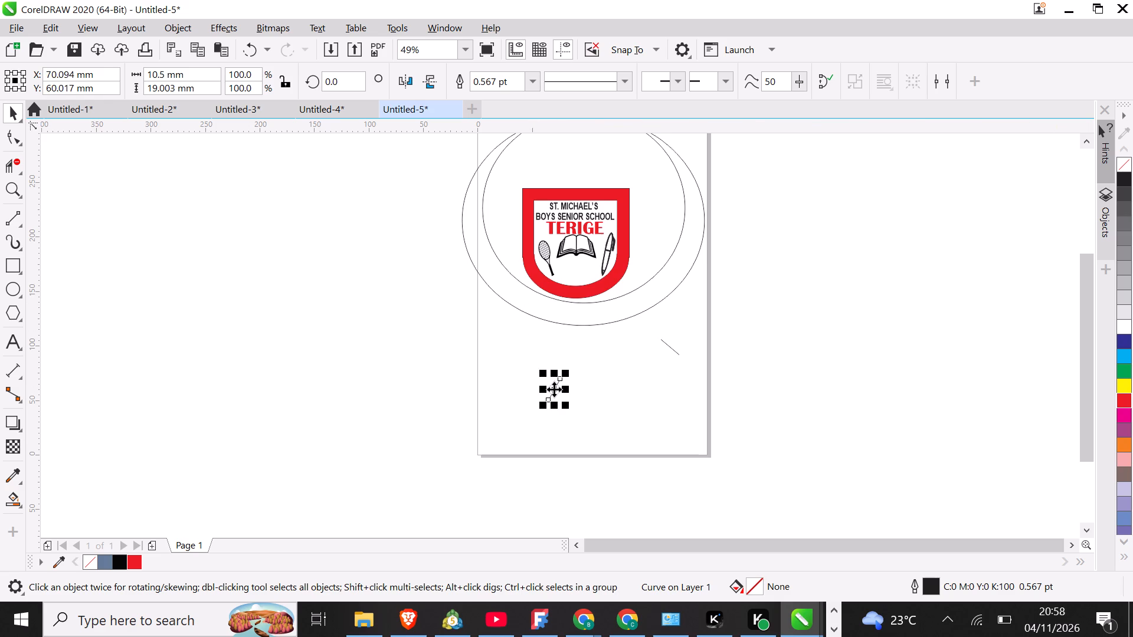
Copy the left connecting line to about X 22.5, Y 76.3 mm and mirror the copy horizontally.
left_click(22, 120)
left_click(88, 212)
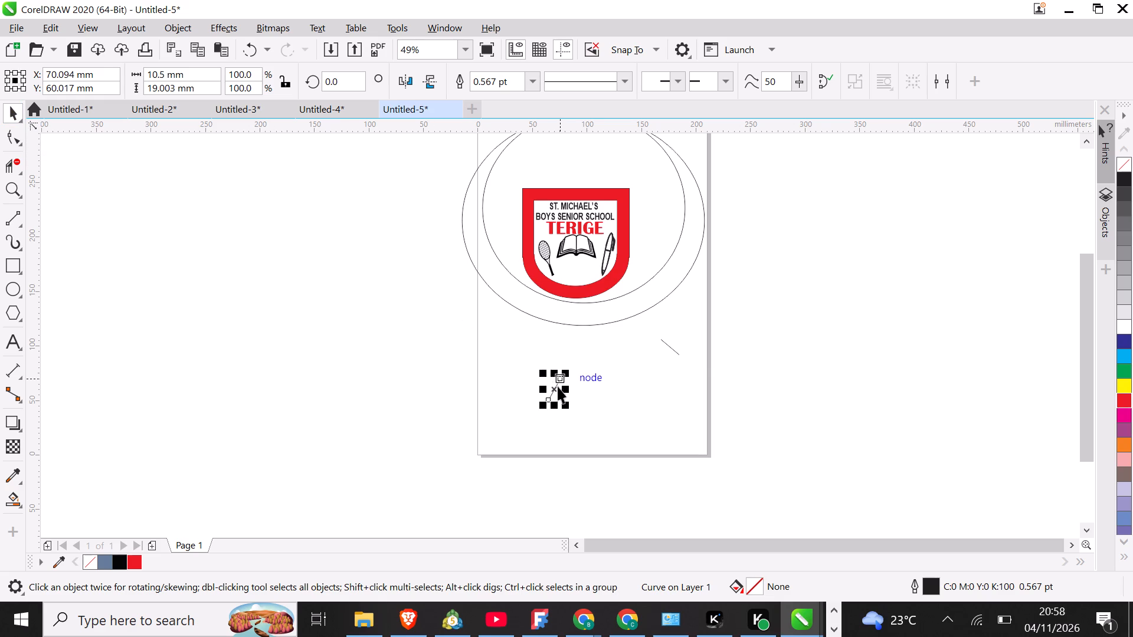
right_click_drag(551, 389, 502, 372)
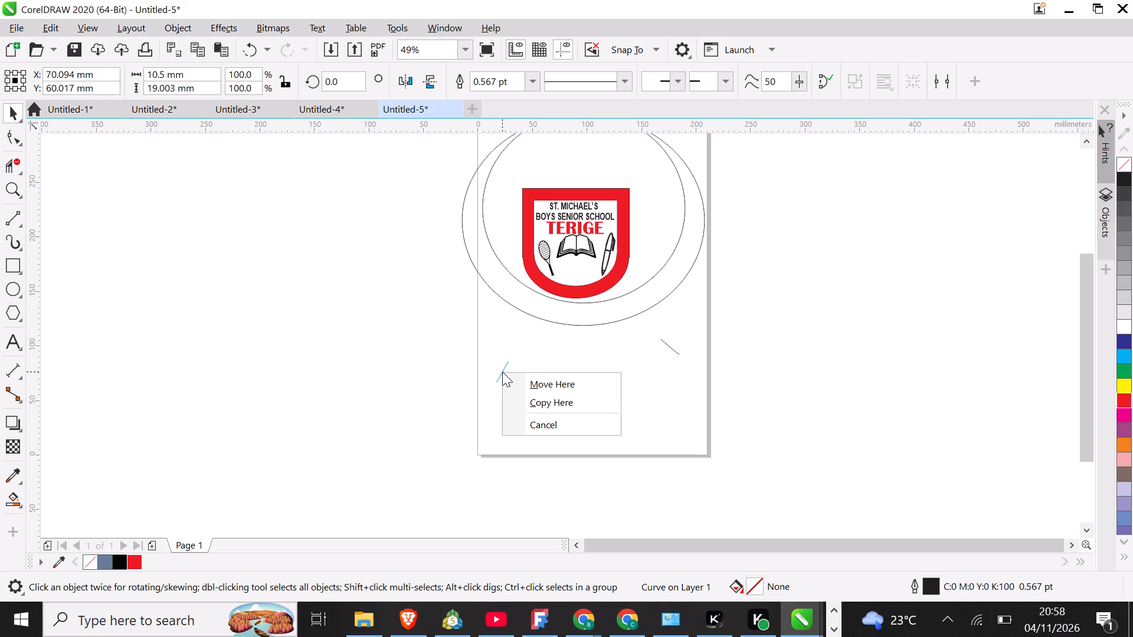
left_click(525, 393)
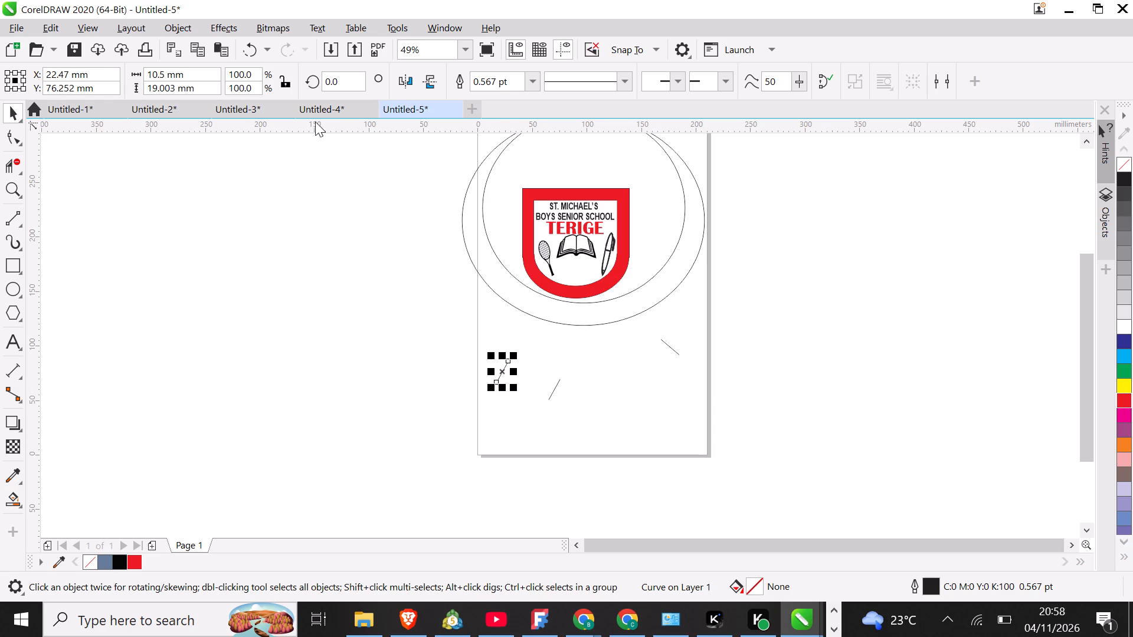
left_click(410, 82)
Place the mirrored line between the ellipses below the shield's right side, at about X 134.5, Y 135.2 mm.
left_click_drag(506, 373, 623, 311)
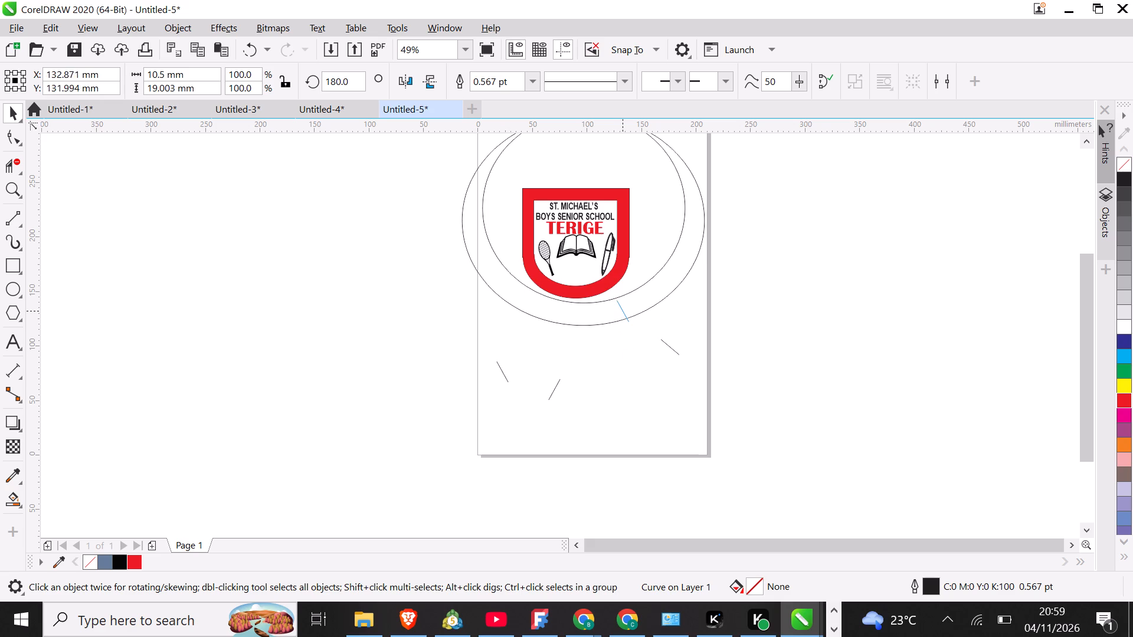
left_click_drag(623, 311, 624, 309)
left_click_drag(624, 309, 624, 307)
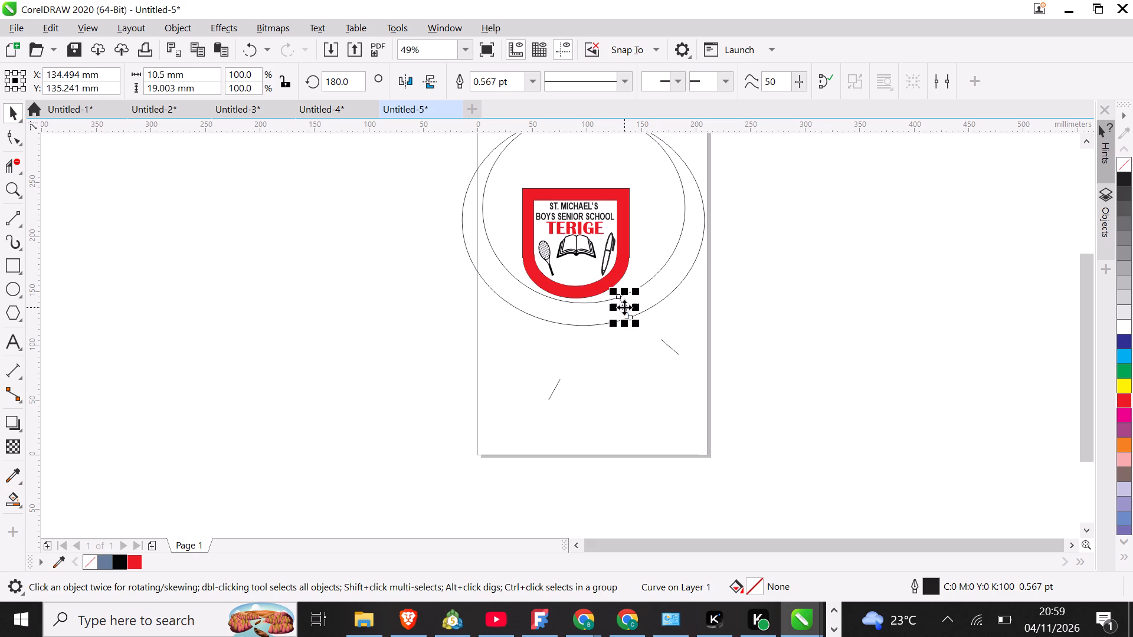
Place the original slanted line between the ellipses below the shield's left side, at about X 52.8, Y 137.4 mm.
left_click(558, 388)
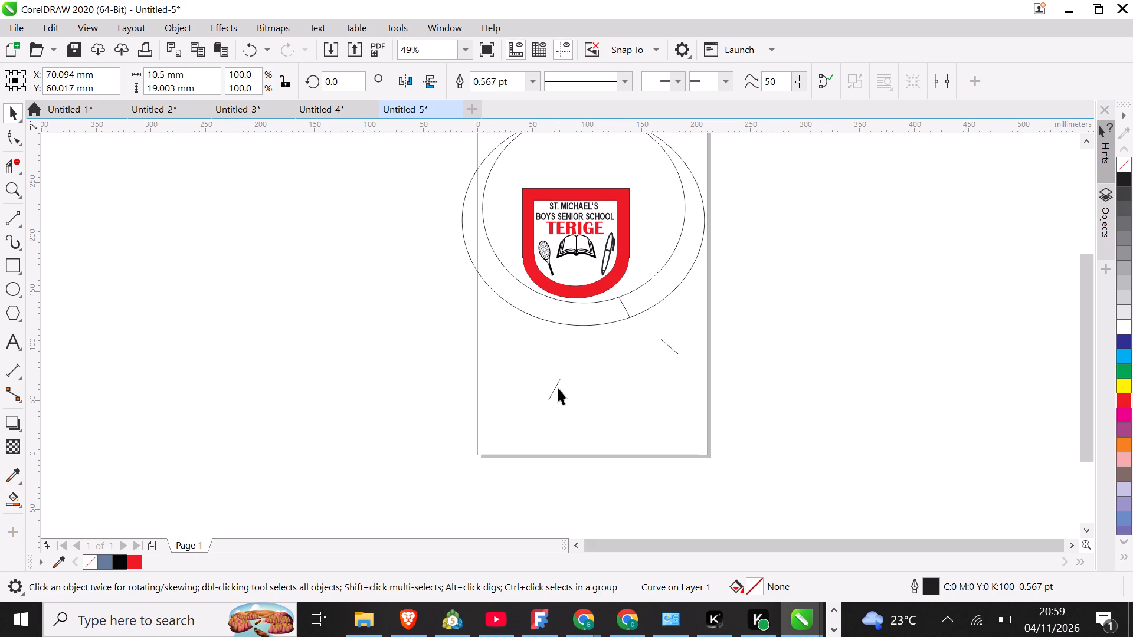
left_click_drag(558, 388, 541, 308)
left_click_drag(541, 308, 535, 306)
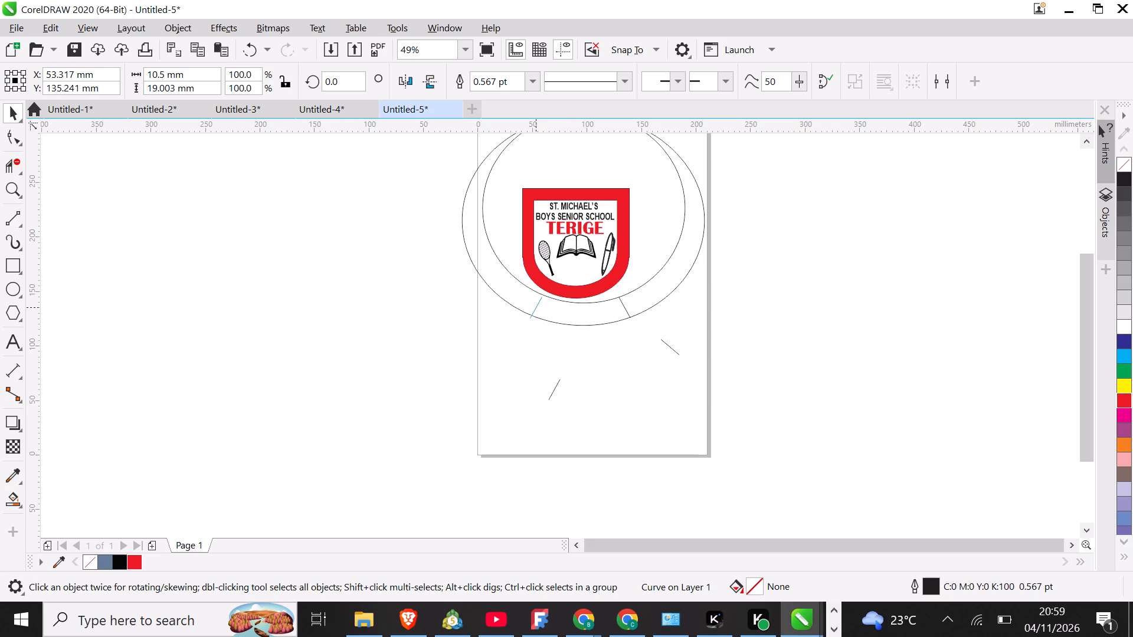
left_click_drag(535, 306, 532, 303)
left_click_drag(532, 303, 535, 303)
left_click_drag(535, 303, 535, 306)
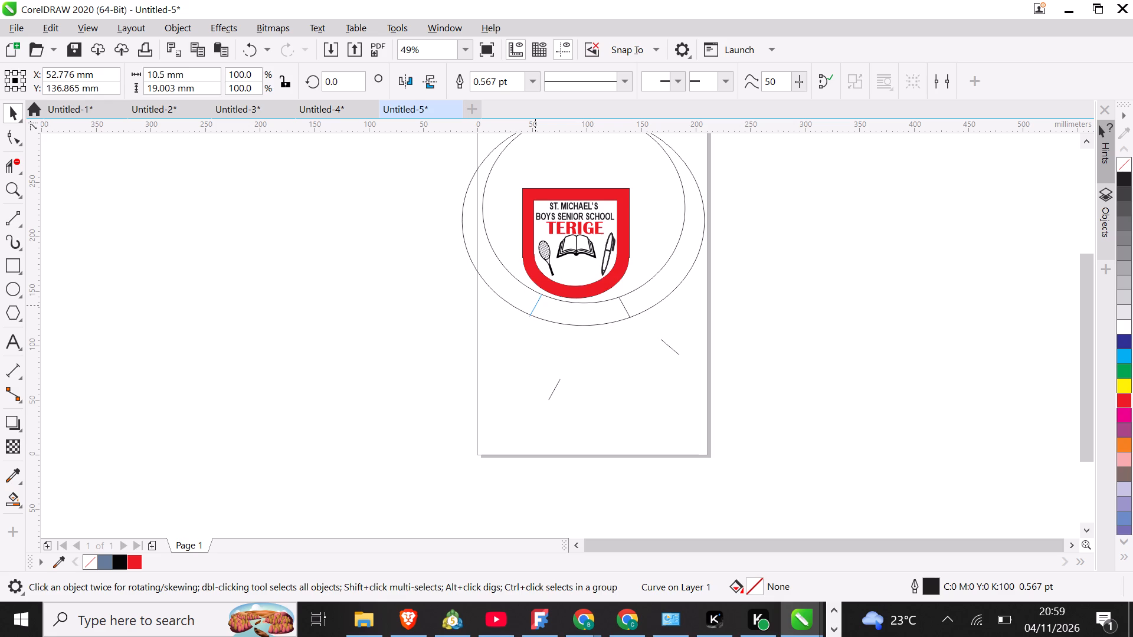
left_click_drag(535, 306, 535, 305)
left_click_drag(535, 305, 536, 305)
left_click(637, 360)
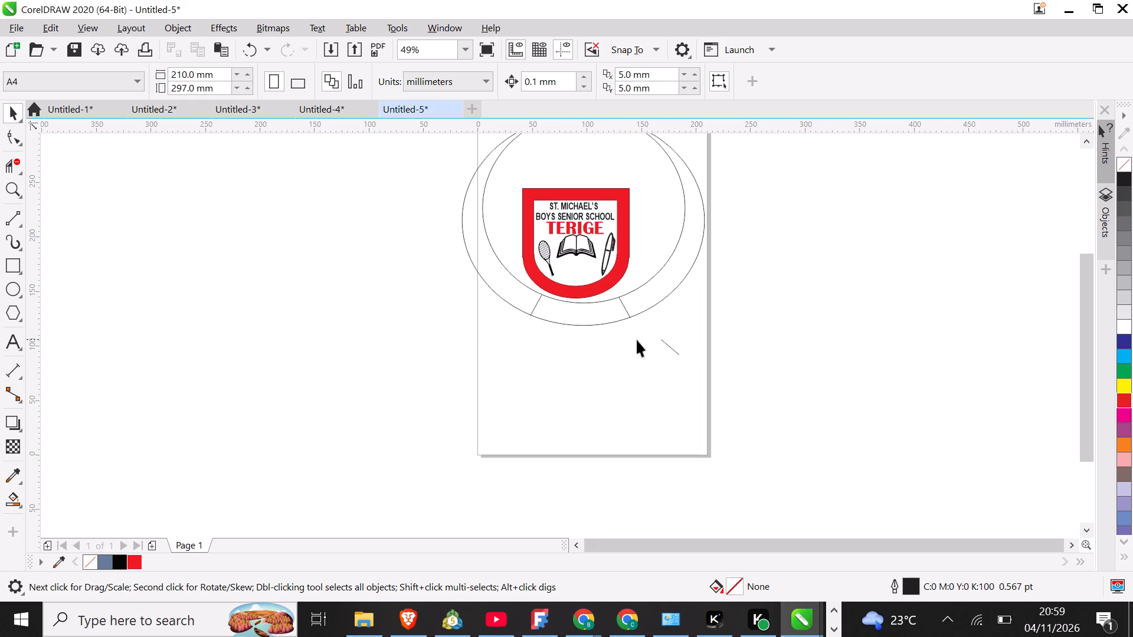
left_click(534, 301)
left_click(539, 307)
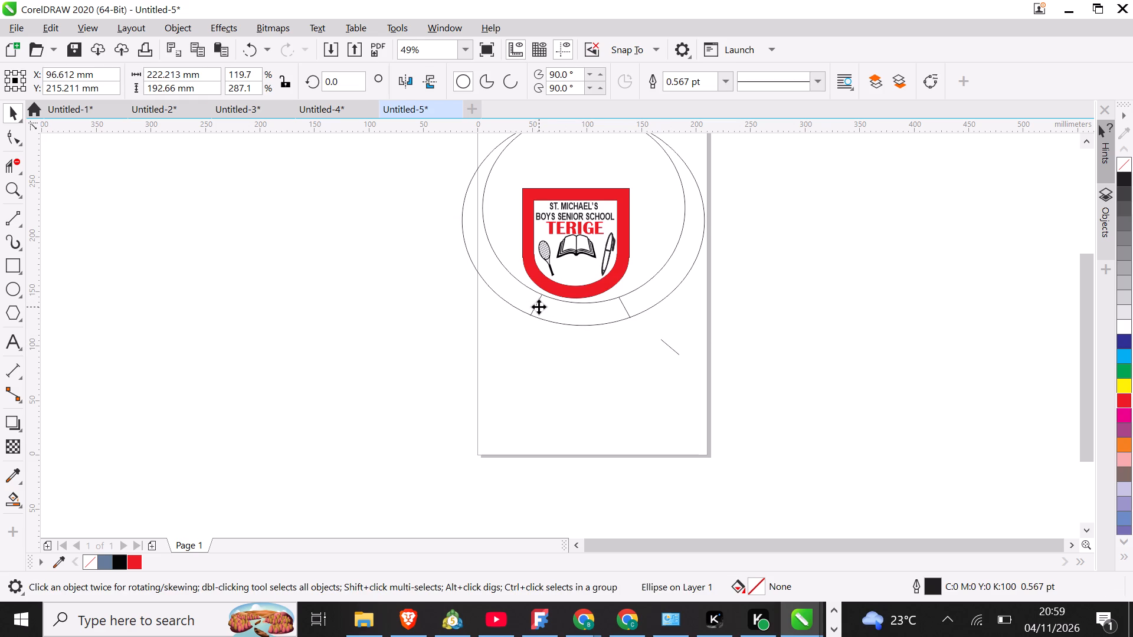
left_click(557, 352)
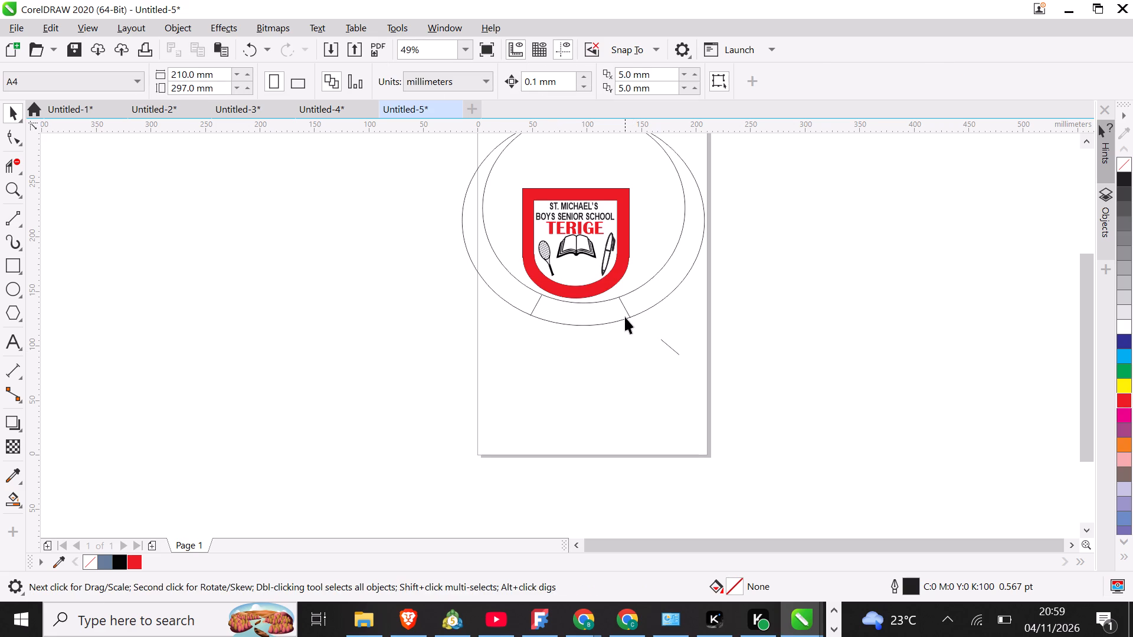
Nudge the slanted line below the shield's right side slightly left within the band, to about X 133.9 mm.
left_click(625, 308)
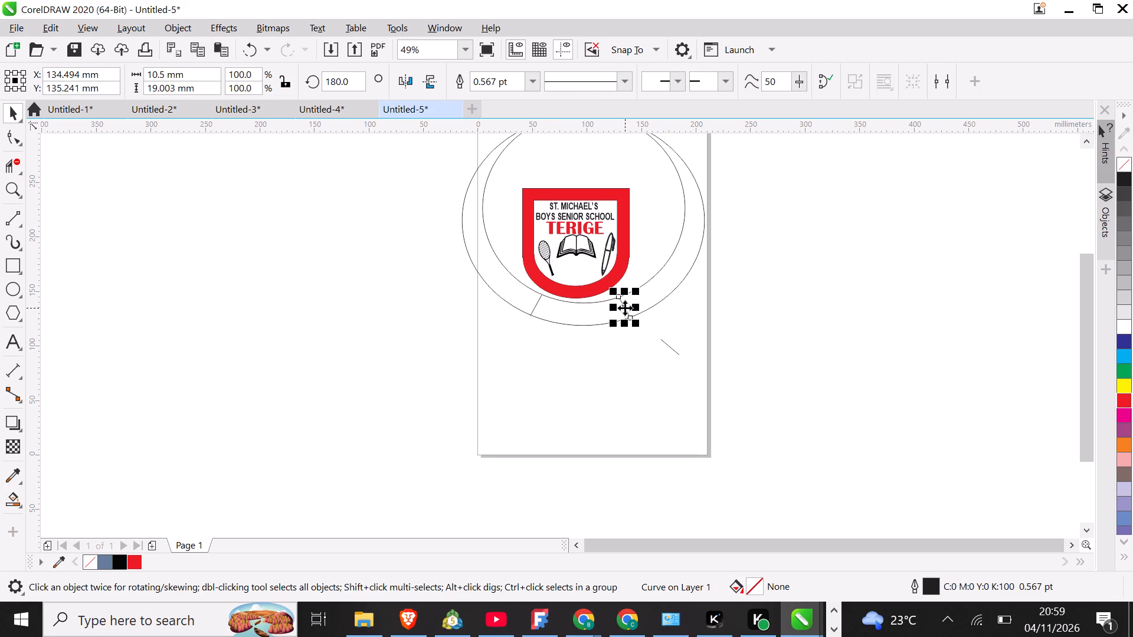
key("Right")
key("Right")
key("Right")
key("Right")
key("Right")
key("Right")
key("Right")
key("Right")
key("Left")
key("Left")
key("Left")
key("Left")
key("Left")
key("Left")
key("Left")
key("Left")
key("Left")
key("Left")
key("Left")
key("Left")
key("Left")
key("Left")
key("Left")
key("Left")
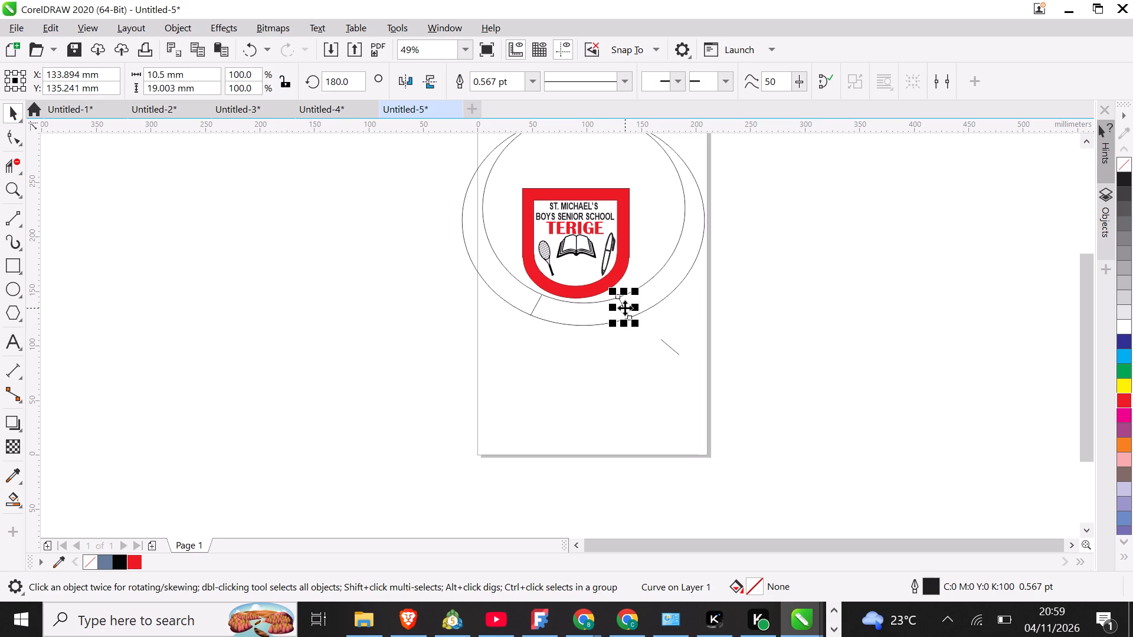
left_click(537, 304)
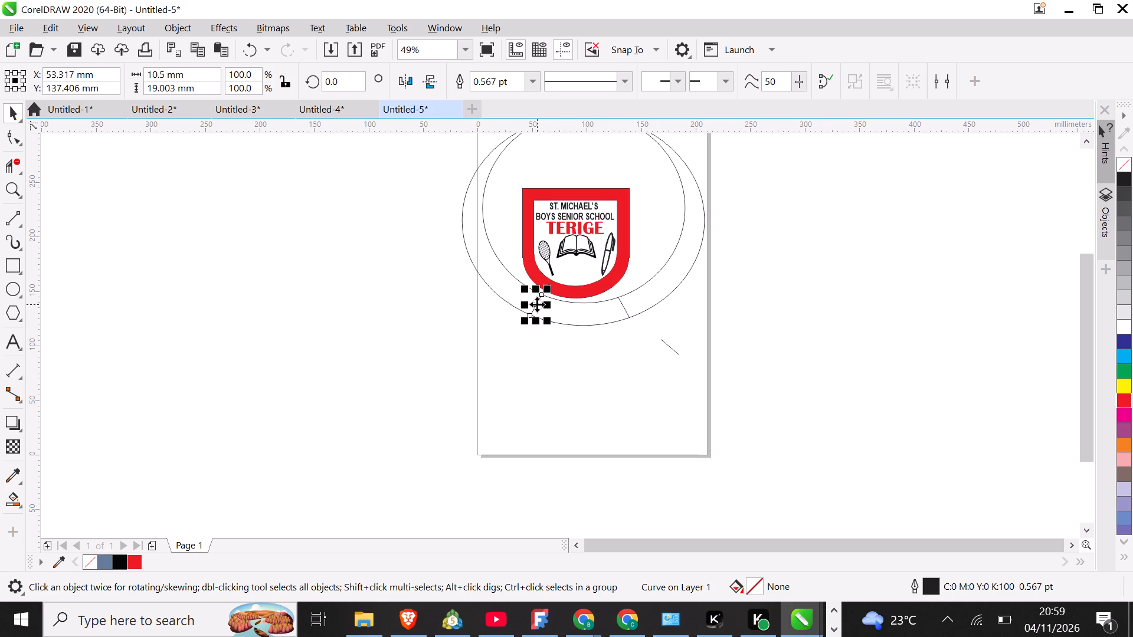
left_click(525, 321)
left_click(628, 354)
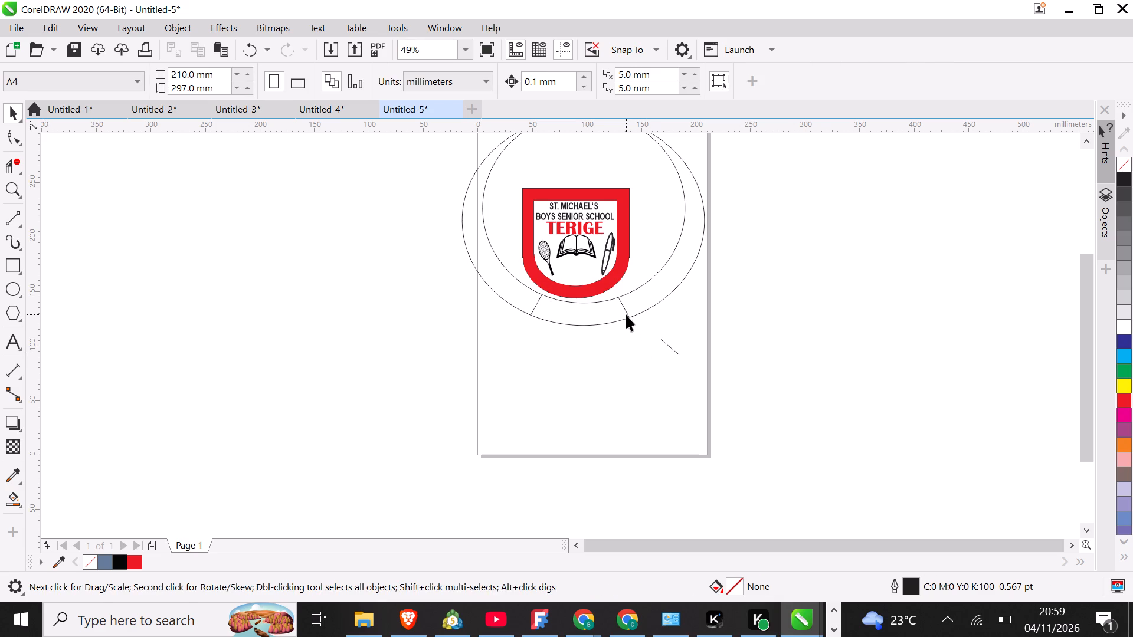
Use Virtual Segment Delete to remove the outer ellipse's segment beyond the two slanted connecting lines.
left_click(684, 232)
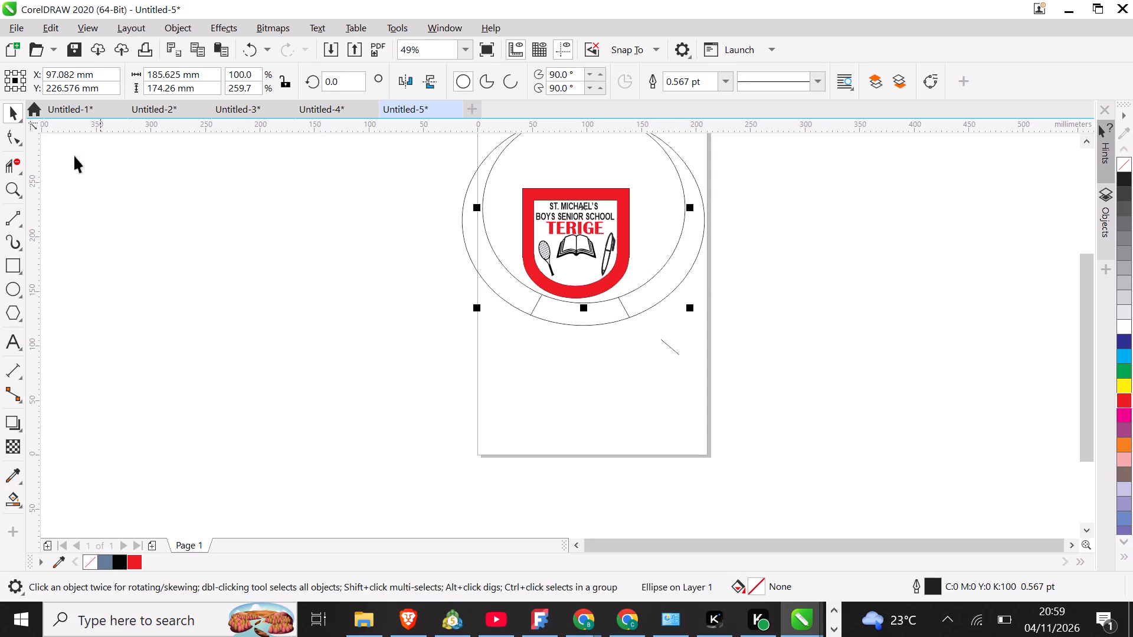
left_click(23, 175)
left_click(64, 199)
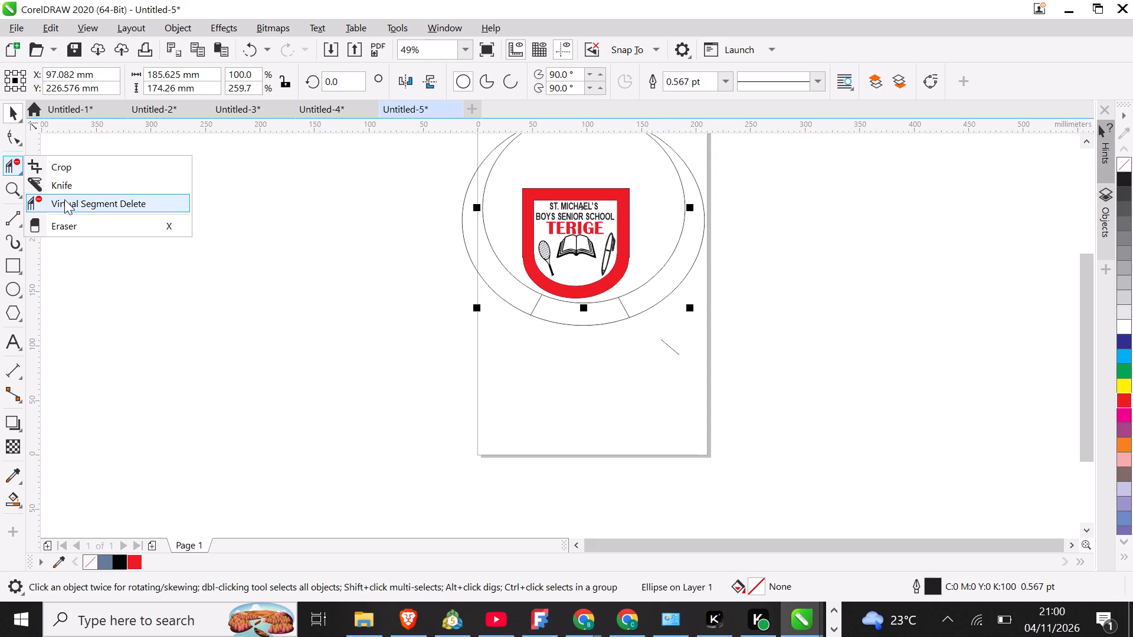
left_click(463, 245)
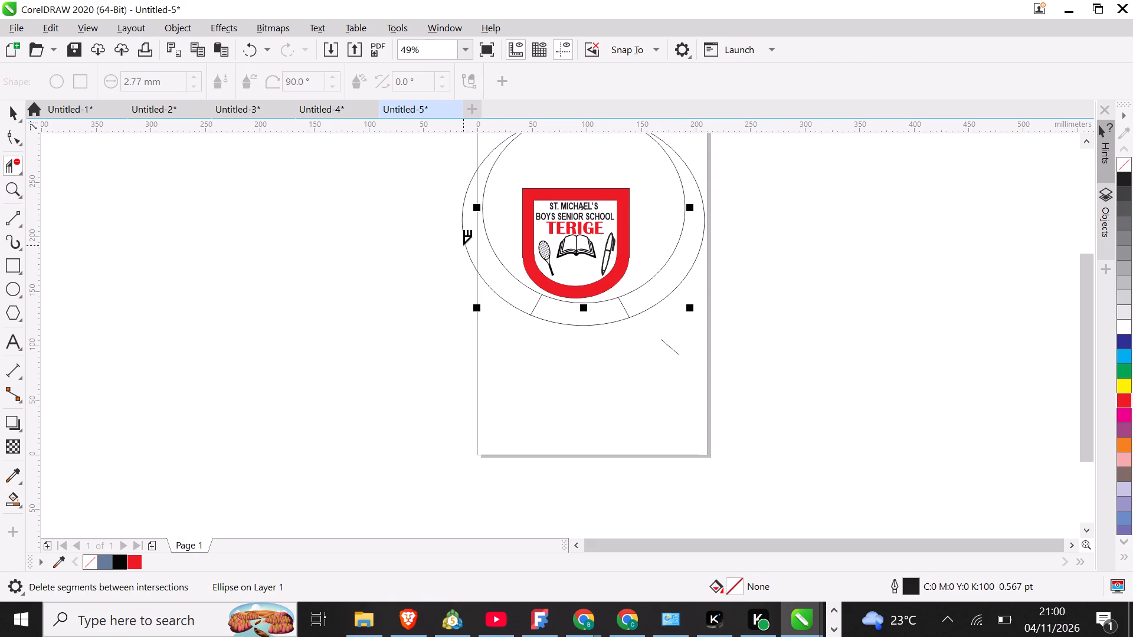
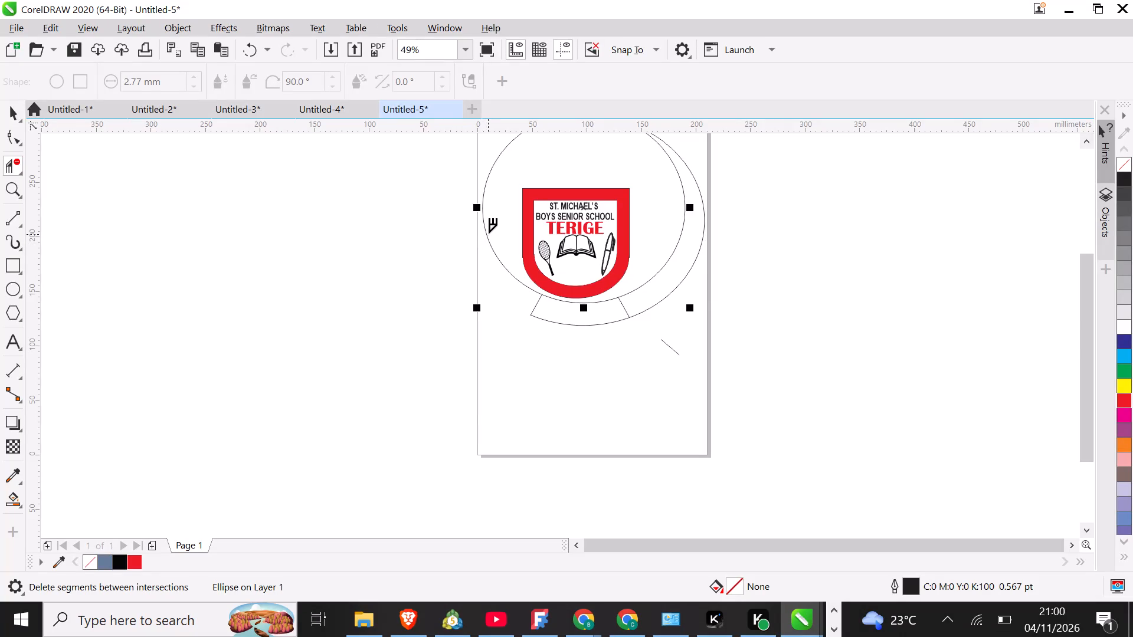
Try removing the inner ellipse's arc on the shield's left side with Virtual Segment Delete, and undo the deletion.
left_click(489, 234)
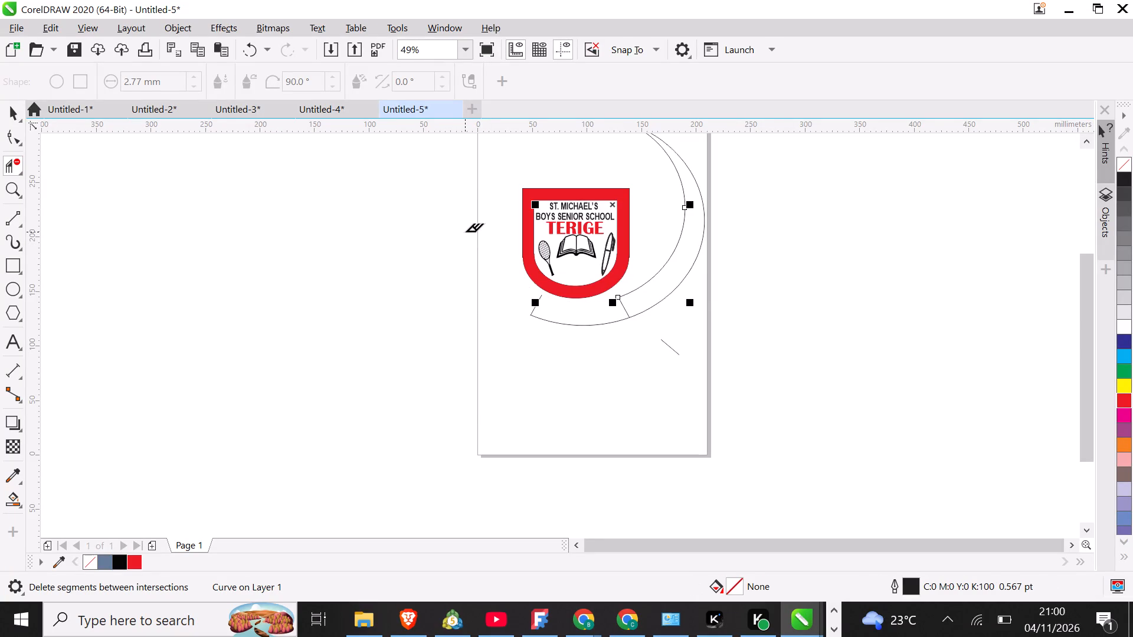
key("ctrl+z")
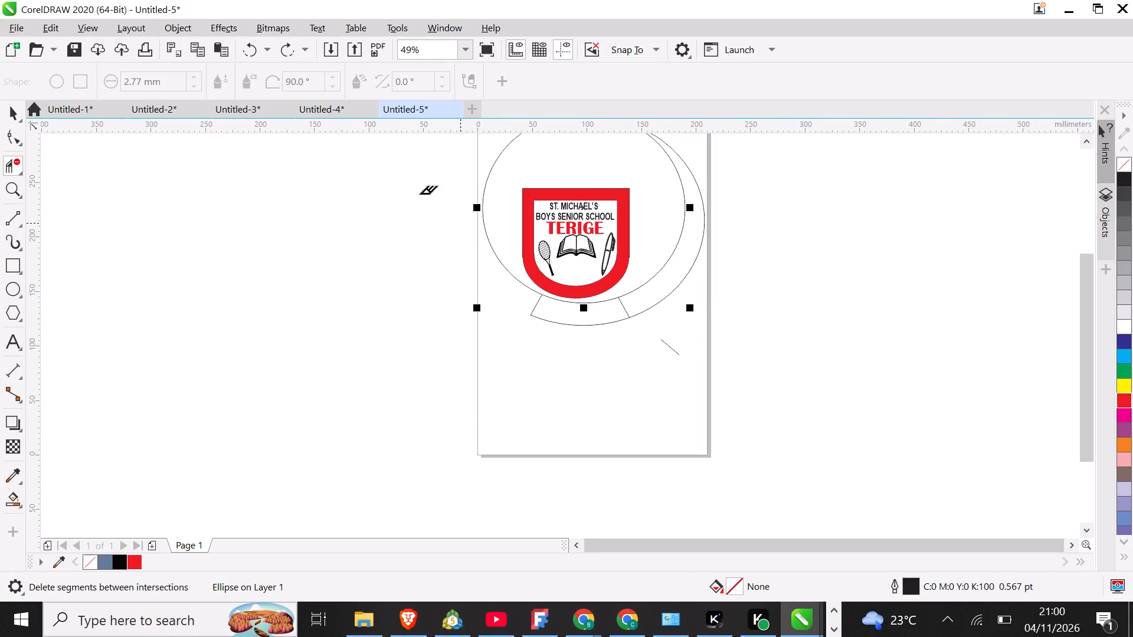
Enlarge the slanted line below the shield's left side to about 12.2 × 22.1 mm, extending it up across the inner ellipse.
left_click(6, 106)
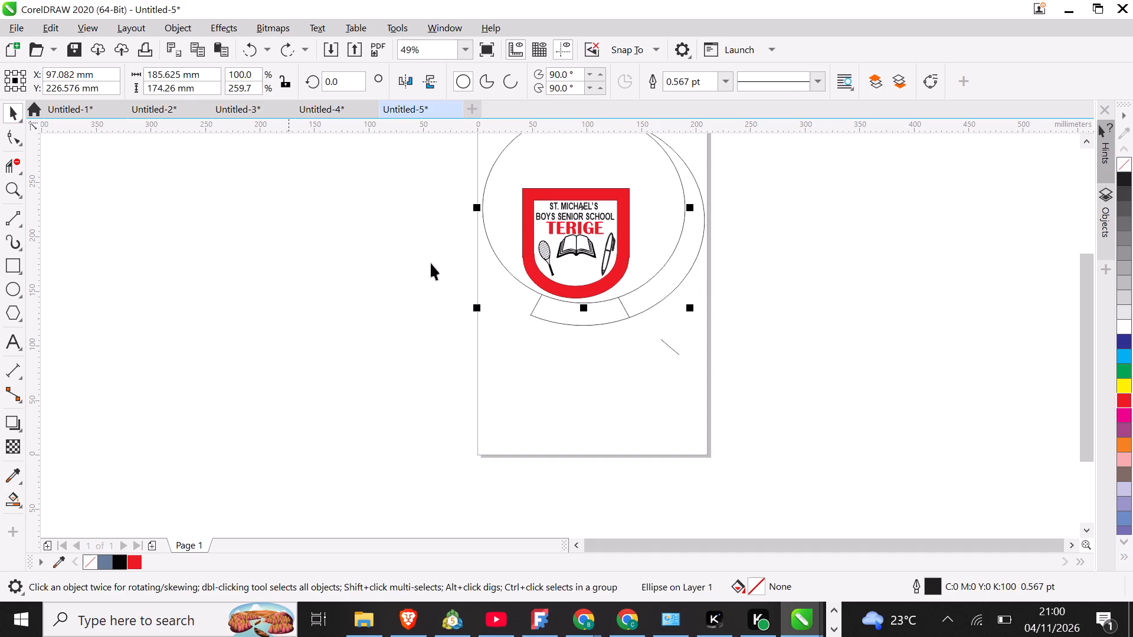
left_click(536, 307)
left_click(549, 291)
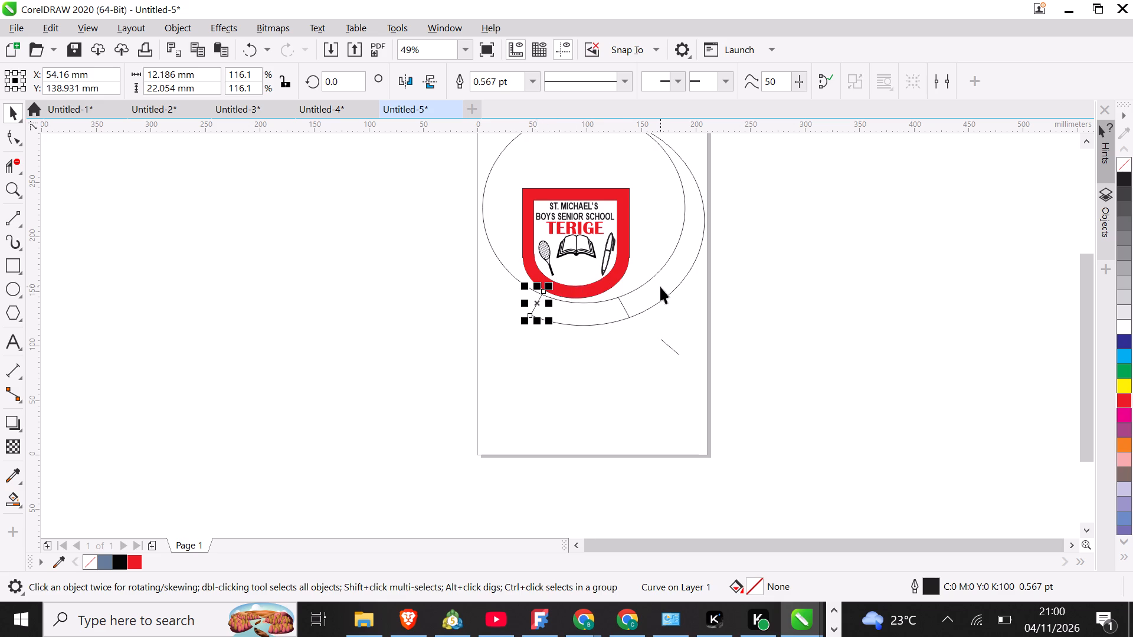
left_click(627, 307)
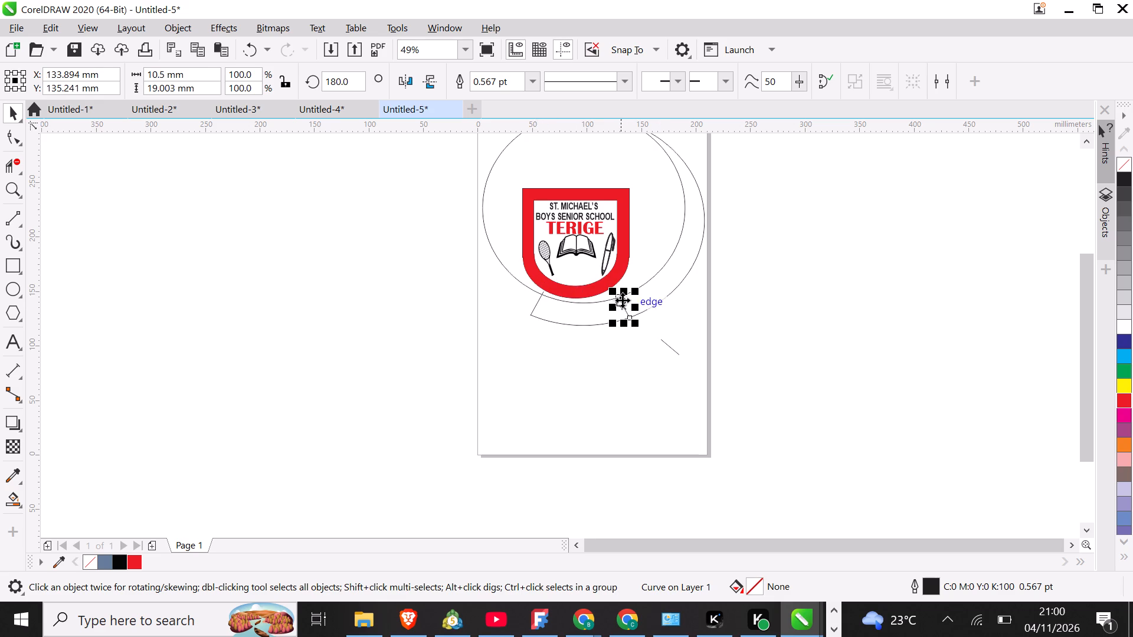
left_click(611, 291)
left_click(323, 323)
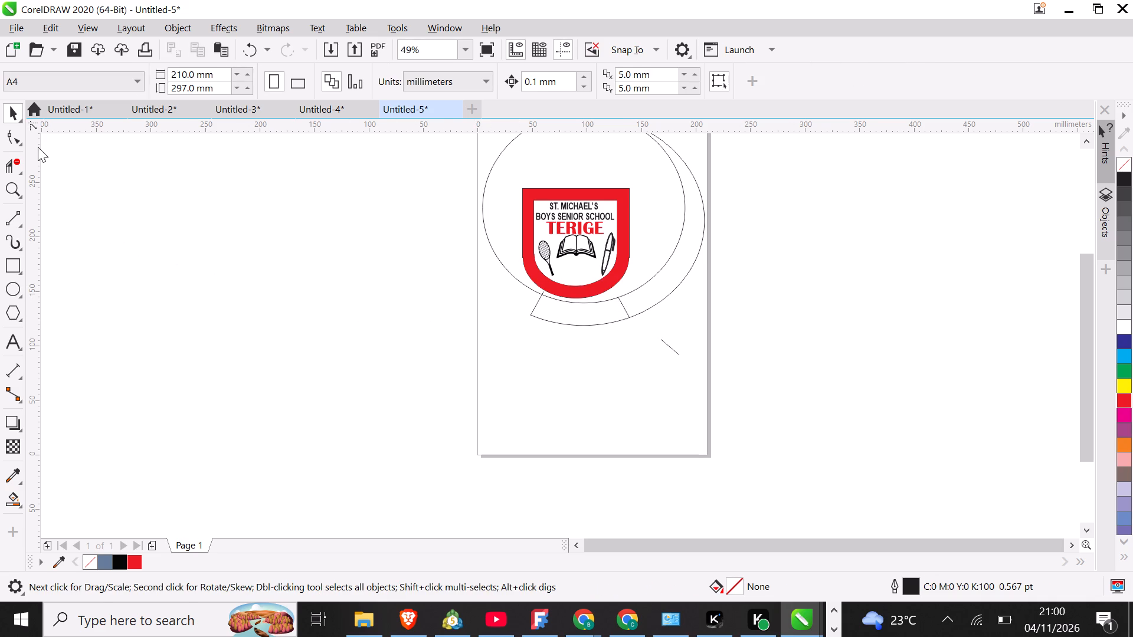
Use Virtual Segment Delete to remove the remaining ellipse arcs outside the two slanted lines, leaving only the curved band below the shield.
left_click(4, 162)
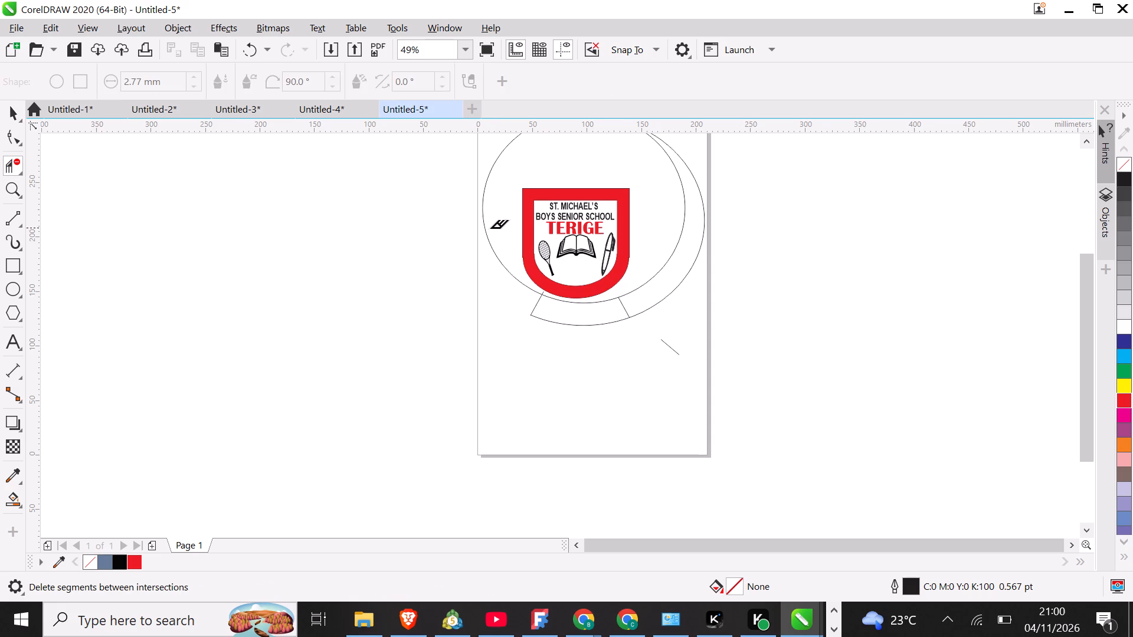
left_click(486, 229)
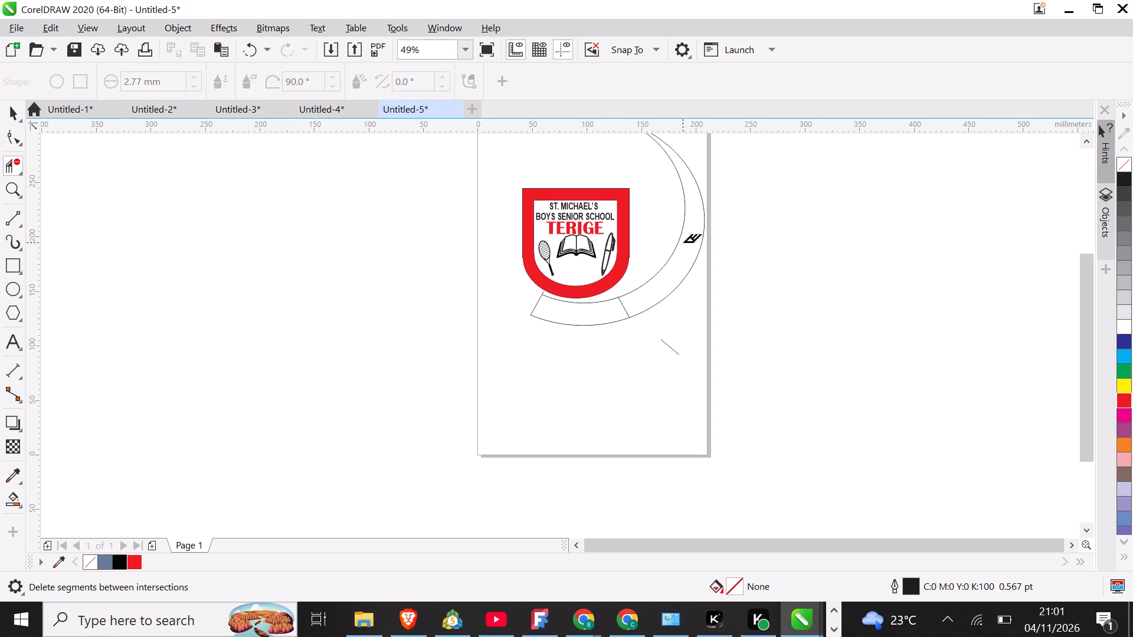
left_click(677, 242)
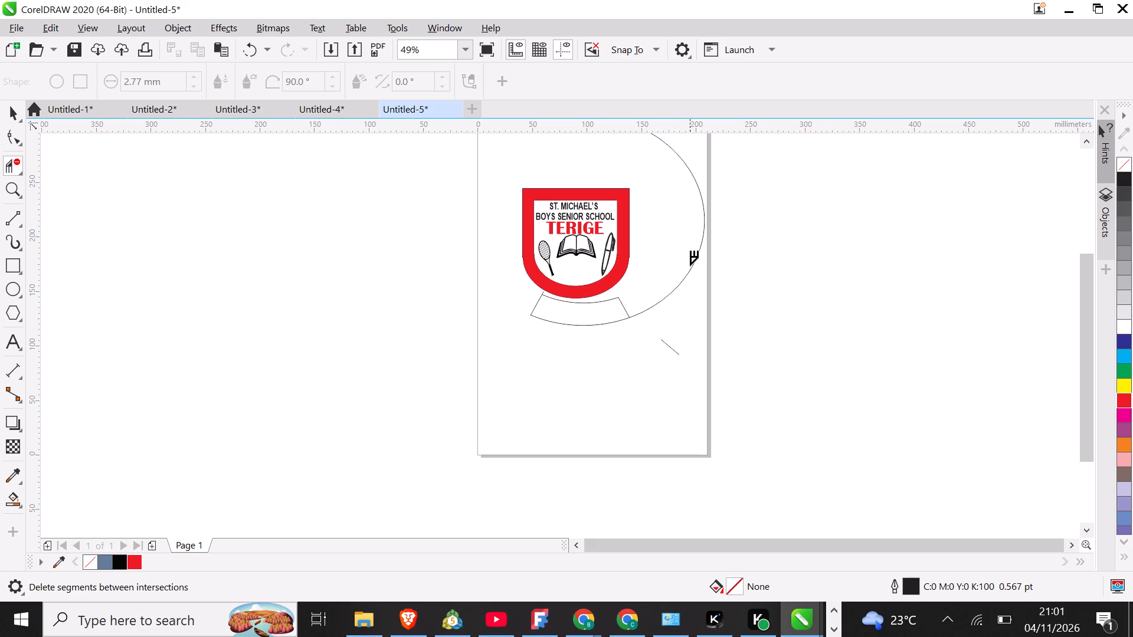
left_click(690, 266)
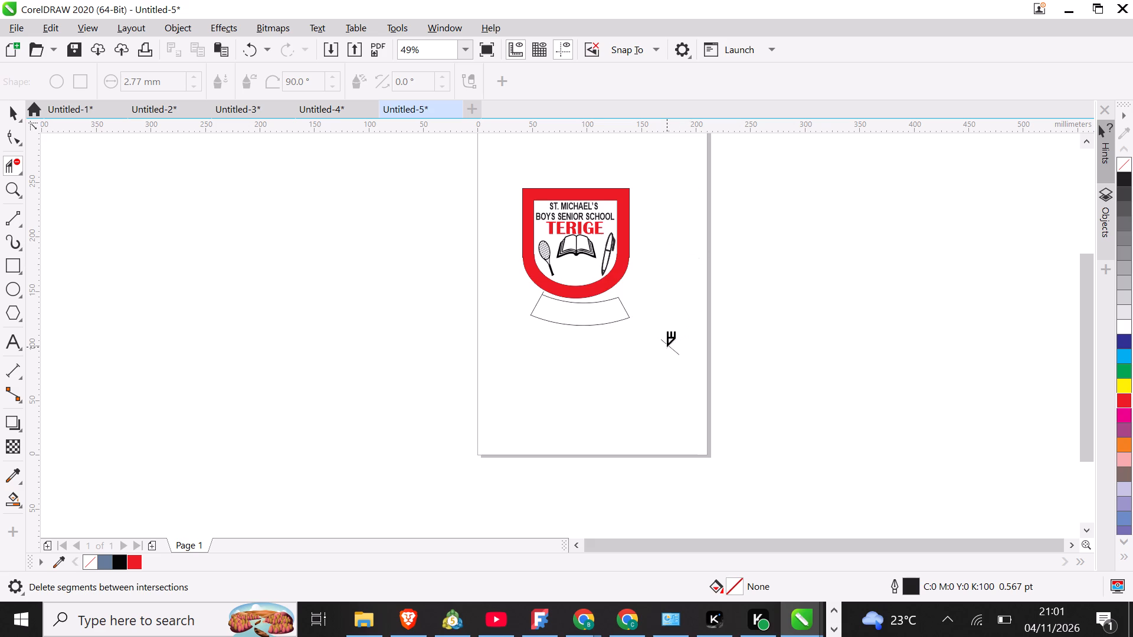
Delete the stray short slanted line below and to the right of the curved band.
left_click(667, 347)
left_click_drag(8, 99, 12, 108)
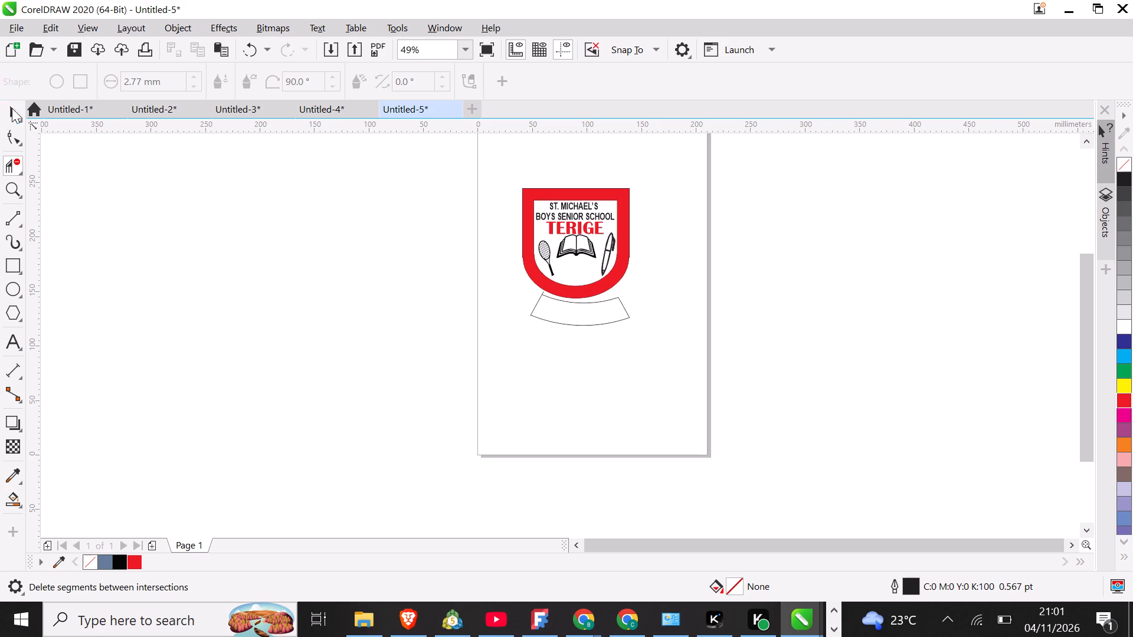
left_click_drag(12, 108, 17, 119)
left_click(17, 119)
left_click(57, 116)
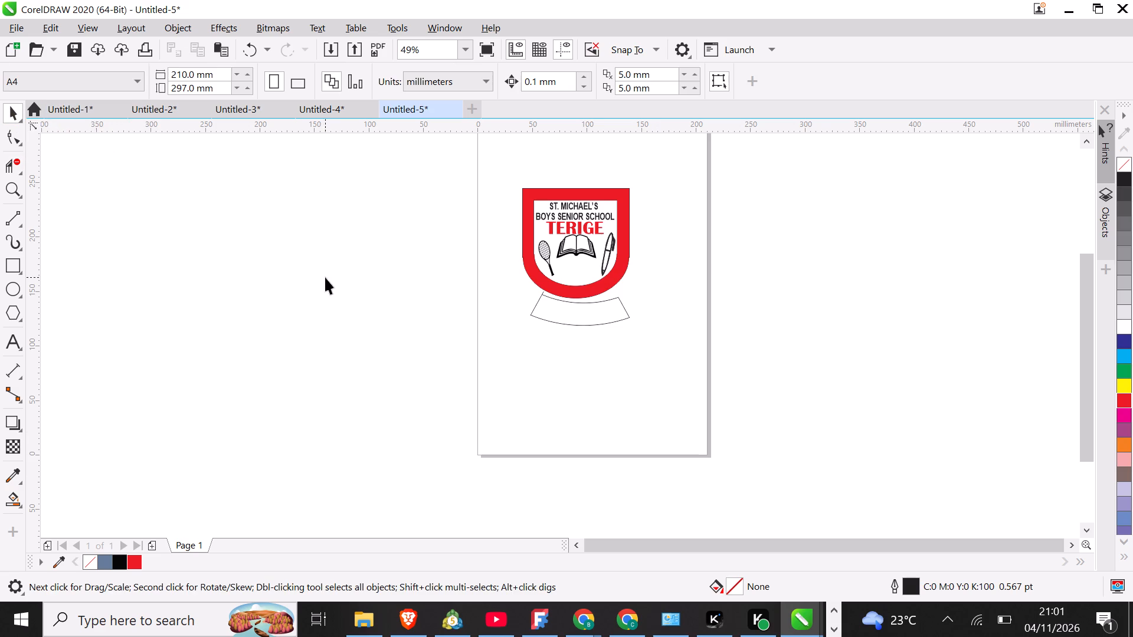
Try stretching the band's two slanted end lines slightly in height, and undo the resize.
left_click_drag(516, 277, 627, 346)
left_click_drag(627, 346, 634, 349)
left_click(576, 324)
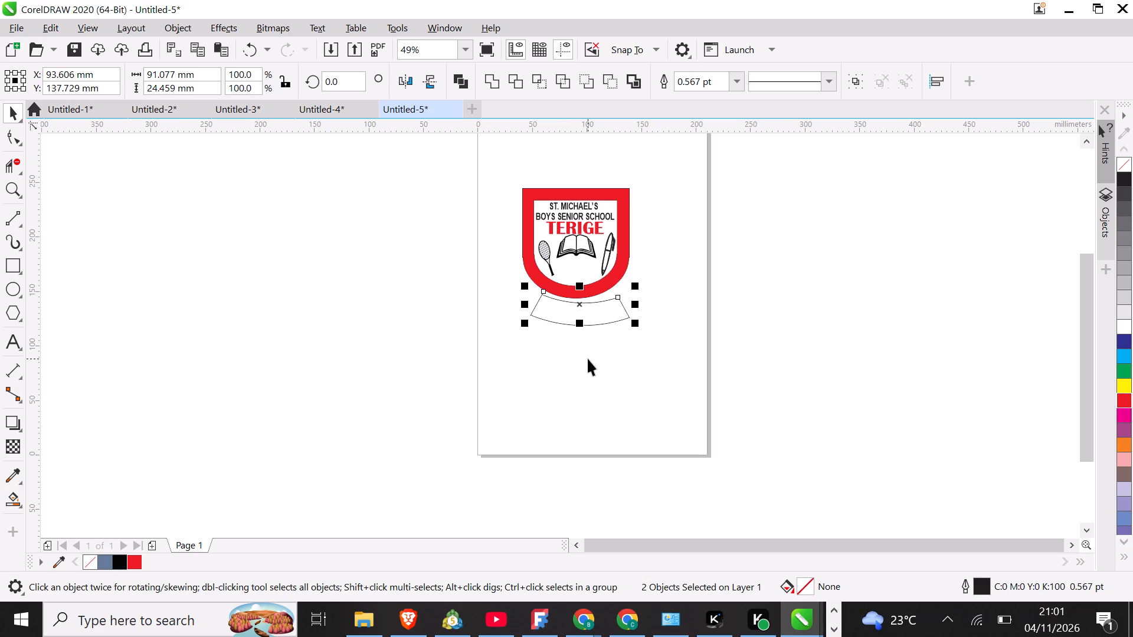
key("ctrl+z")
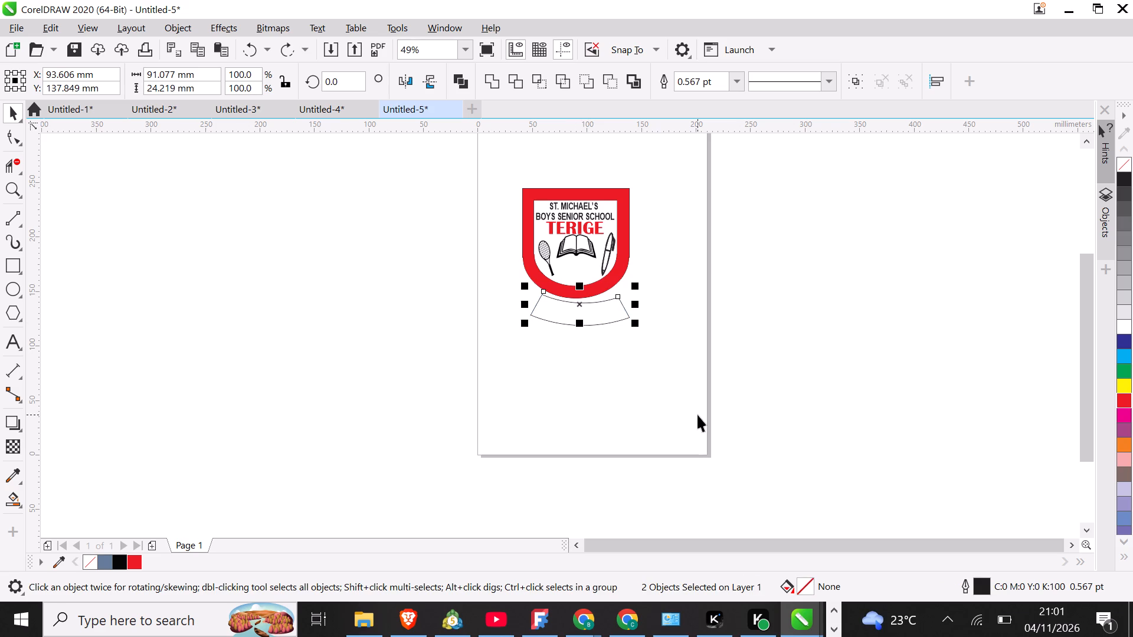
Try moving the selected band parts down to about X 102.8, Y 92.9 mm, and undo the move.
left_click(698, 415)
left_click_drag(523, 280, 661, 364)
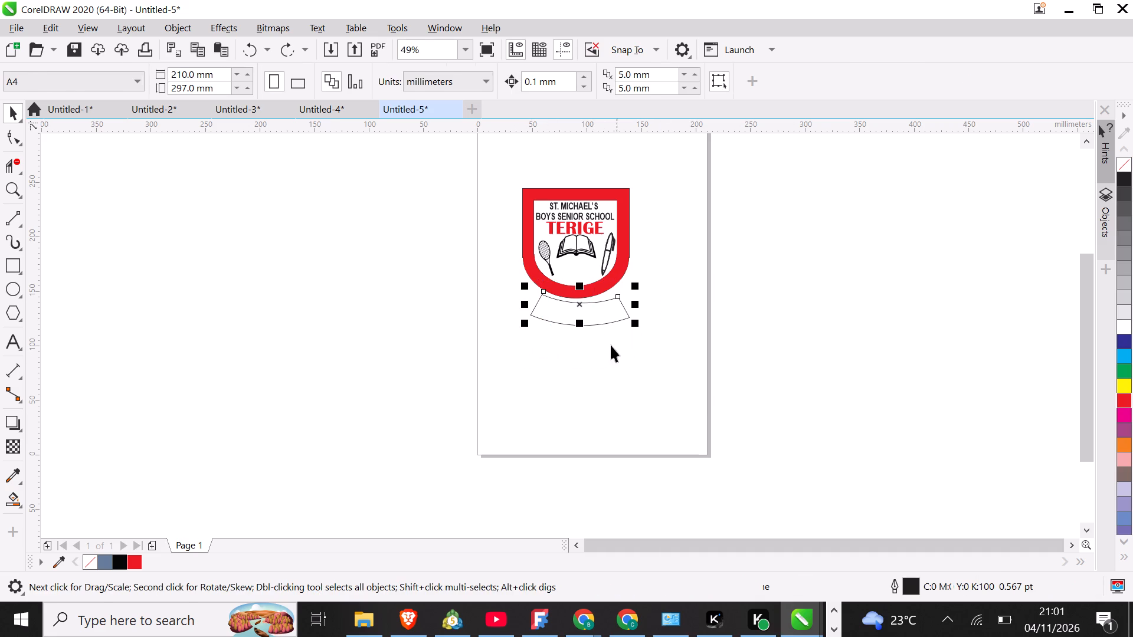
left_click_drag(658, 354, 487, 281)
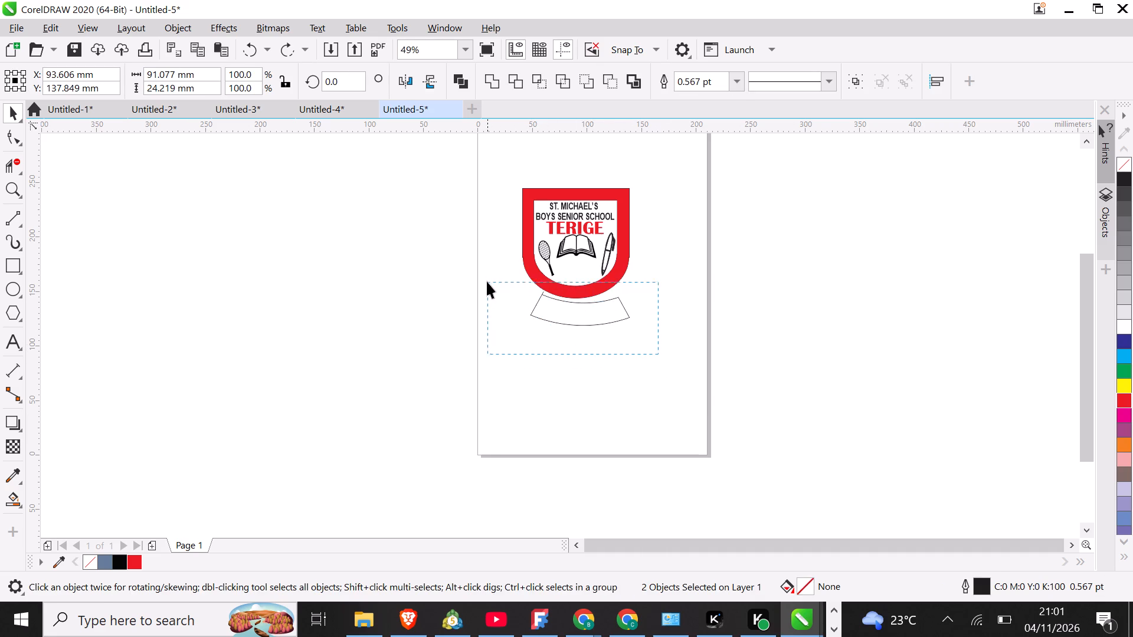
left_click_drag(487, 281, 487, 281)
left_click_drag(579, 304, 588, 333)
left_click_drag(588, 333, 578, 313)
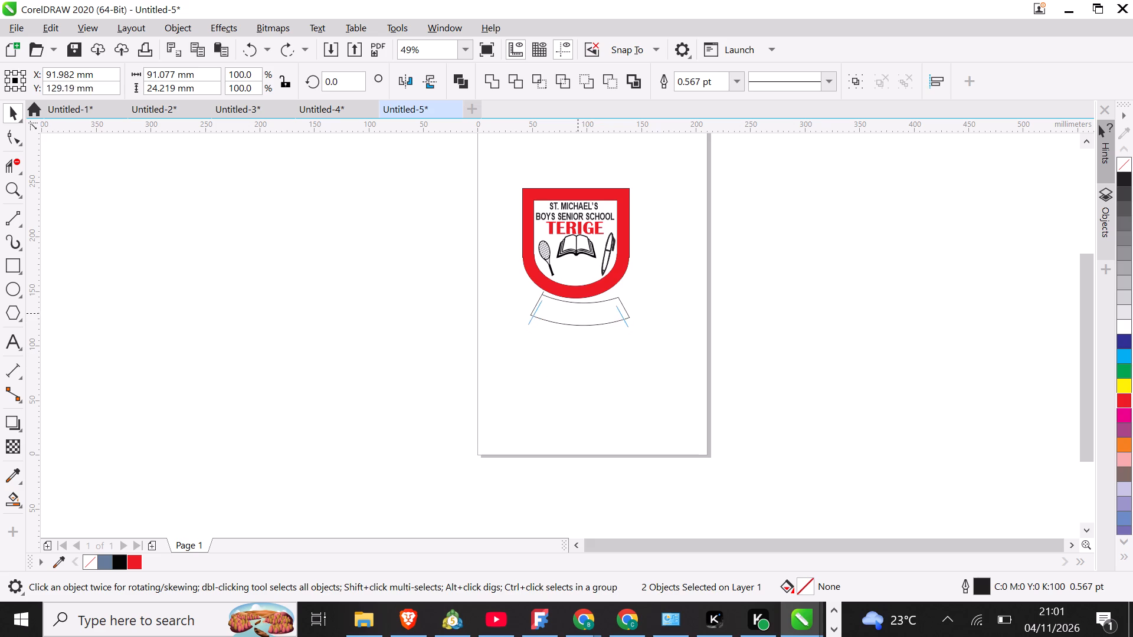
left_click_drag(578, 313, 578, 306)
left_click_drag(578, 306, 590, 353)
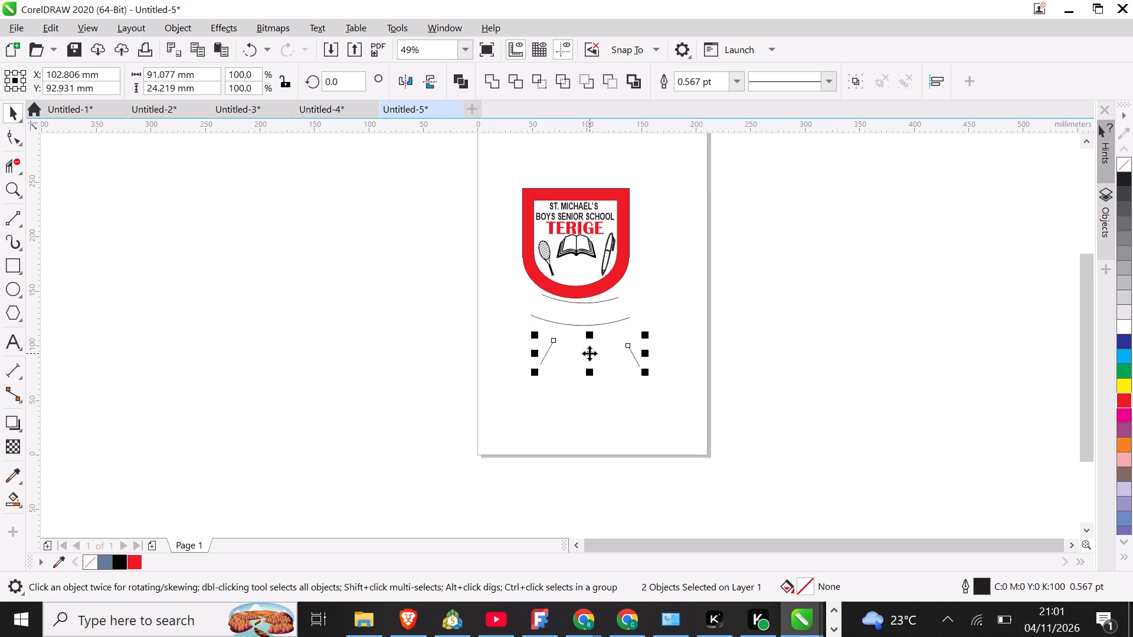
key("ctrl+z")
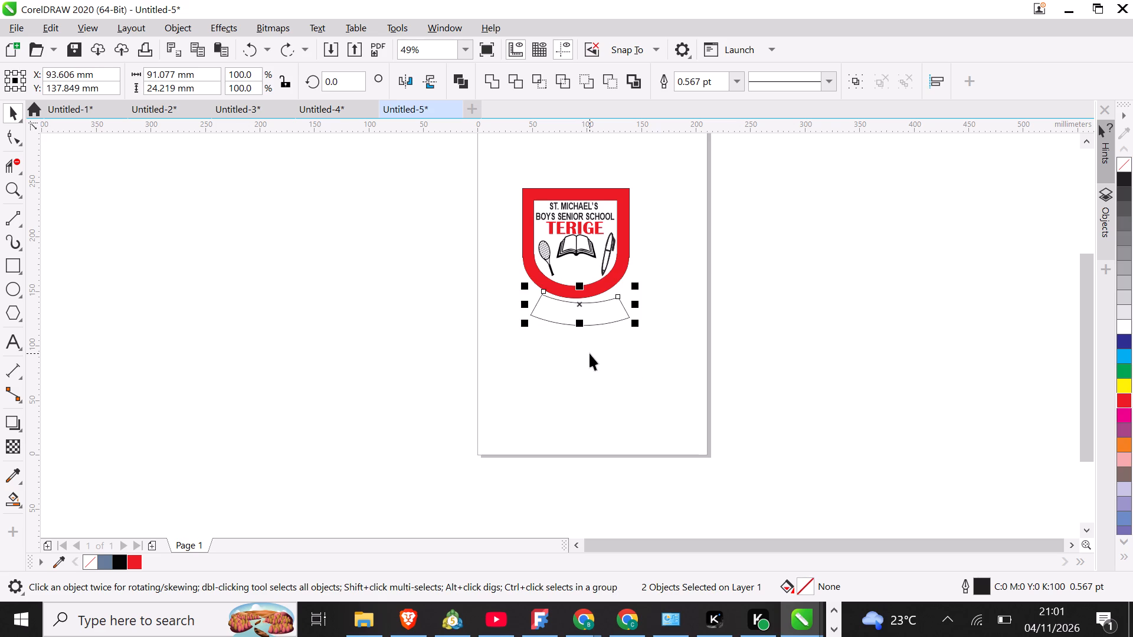
Examine which pieces make up the curved band by selecting its arcs and slanted end lines separately and together.
left_click(665, 369)
left_click(601, 322)
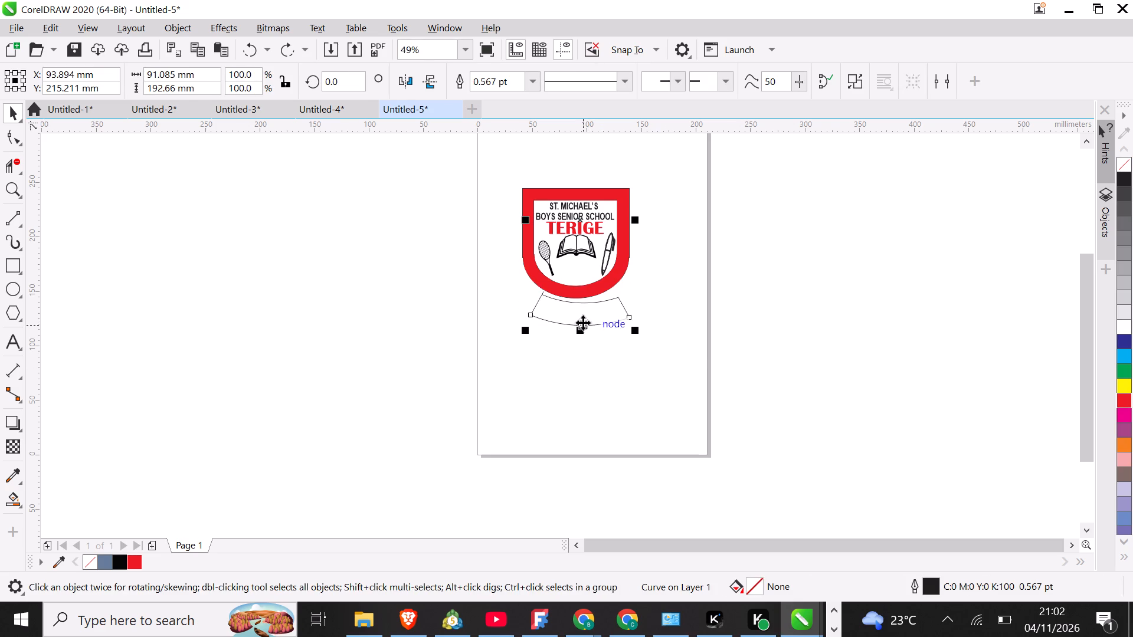
left_click(651, 349)
left_click_drag(498, 280, 674, 359)
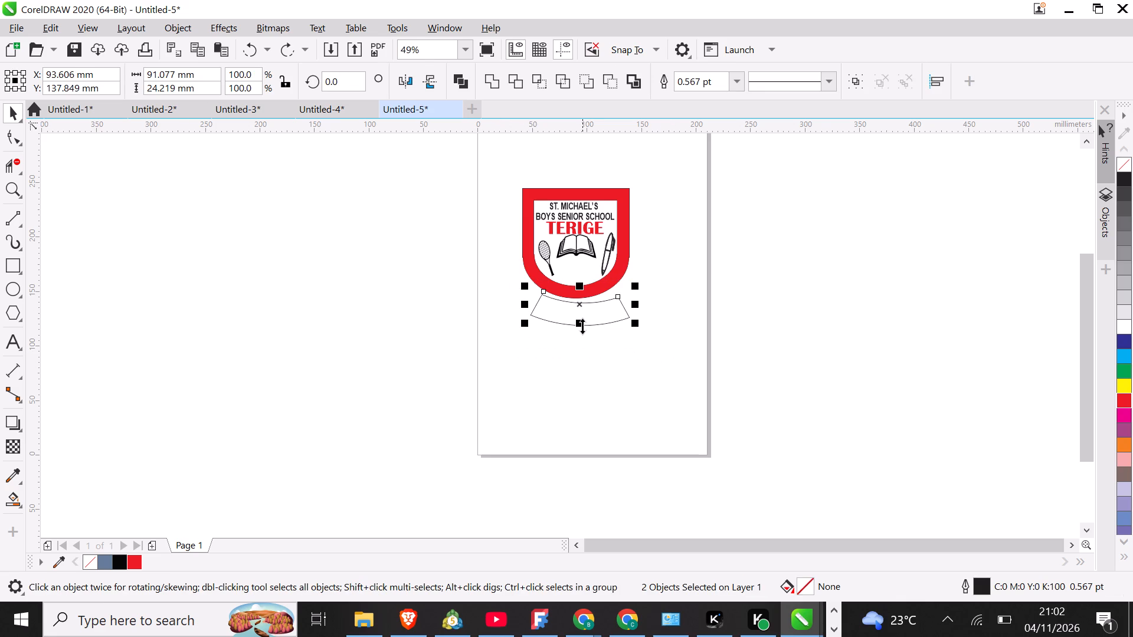
left_click(593, 325)
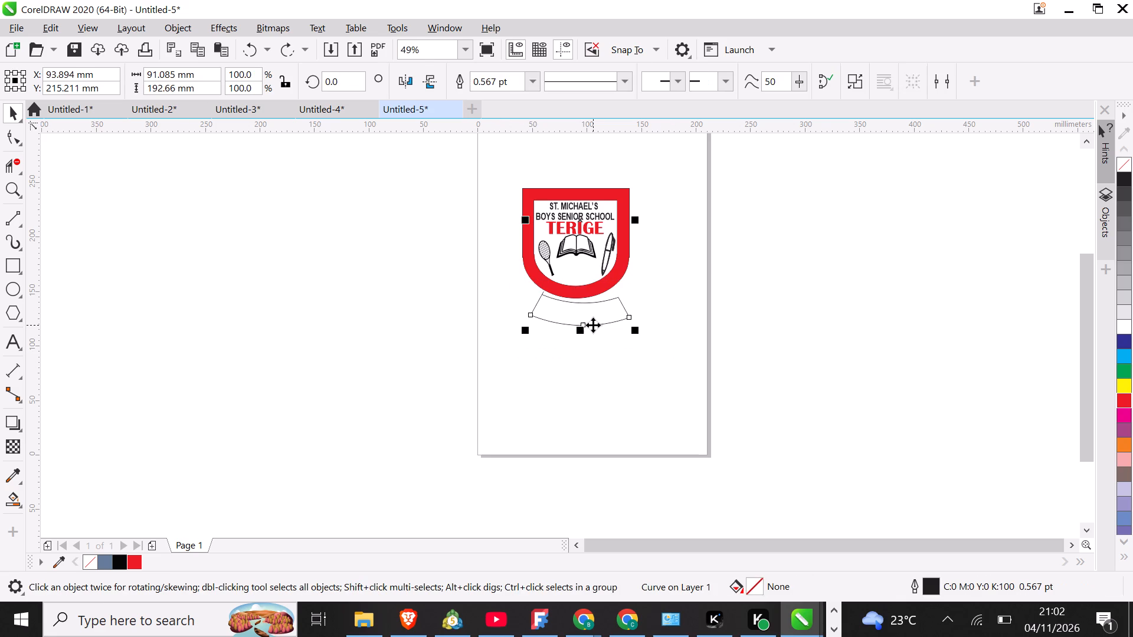
left_click(680, 375)
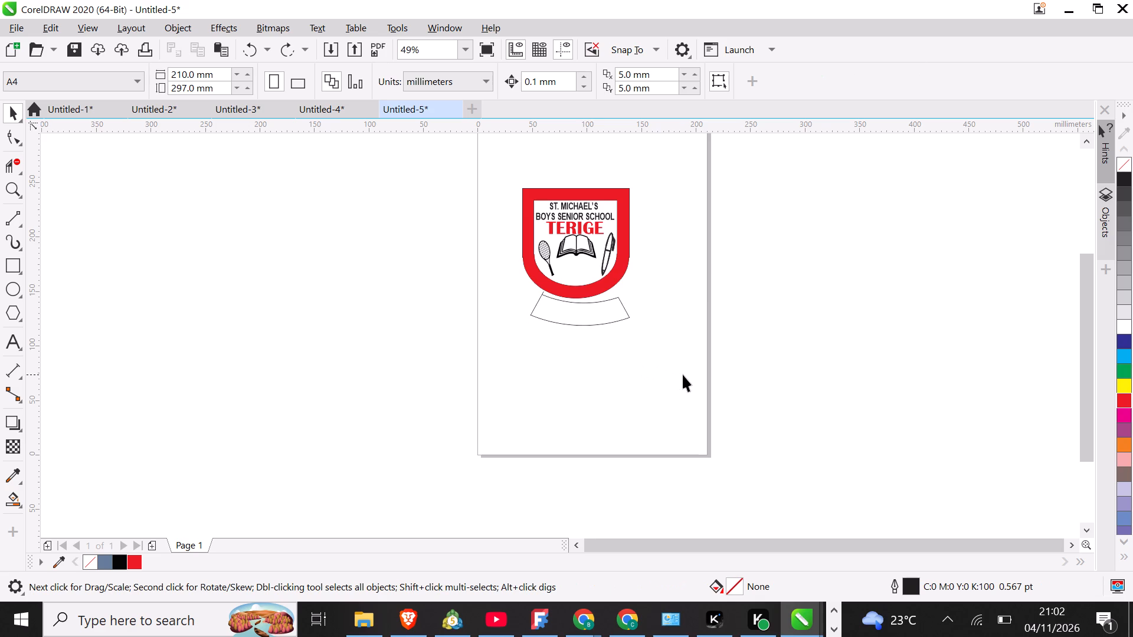
left_click_drag(700, 284, 487, 354)
left_click_drag(487, 354, 462, 366)
left_click_drag(587, 306, 594, 335)
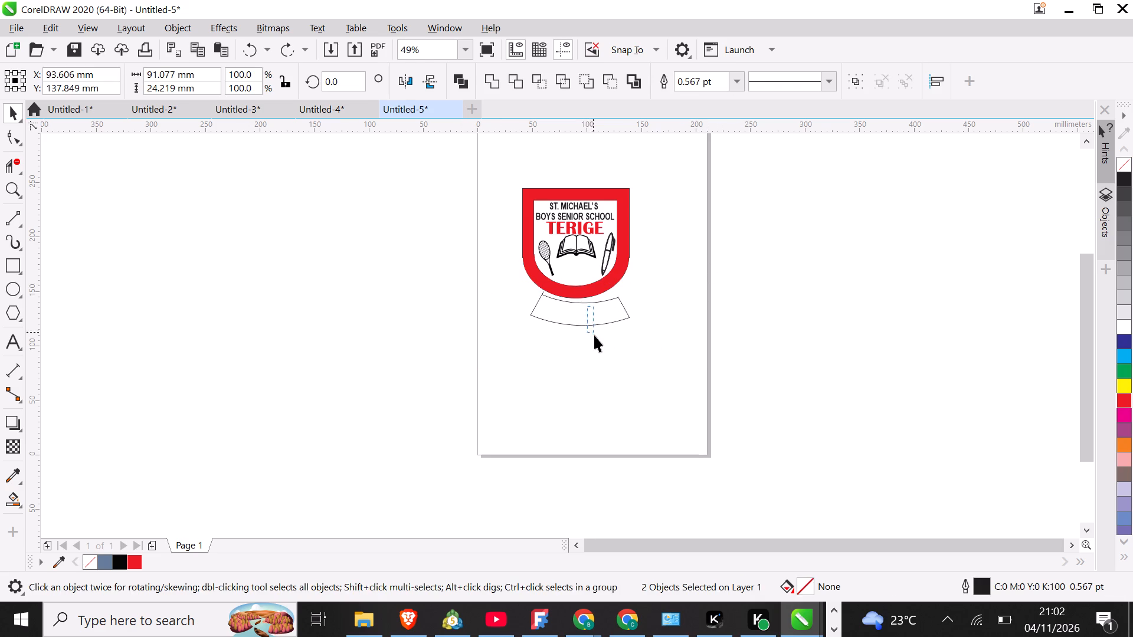
left_click_drag(594, 335, 595, 342)
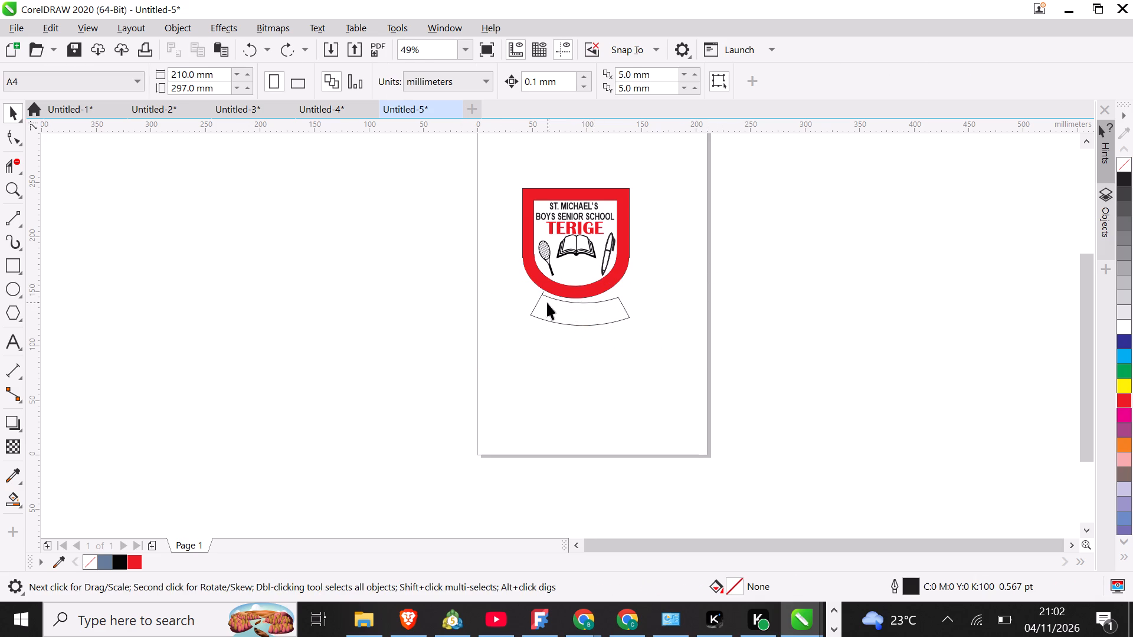
left_click(543, 295)
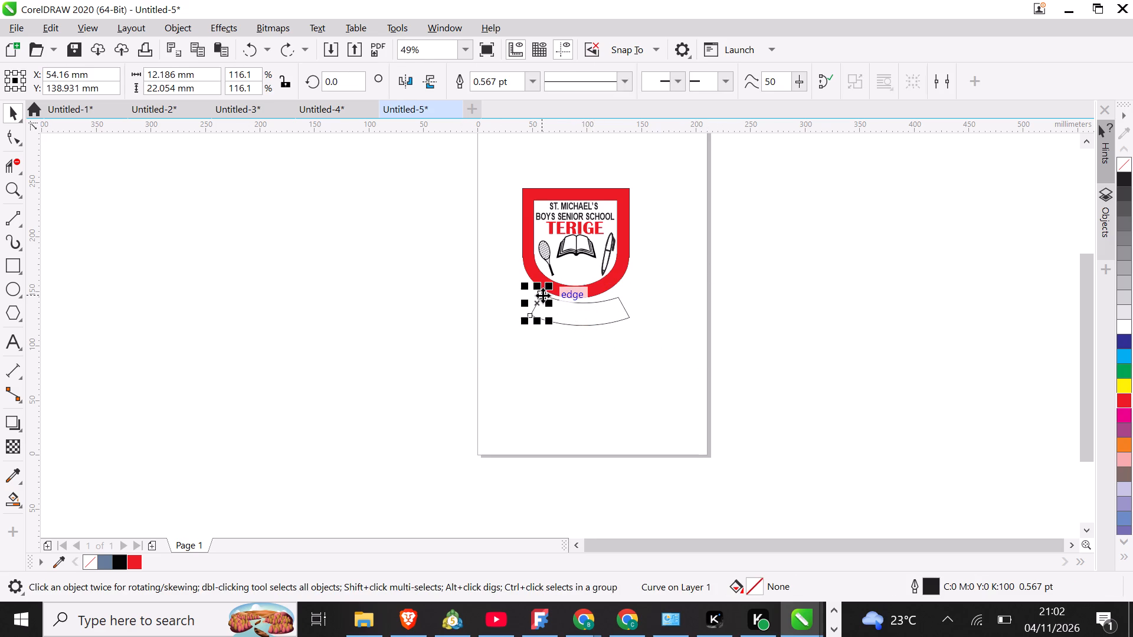
left_click(549, 288)
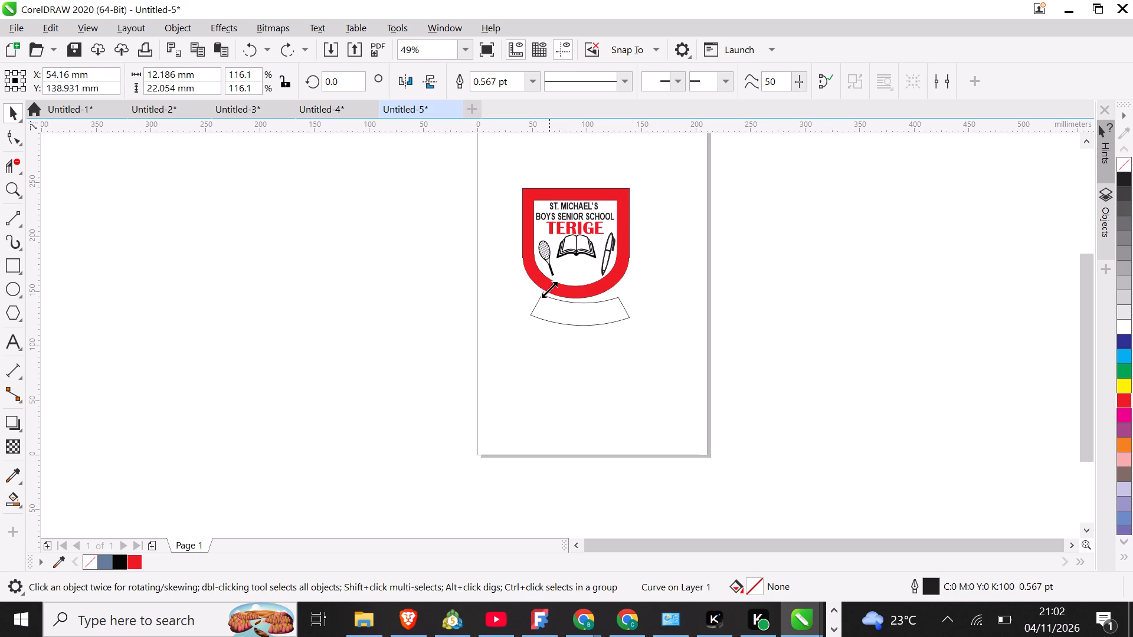
left_click(735, 337)
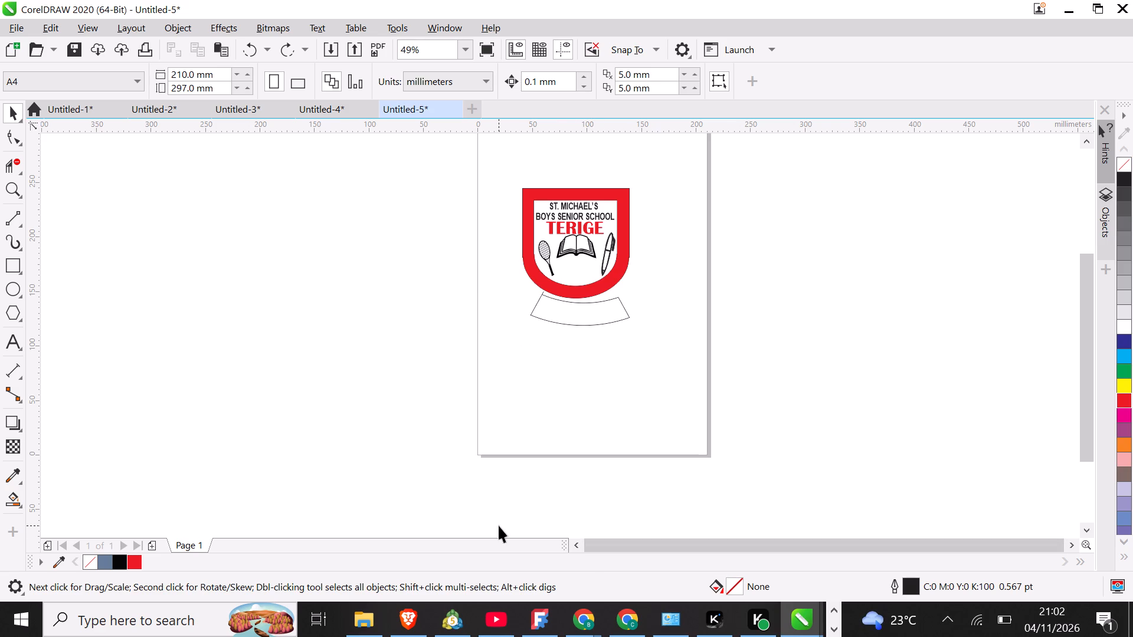
left_click(538, 314)
Delete the old curved band below the shield, including both slanted end lines and the upper and lower arcs.
left_click_drag(515, 289, 724, 367)
key("BackSpace")
left_click(572, 305)
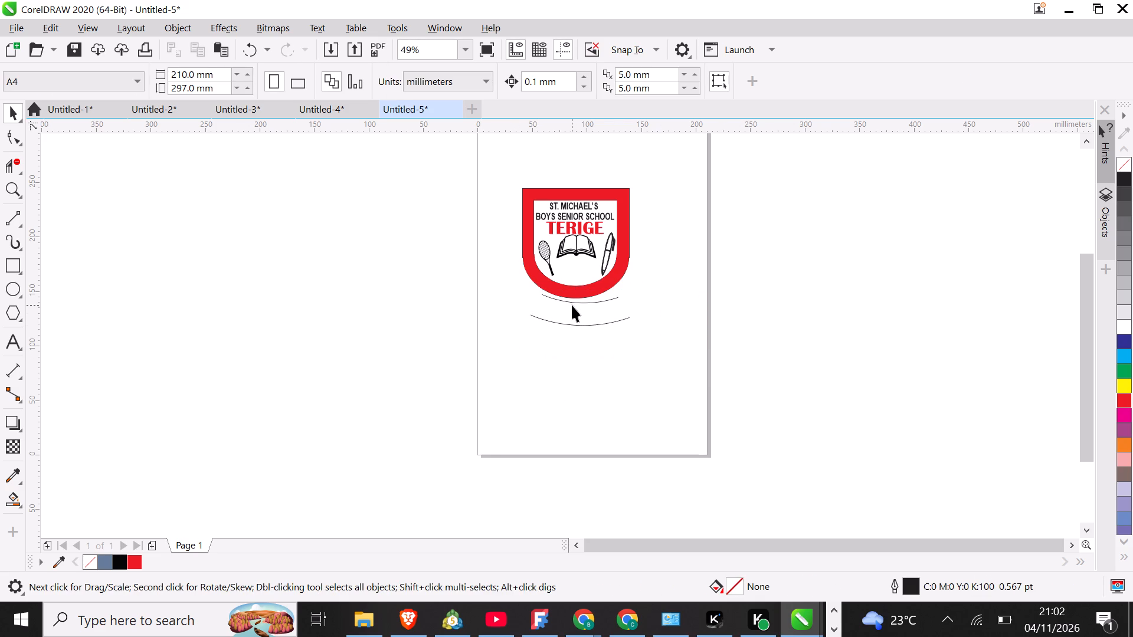
left_click(572, 301)
key("BackSpace")
left_click(572, 326)
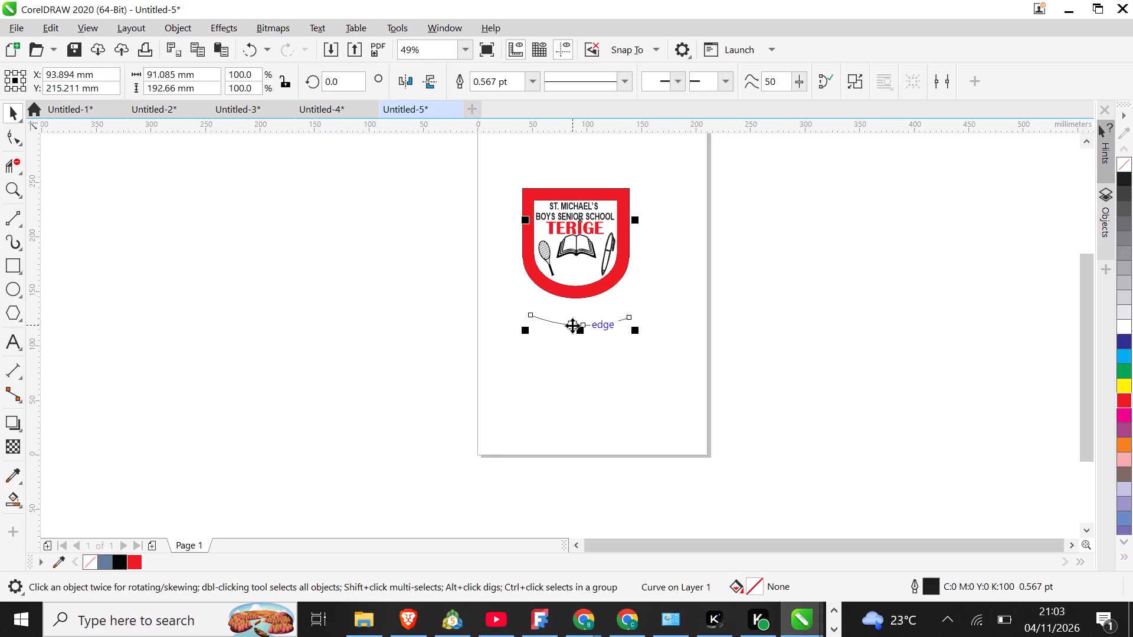
key("BackSpace")
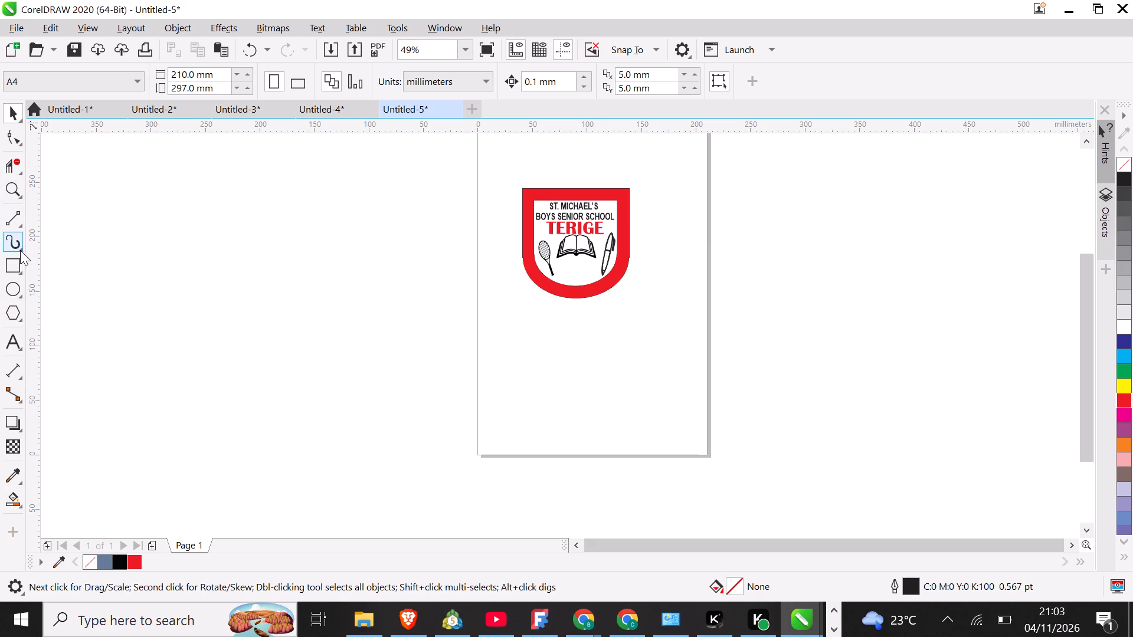
Draw an upward-opening B-Spline curve about 93 mm wide and 23 mm high, following the shield's rounded bottom edge.
left_click(18, 140)
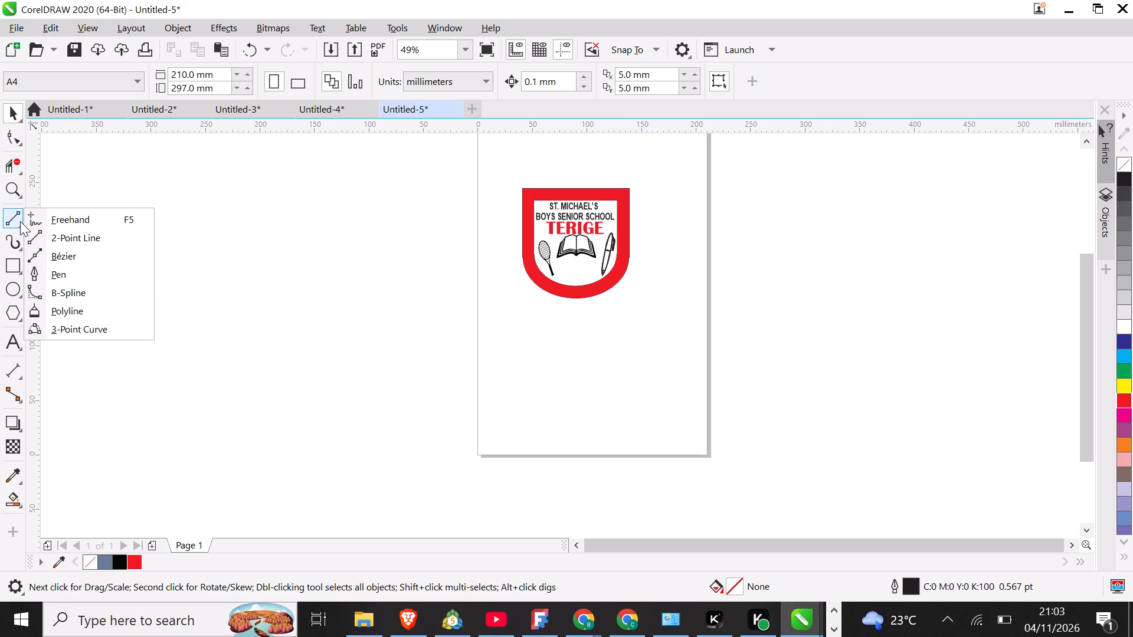
left_click(70, 288)
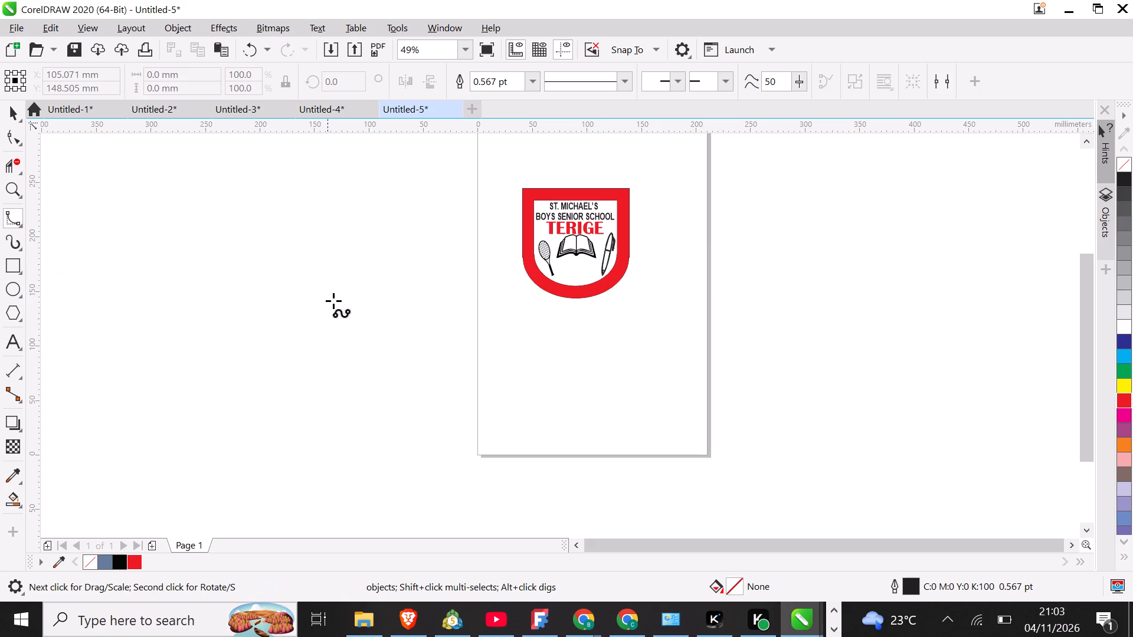
left_click(527, 286)
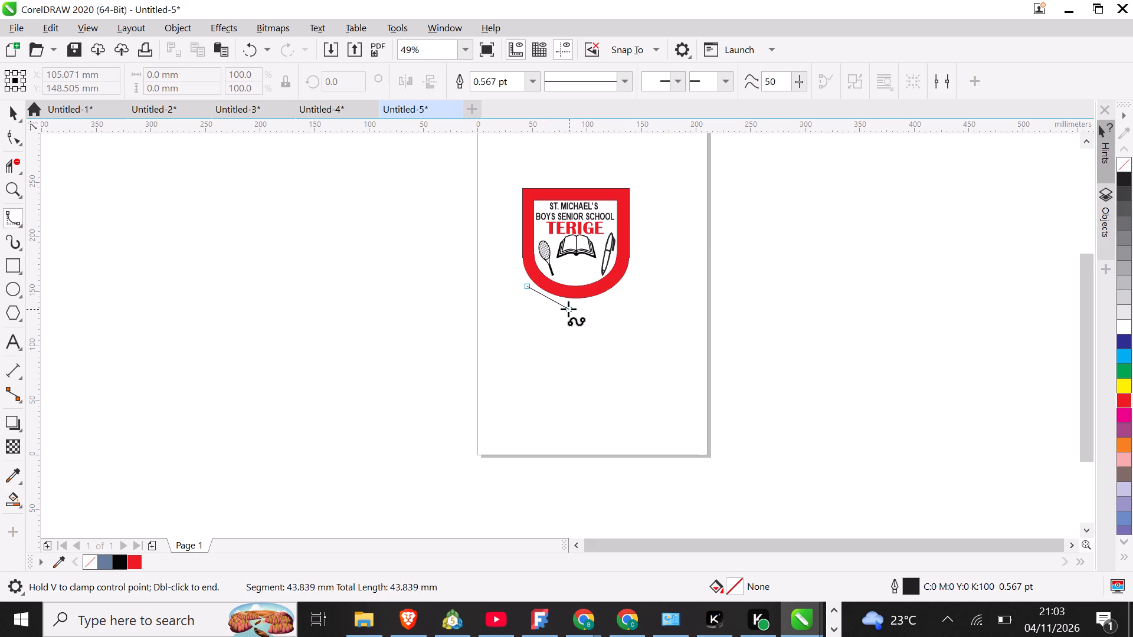
left_click(546, 307)
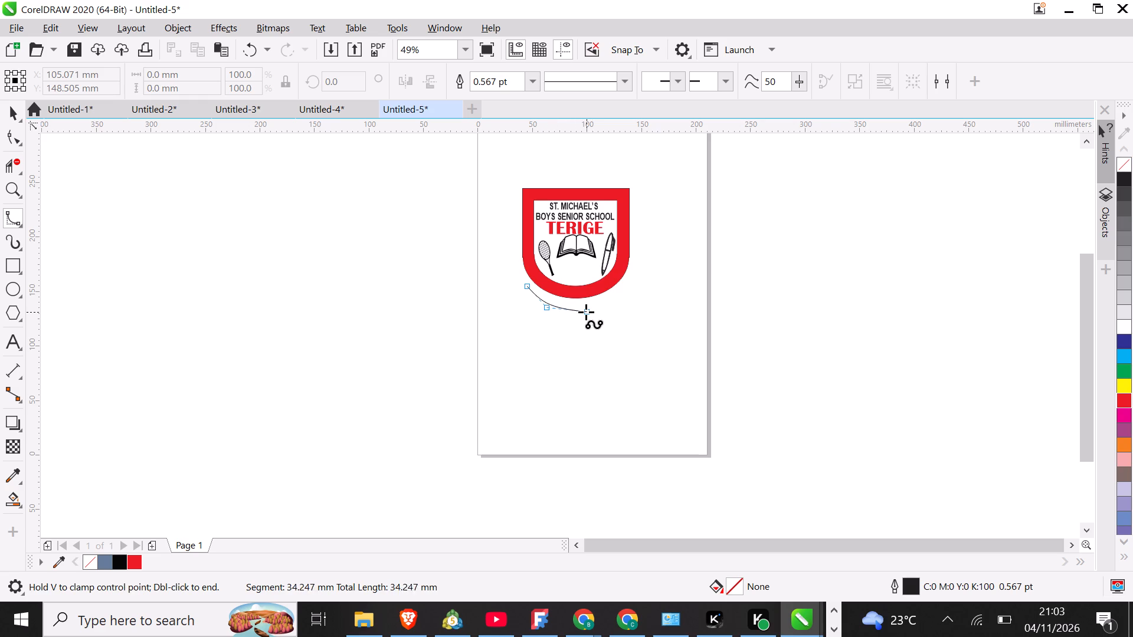
left_click(585, 313)
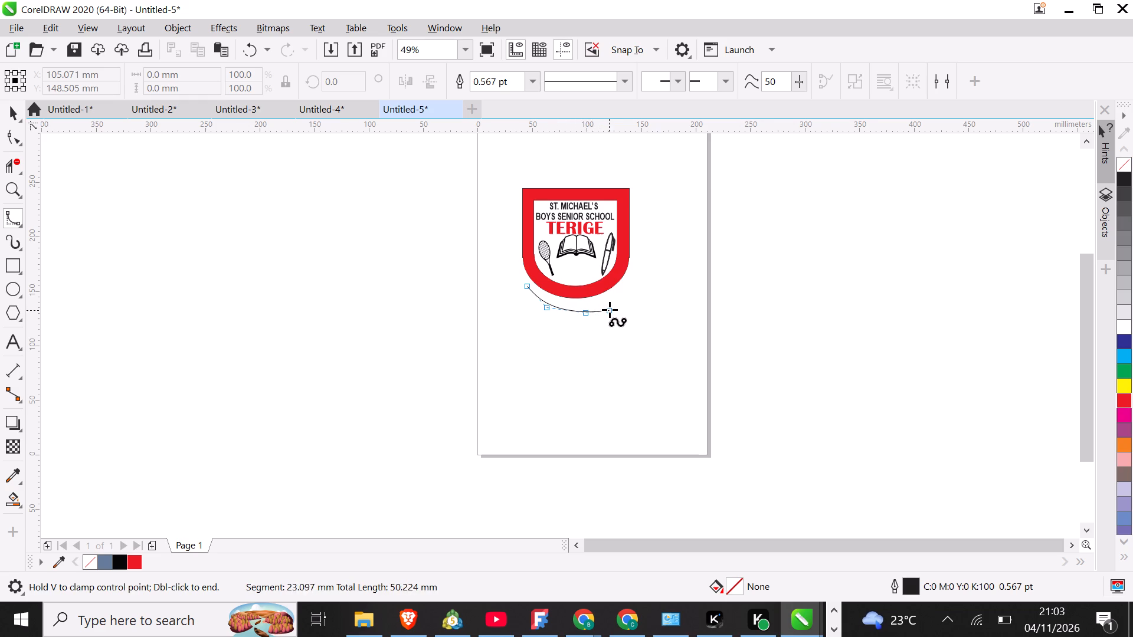
left_click(613, 306)
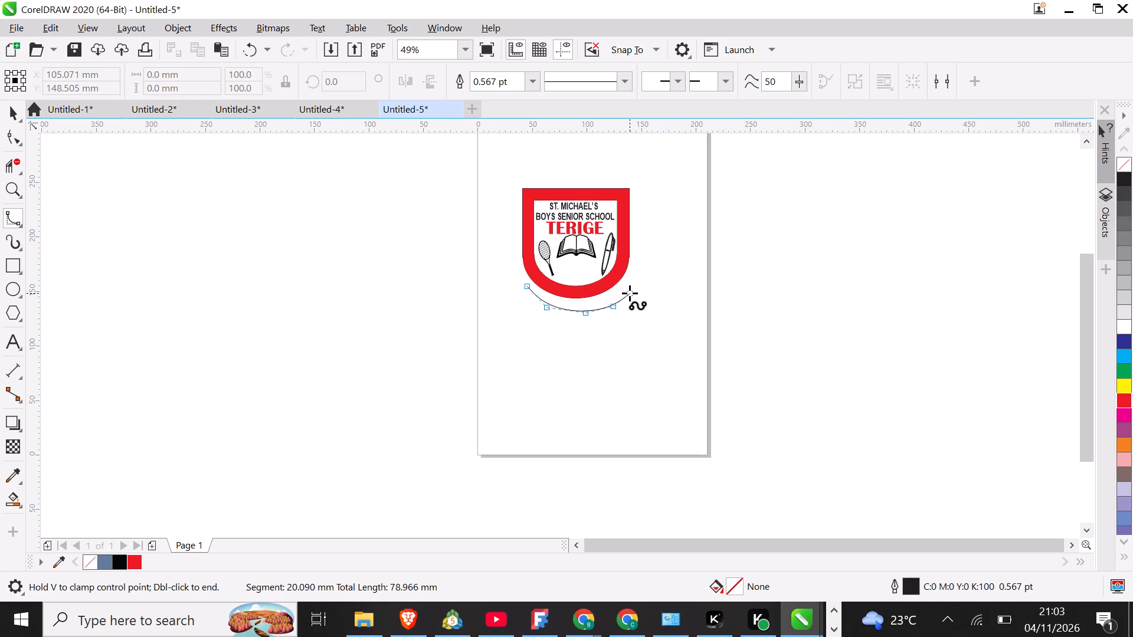
left_click(630, 291)
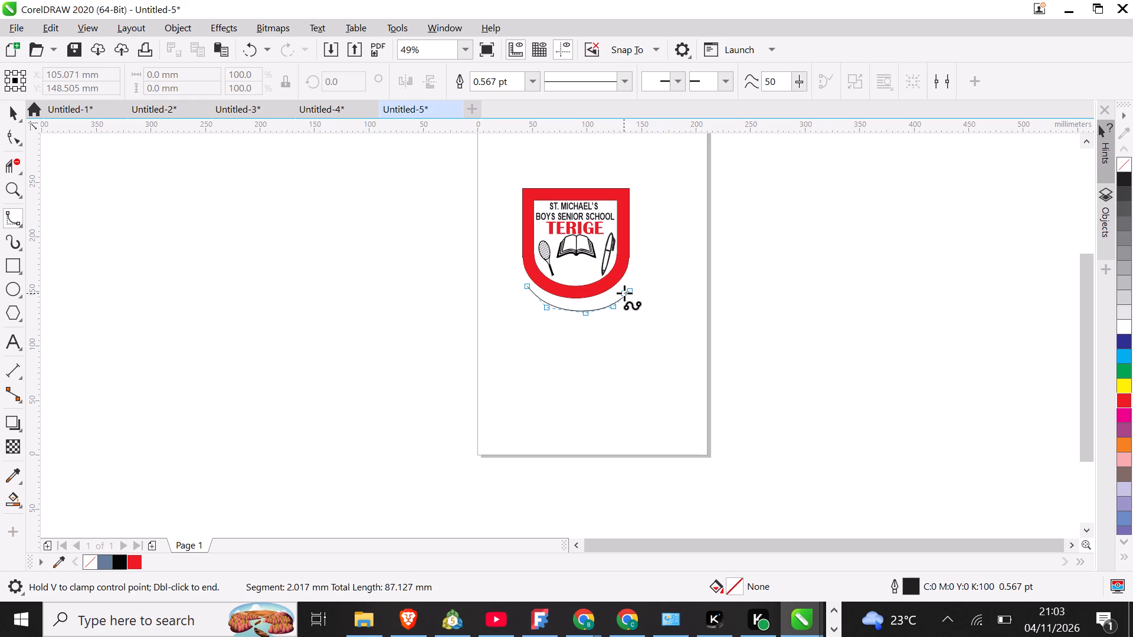
double_click(628, 289)
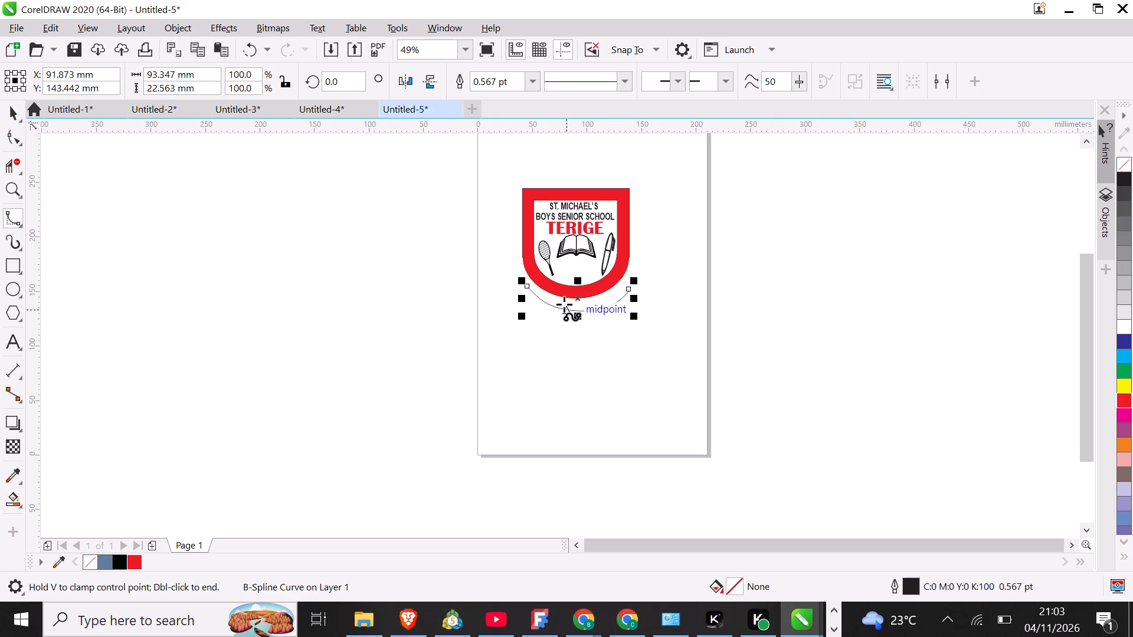
Copy the curve about 16 mm below the original and scale the copy proportionally to about 95.6%.
right_click_drag(574, 298, 574, 332)
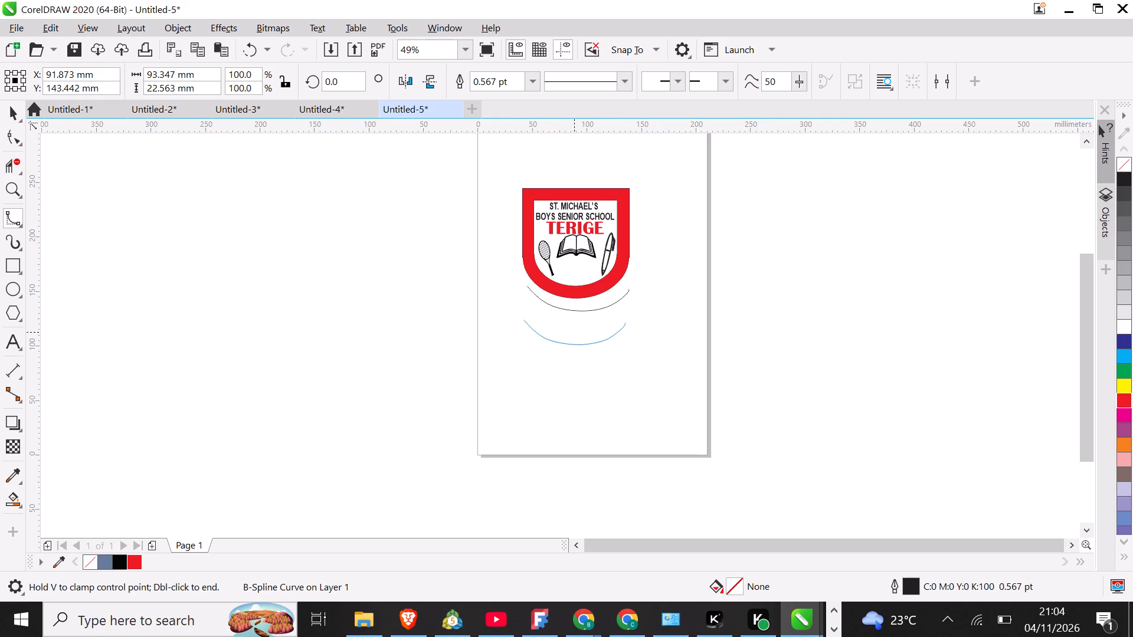
right_click_drag(574, 332, 575, 316)
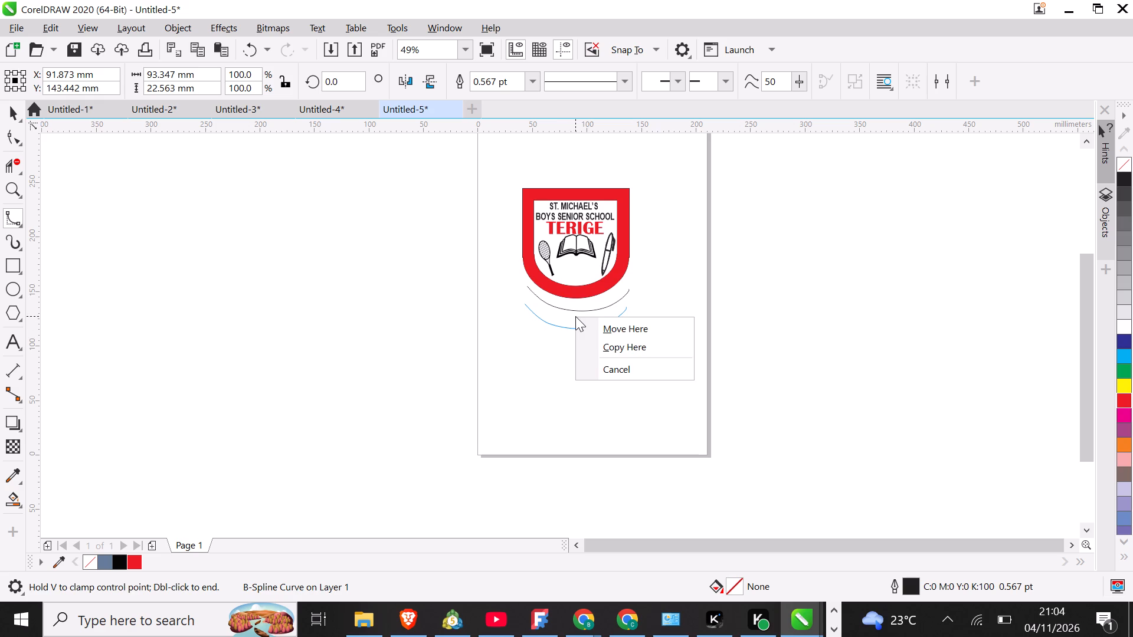
left_click(607, 343)
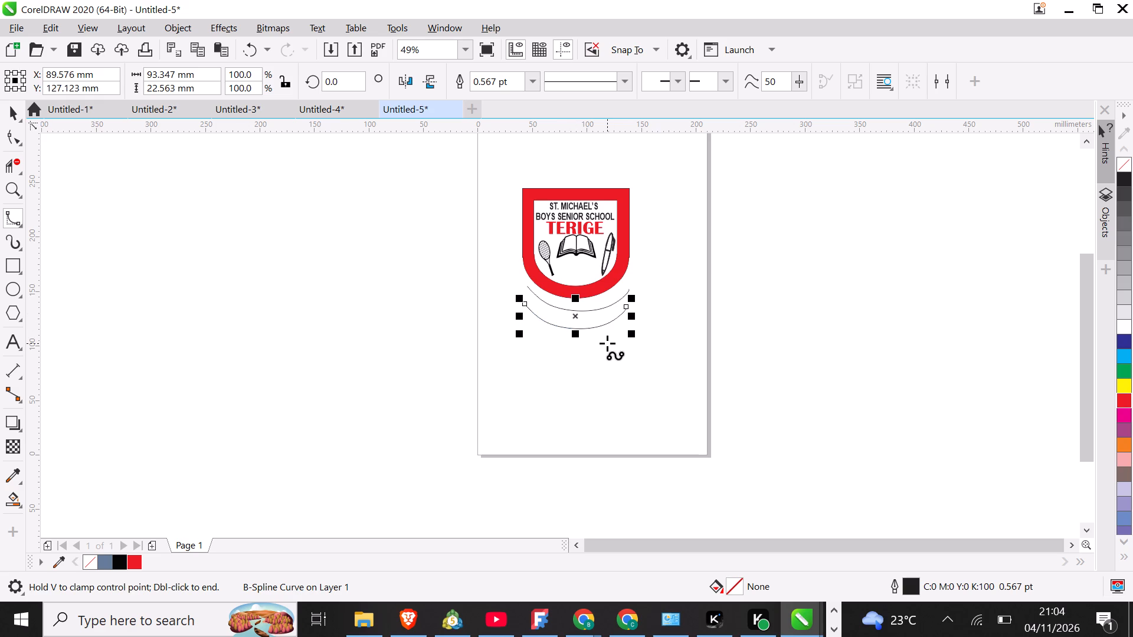
left_click(633, 336)
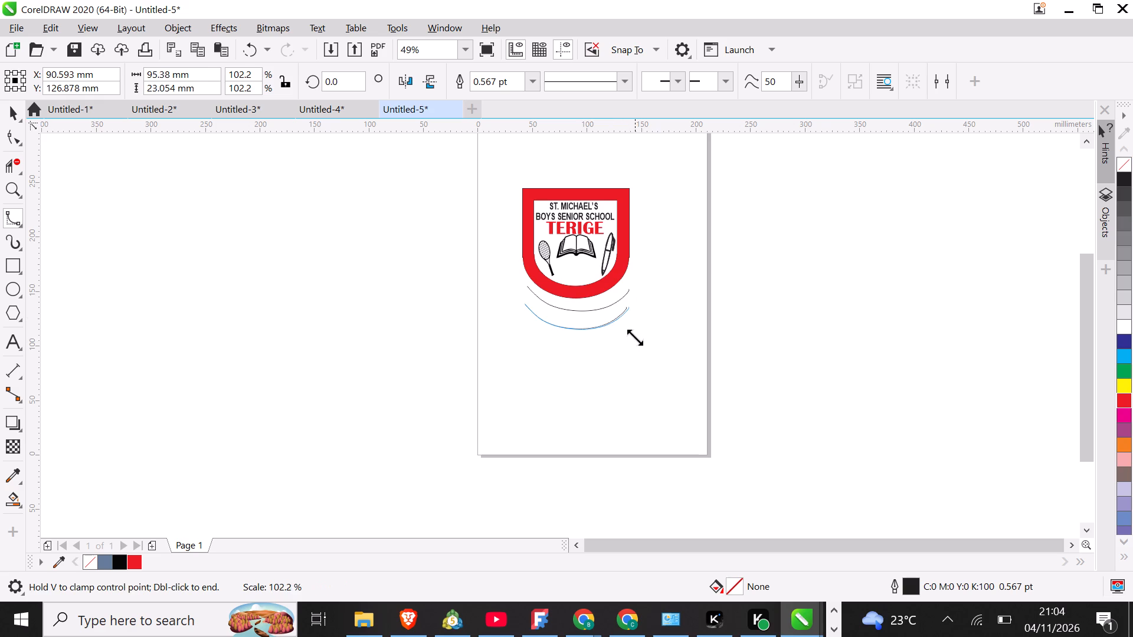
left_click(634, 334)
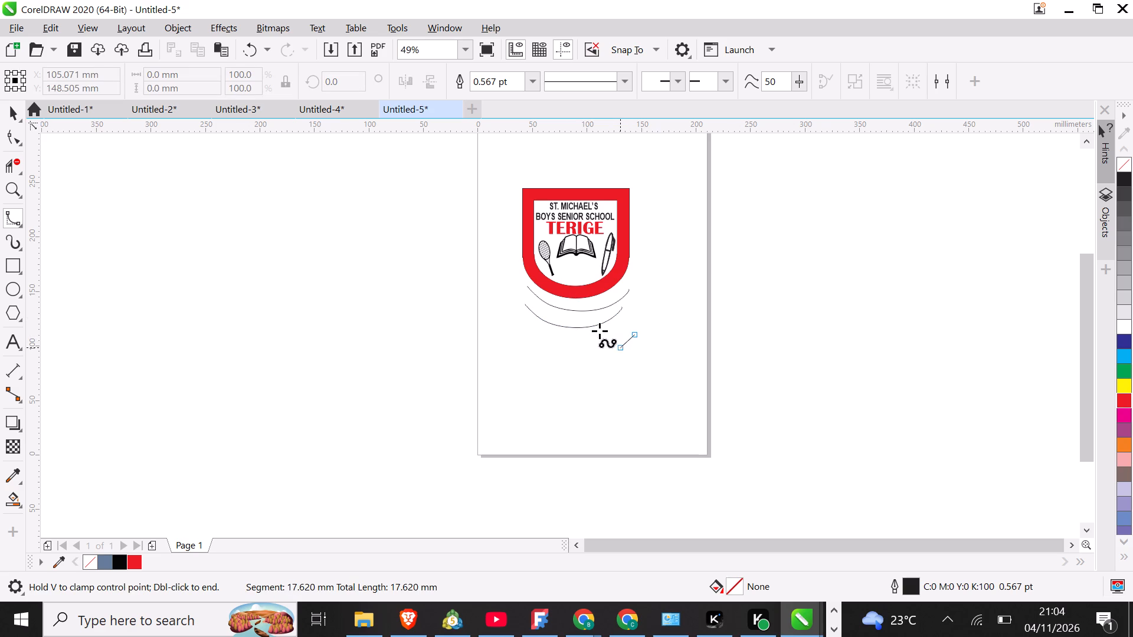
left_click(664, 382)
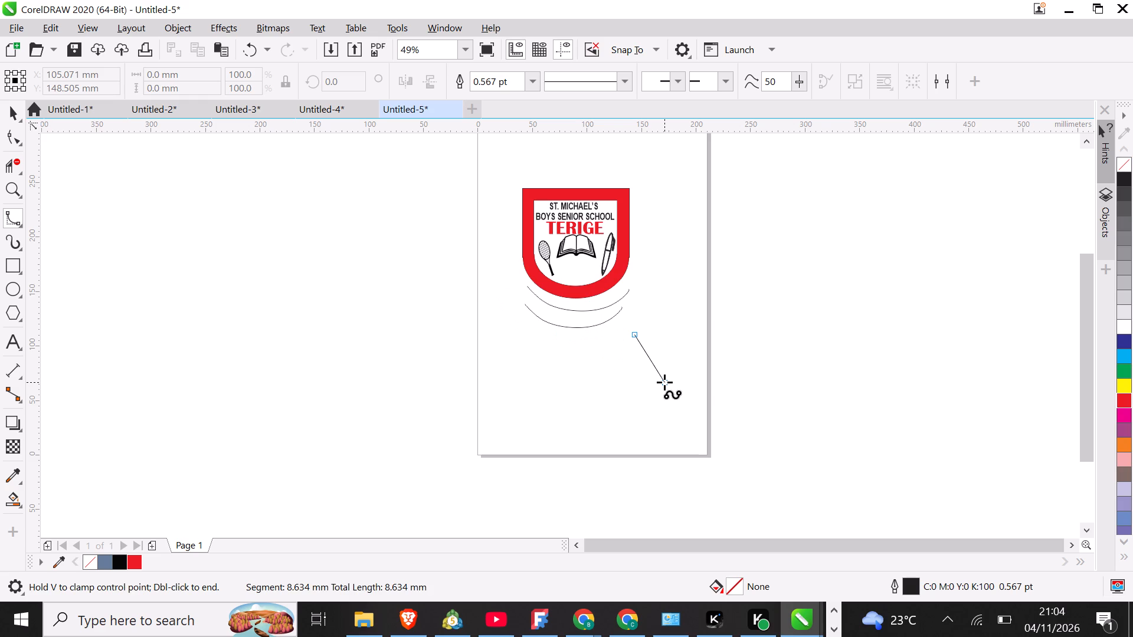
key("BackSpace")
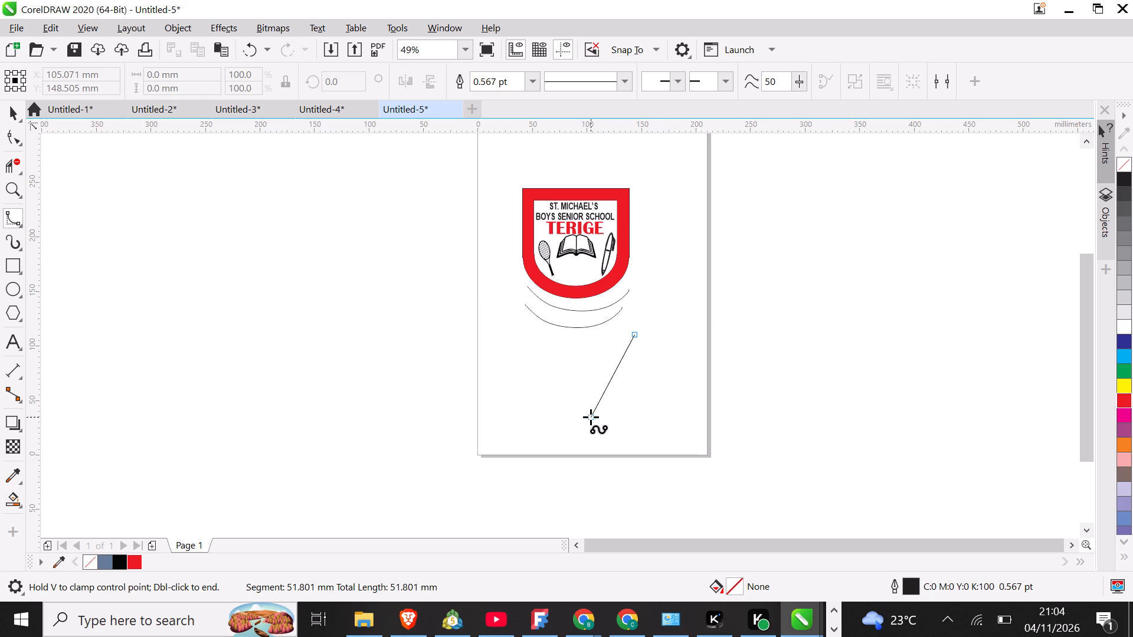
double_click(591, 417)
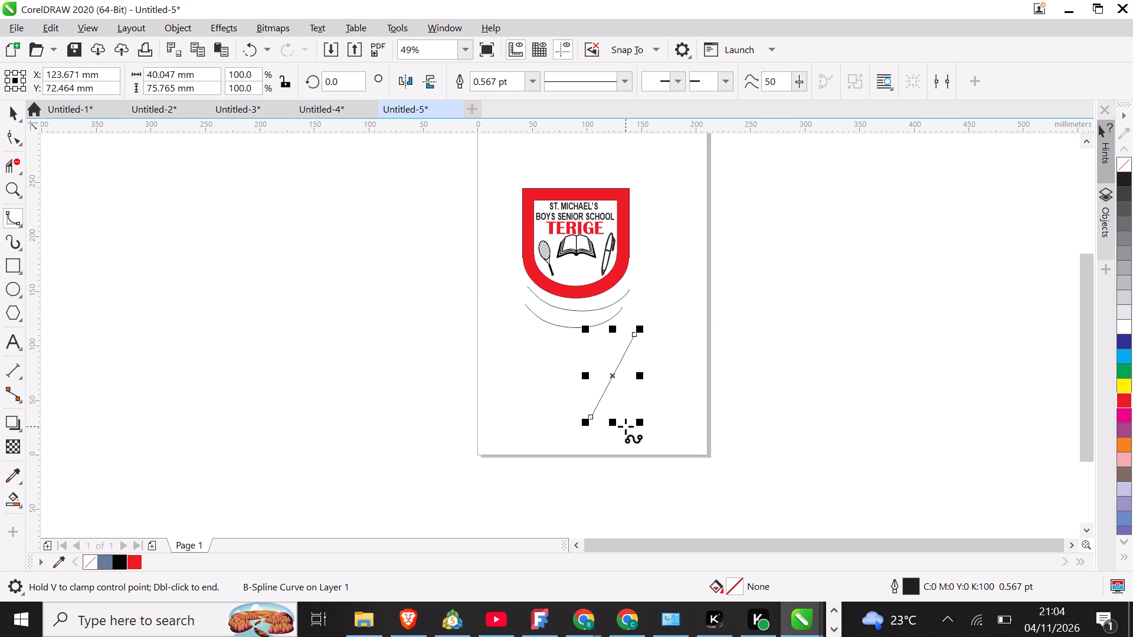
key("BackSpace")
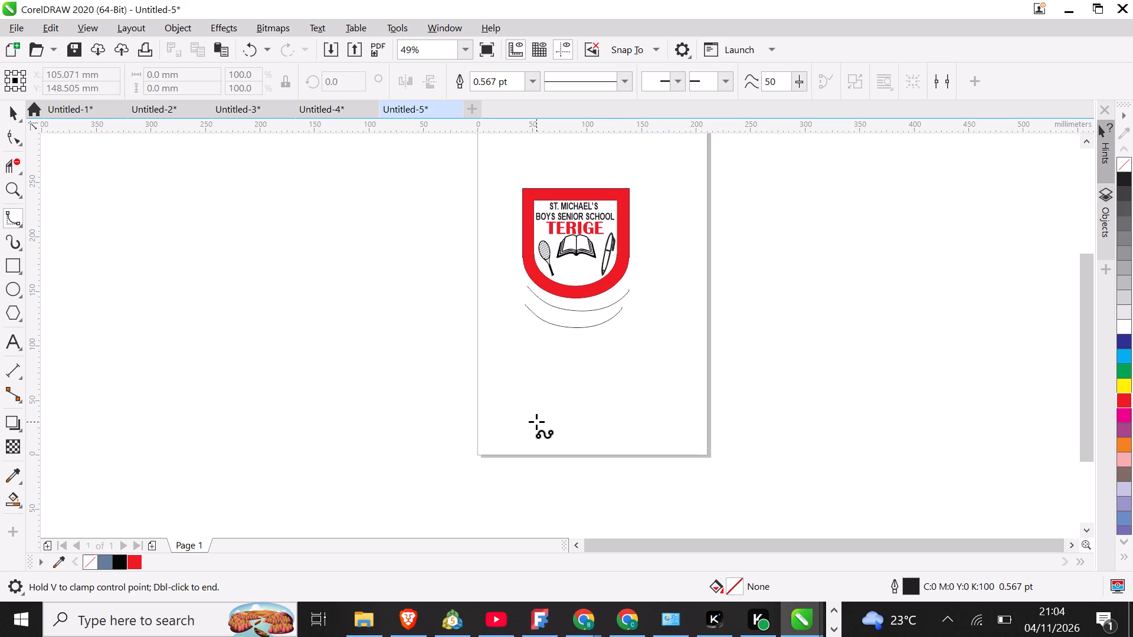
Stretch the lower curve horizontally to about 100 mm wide, keeping its left end in place.
left_click(9, 114)
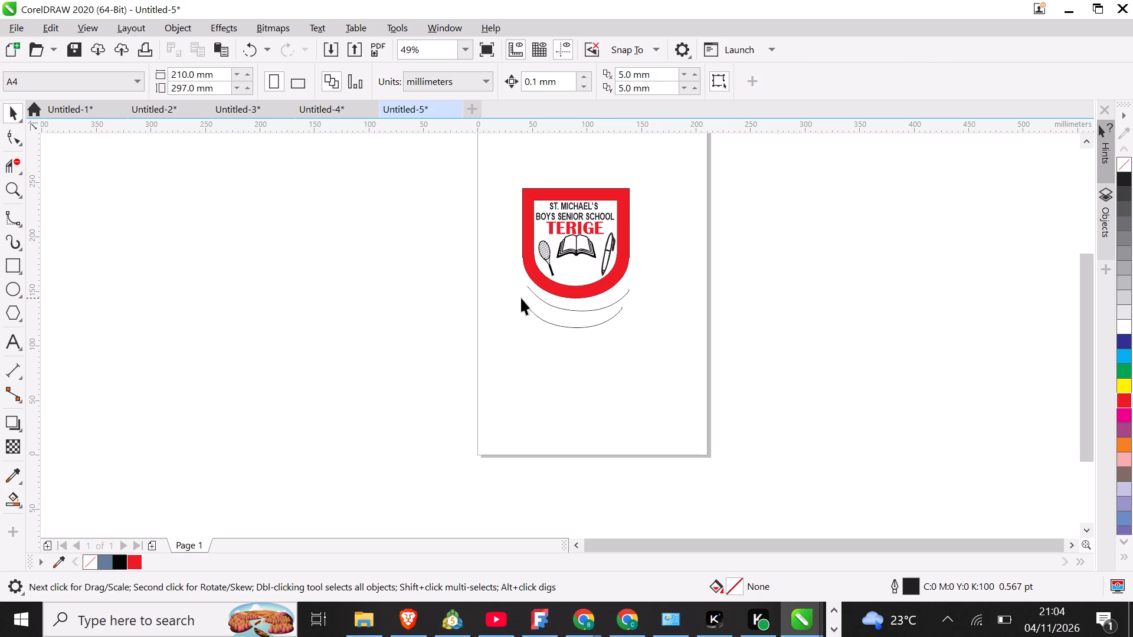
left_click_drag(521, 298, 628, 363)
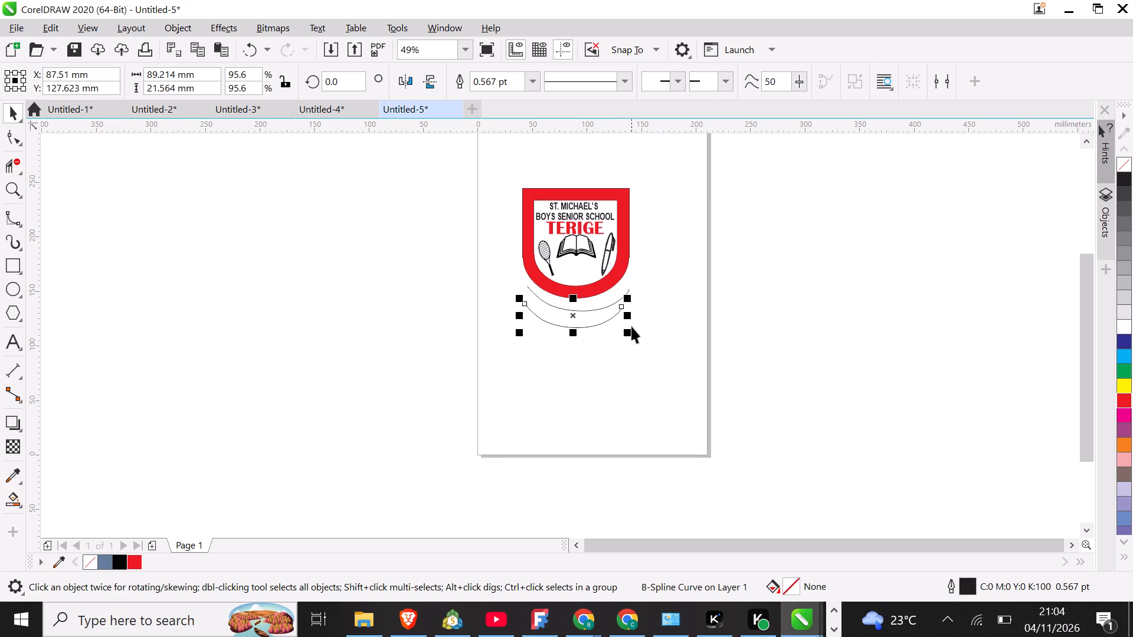
left_click_drag(629, 314, 640, 318)
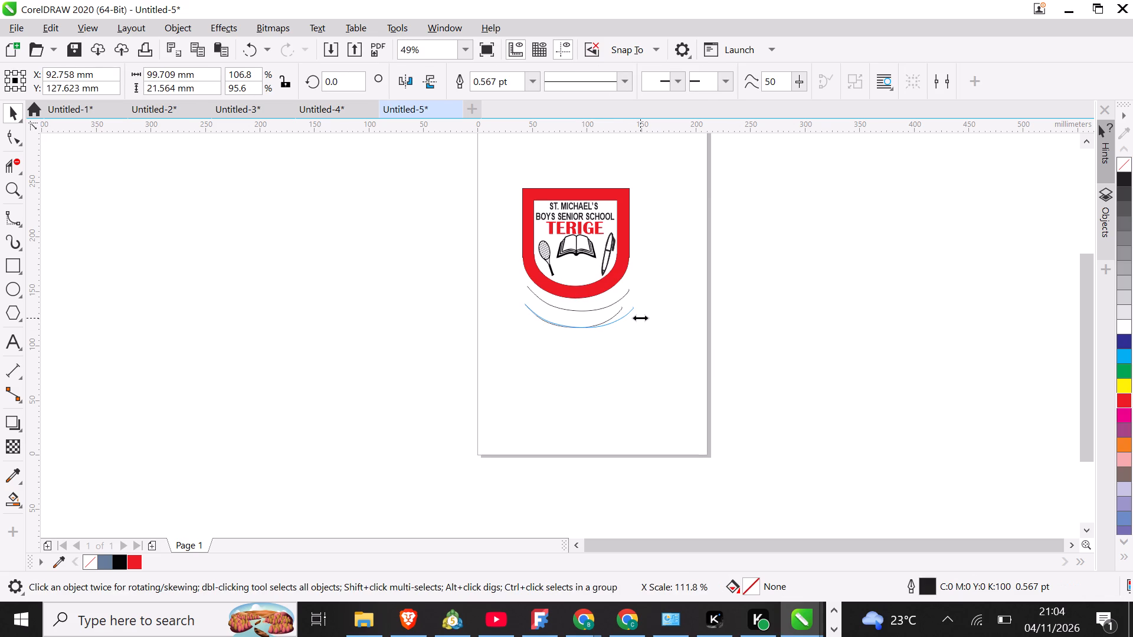
left_click_drag(640, 318, 641, 318)
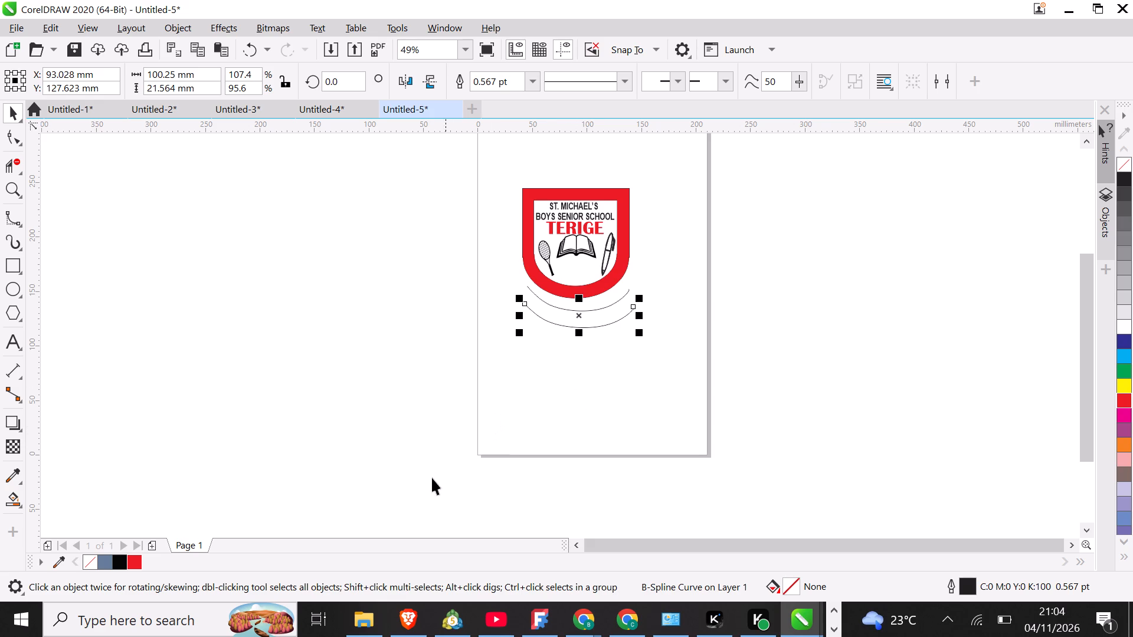
left_click(480, 314)
Move both curves together up against the shield's bottom, centred at about X 90.1, Y 143.9 mm.
left_click_drag(509, 283, 585, 342)
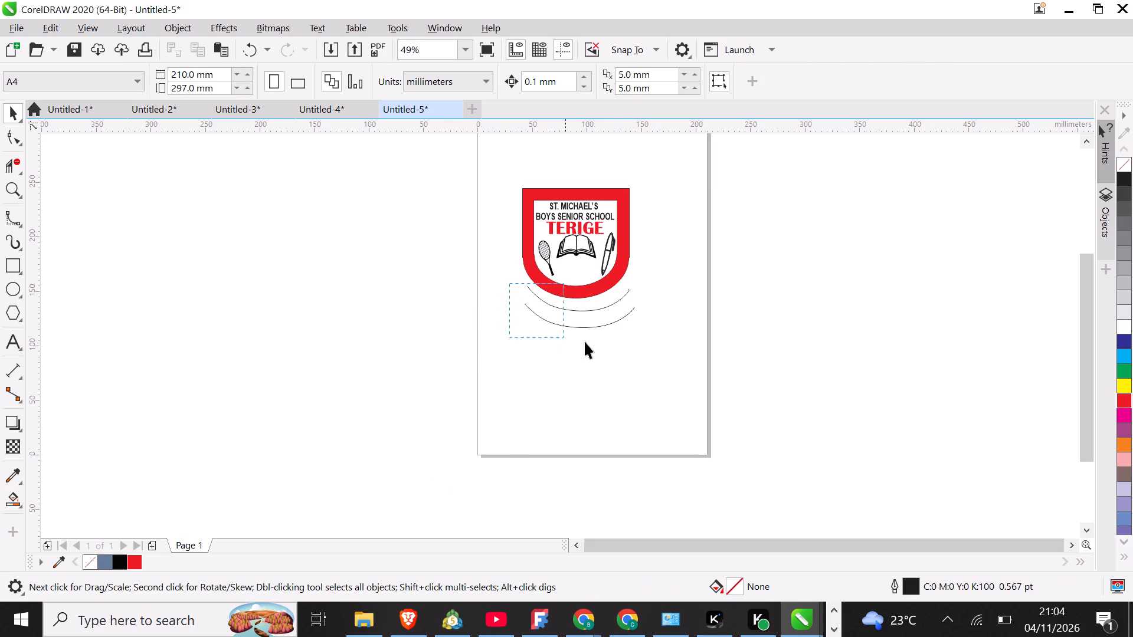
left_click_drag(585, 342, 667, 354)
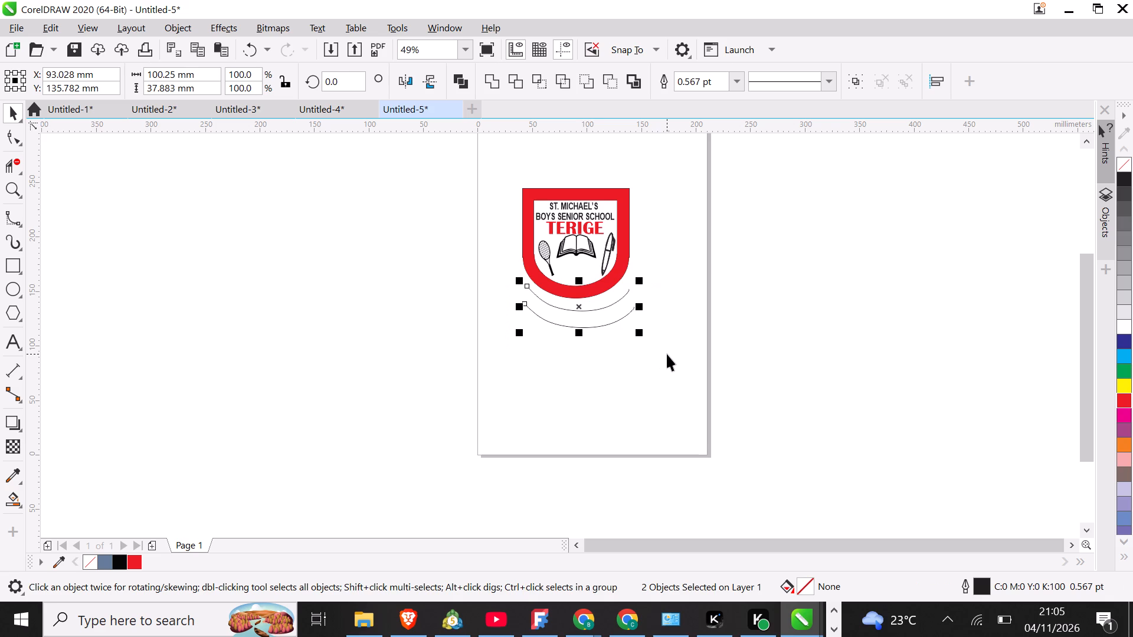
left_click_drag(579, 307, 578, 306)
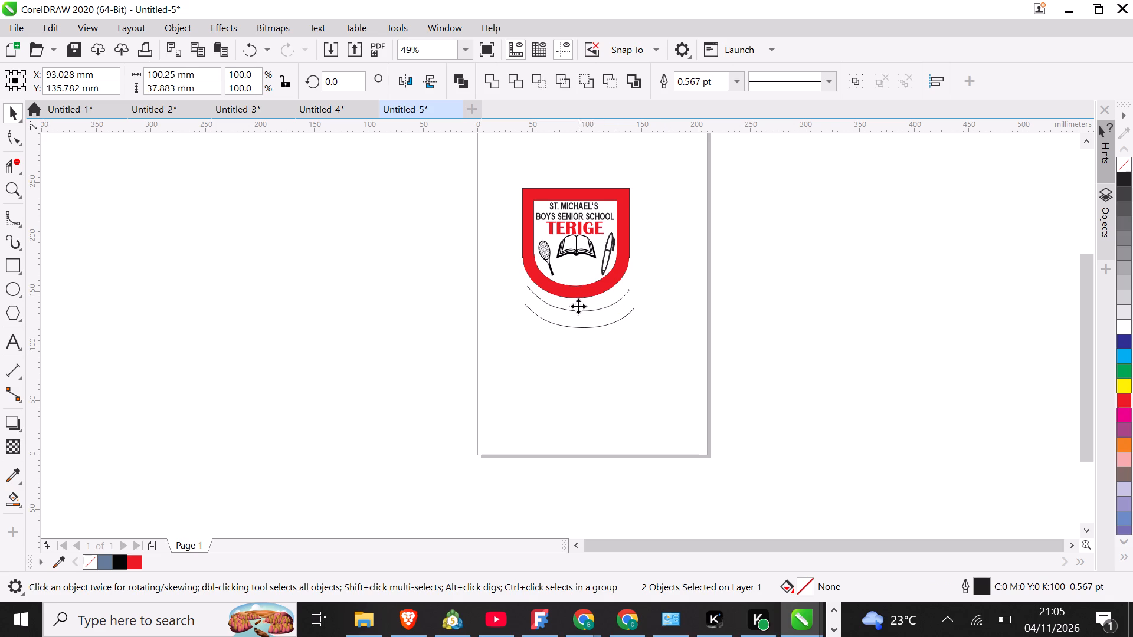
left_click_drag(578, 306, 572, 301)
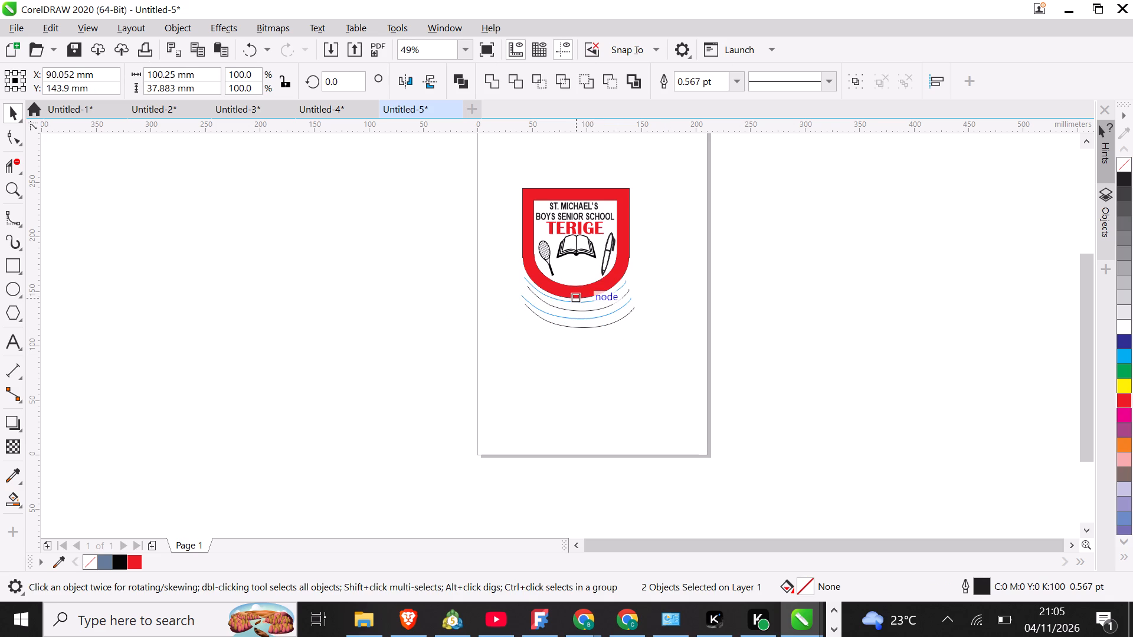
left_click_drag(572, 301, 575, 301)
left_click(693, 344)
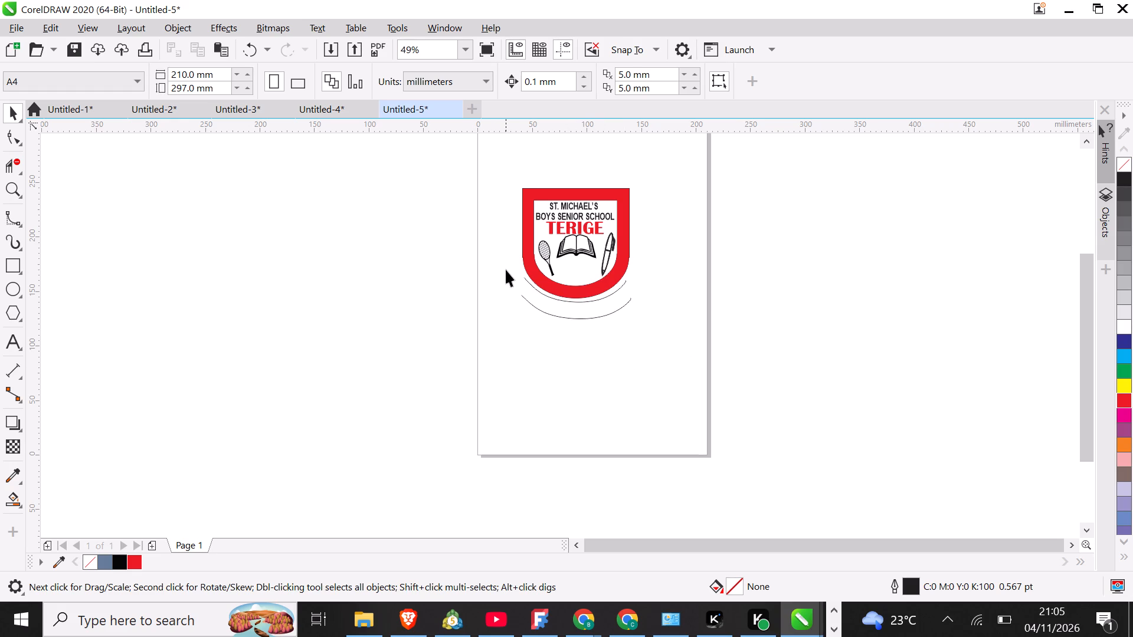
Draw straight 2-Point Lines joining the two curves' left ends (about 16 mm) and right ends (about 15 mm), closing the band outline.
left_click_drag(506, 269, 681, 343)
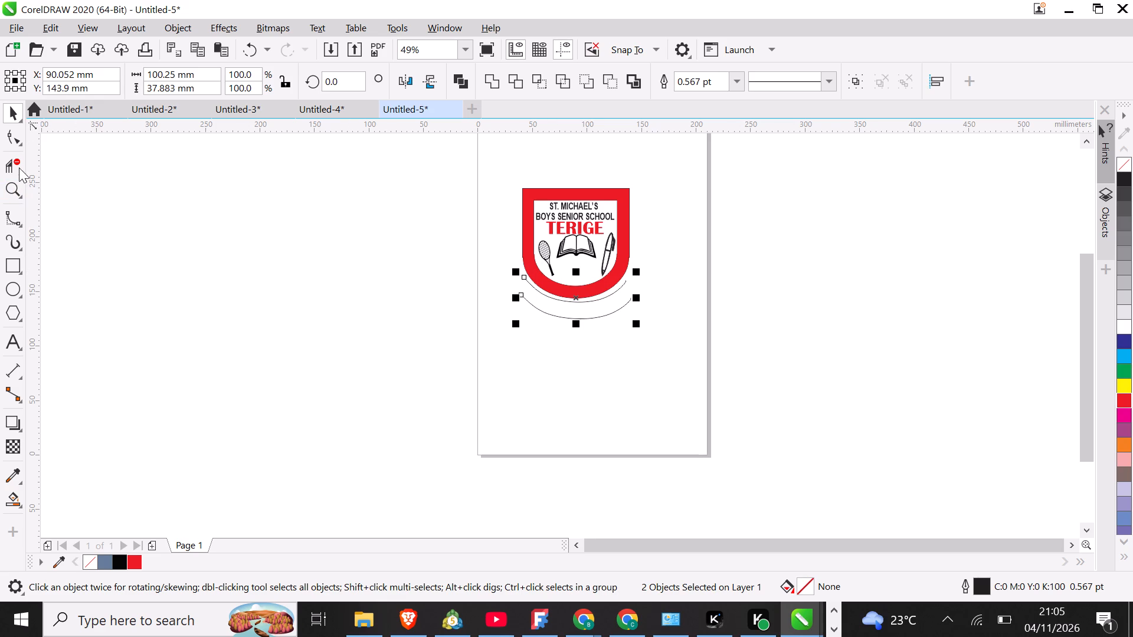
left_click(19, 145)
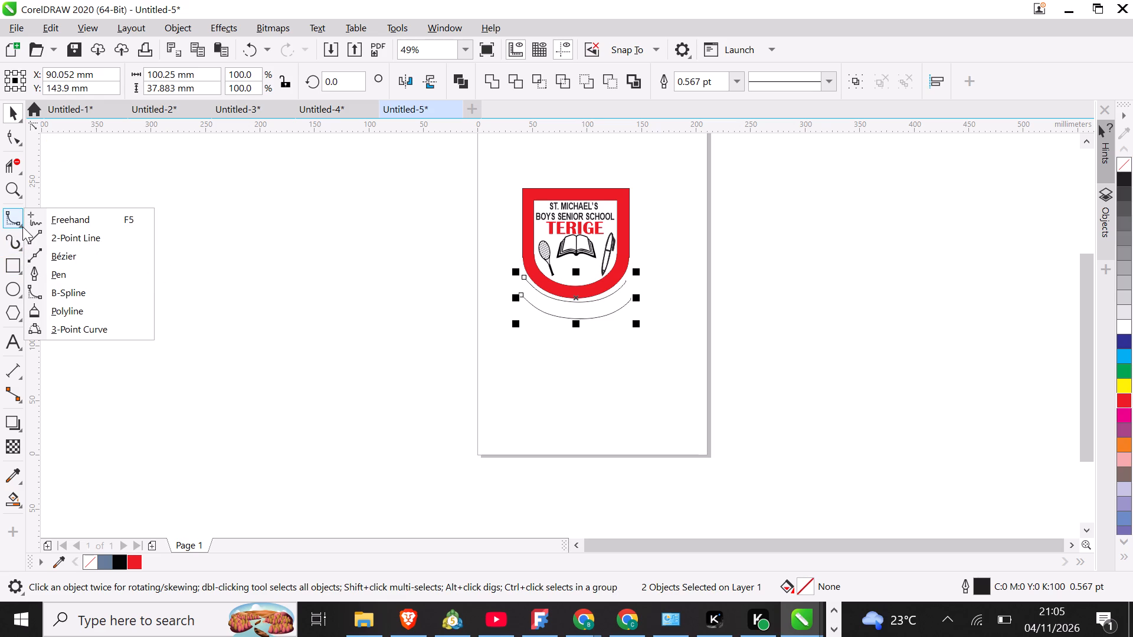
left_click(48, 241)
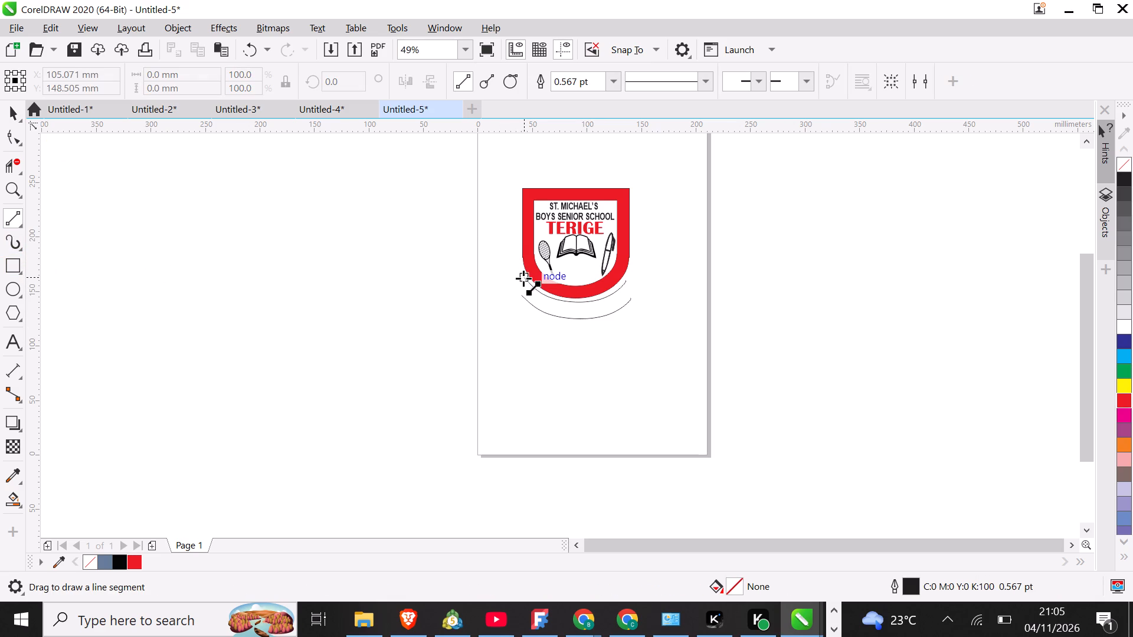
left_click_drag(523, 278, 524, 300)
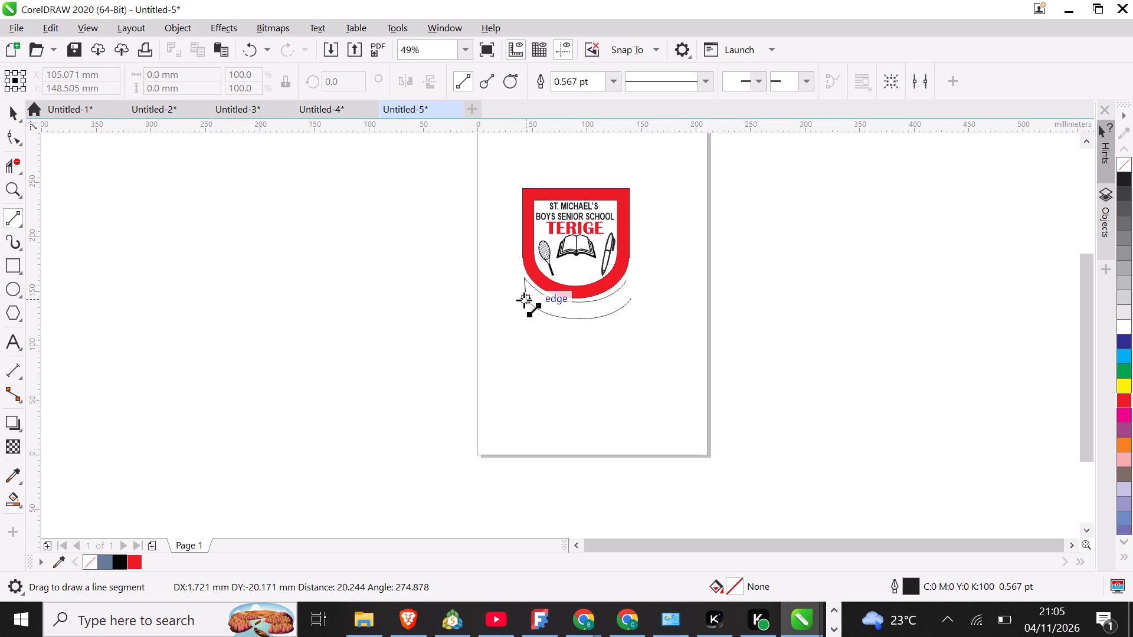
left_click_drag(524, 300, 523, 296)
left_click(523, 296)
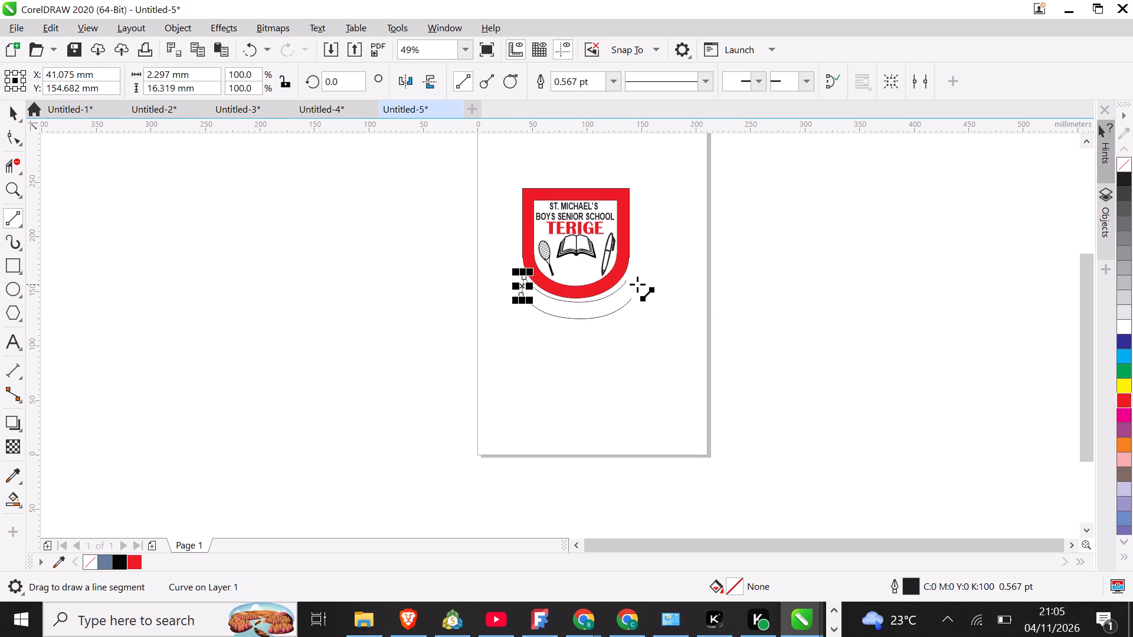
left_click(626, 283)
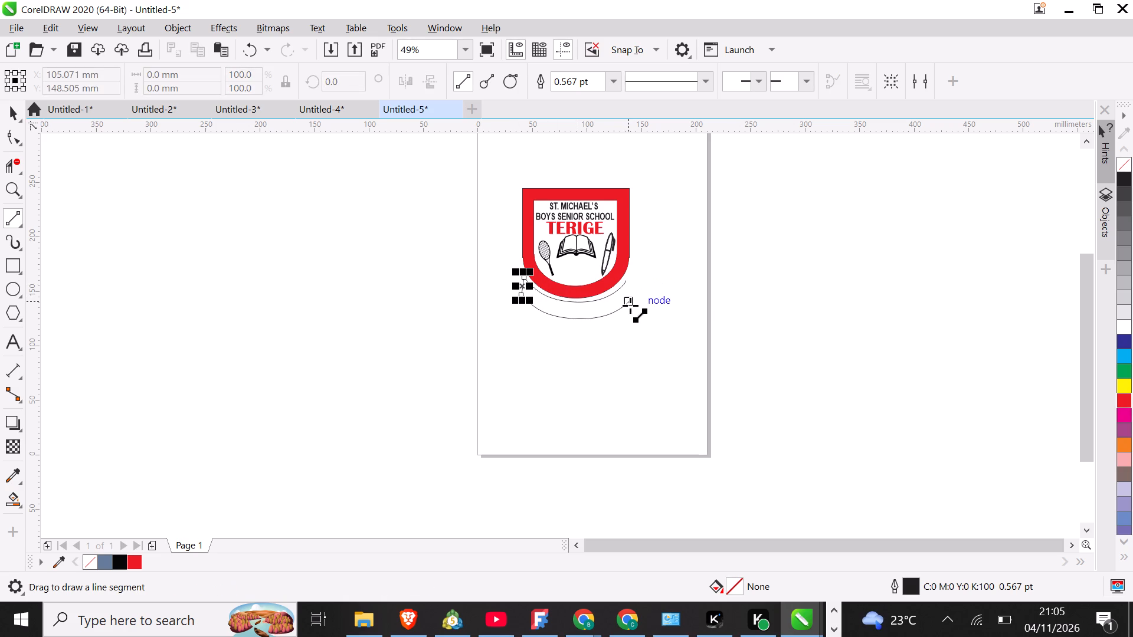
left_click_drag(627, 283, 635, 297)
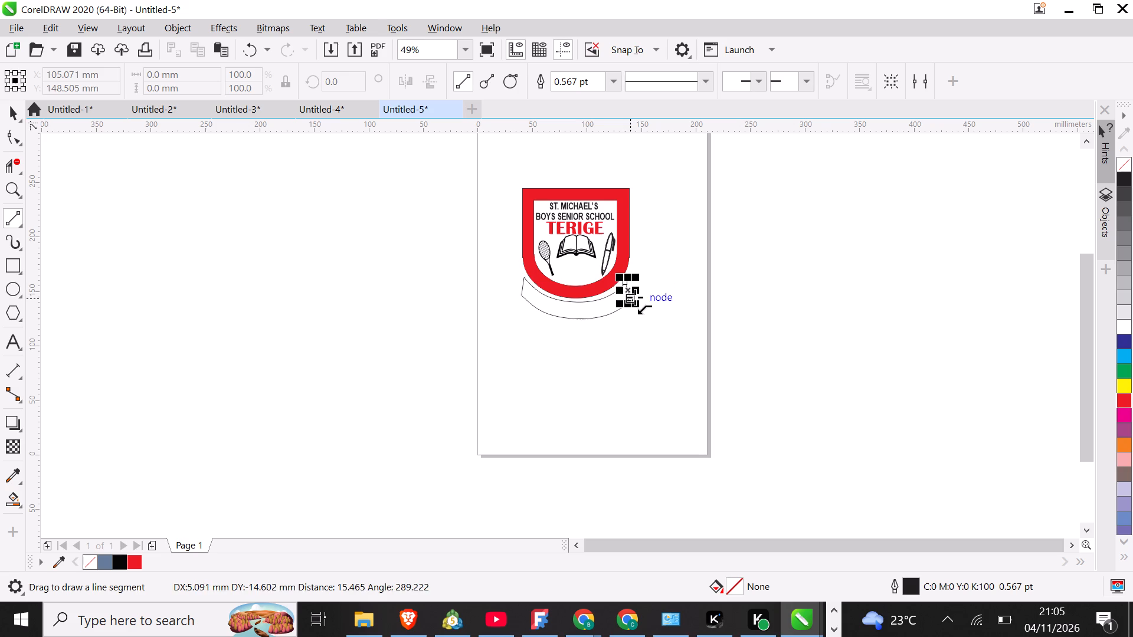
left_click(635, 297)
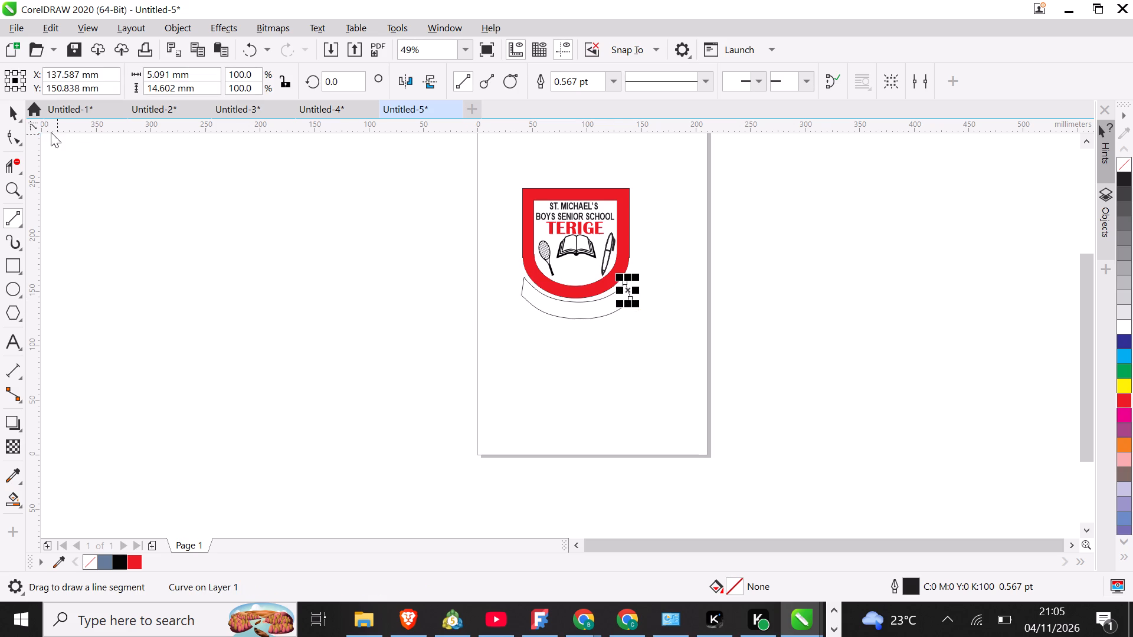
left_click(11, 119)
left_click(438, 343)
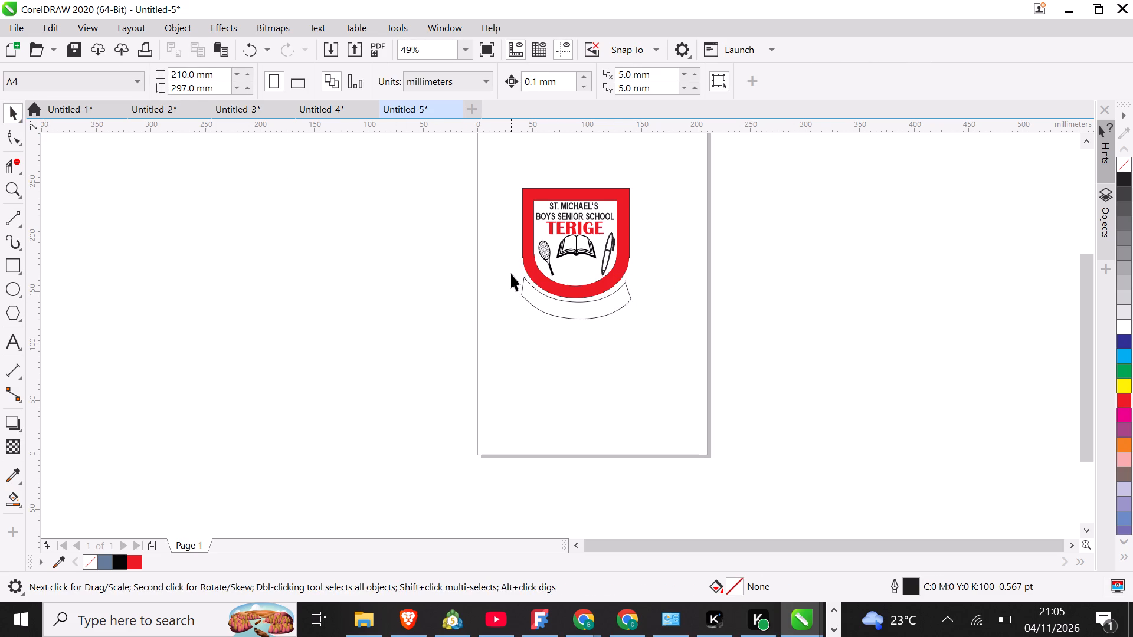
Narrow the four band pieces together to about 88.6 mm wide and lower them to about Y 139.3 mm.
left_click_drag(511, 270, 654, 344)
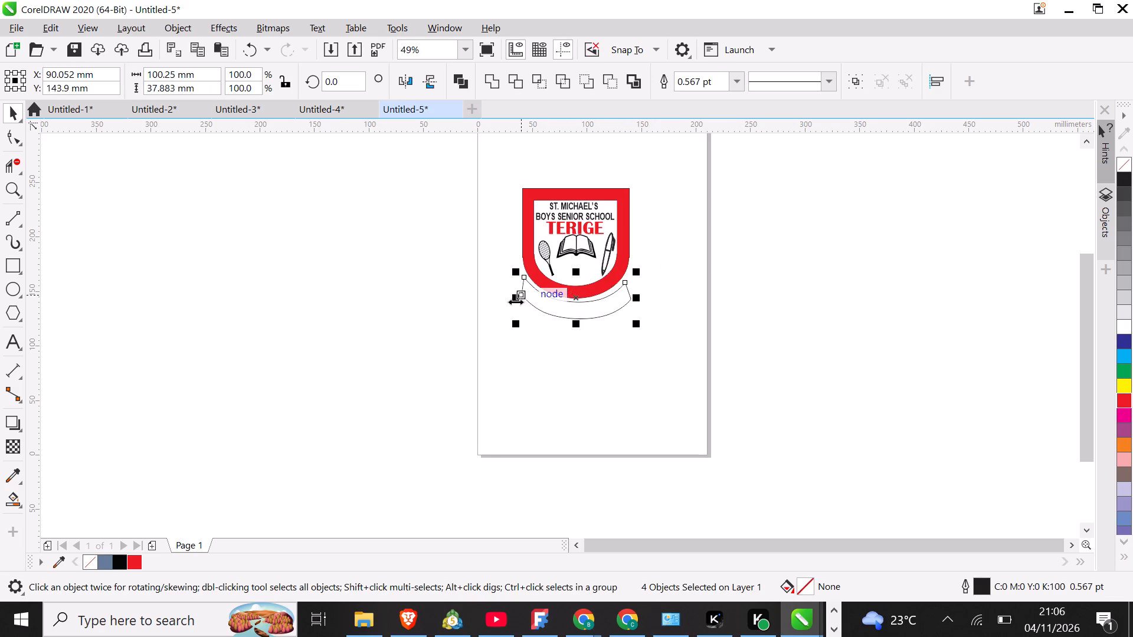
left_click_drag(516, 302, 521, 303)
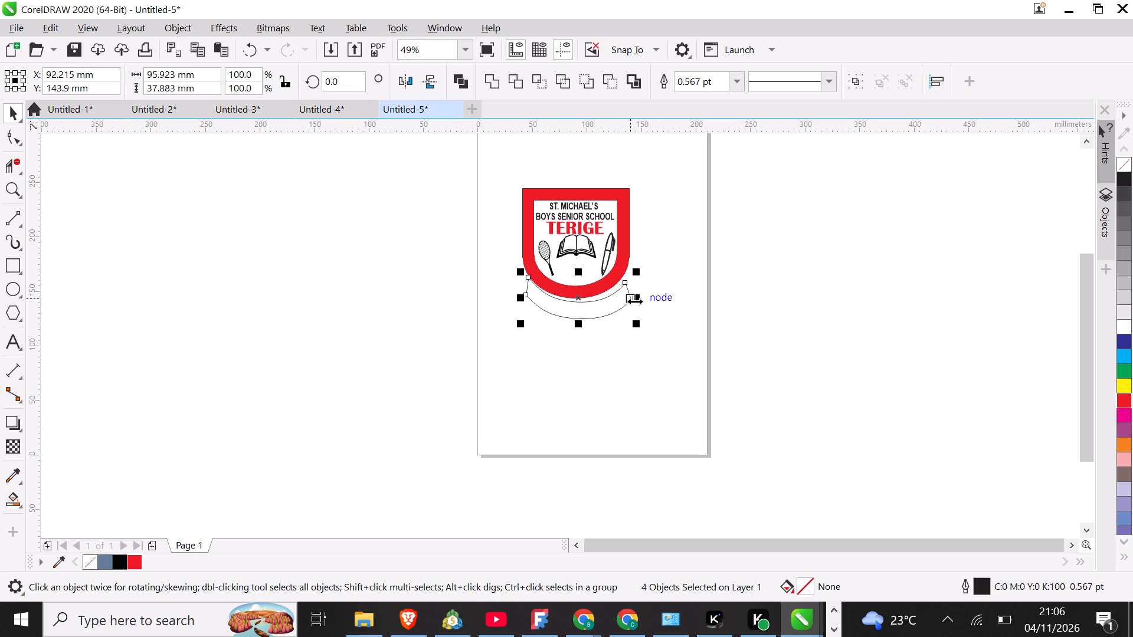
left_click_drag(635, 301, 626, 302)
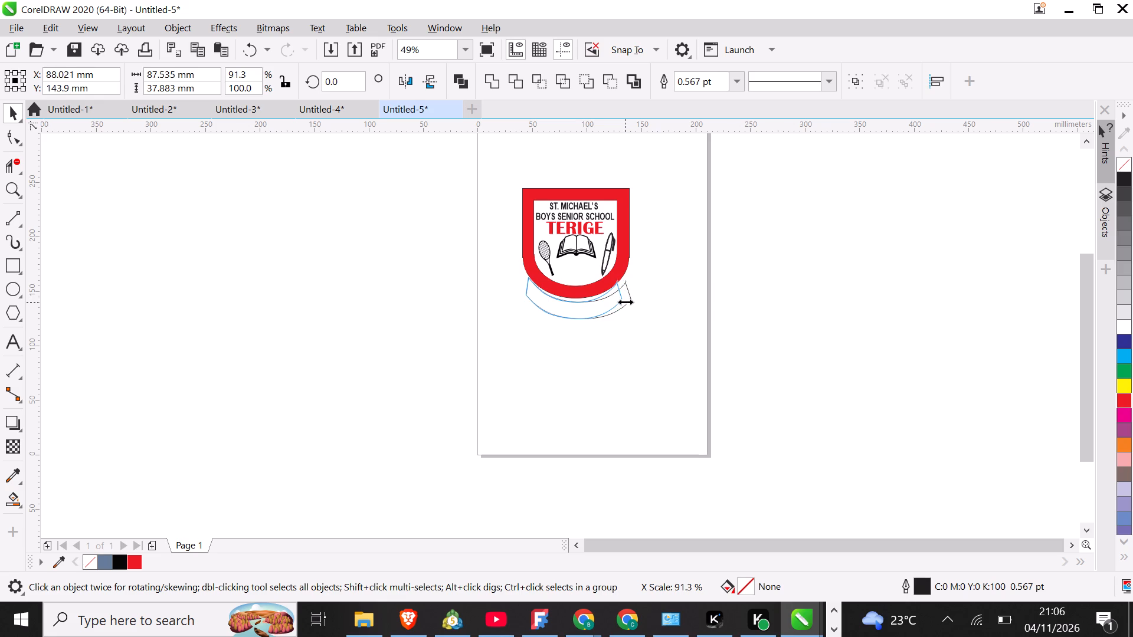
left_click_drag(626, 302, 628, 302)
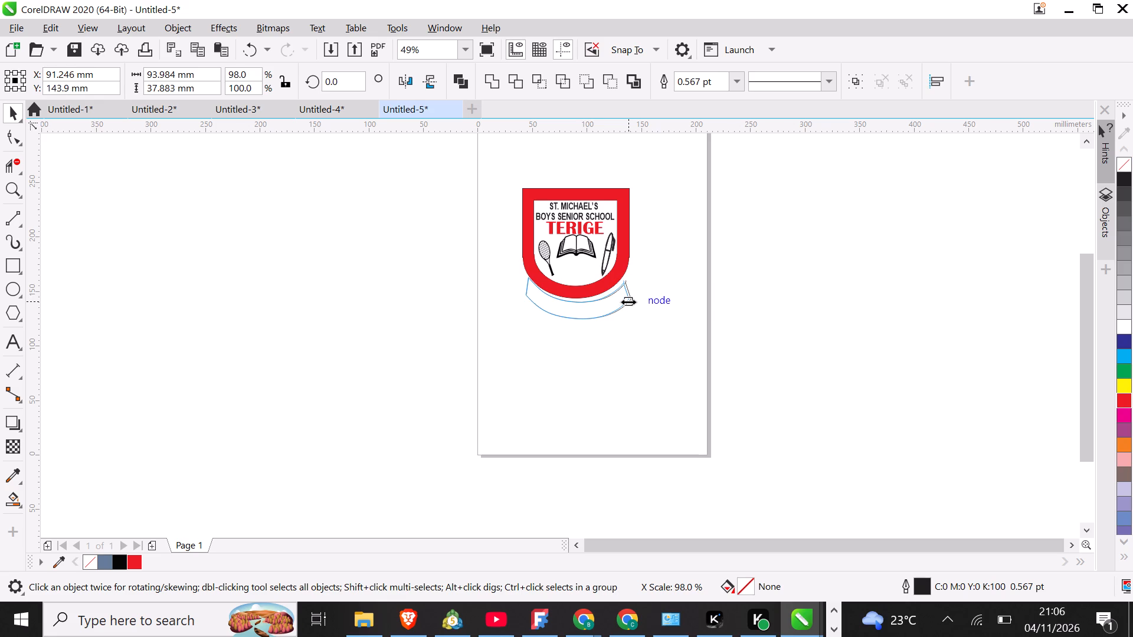
left_click_drag(628, 302, 627, 301)
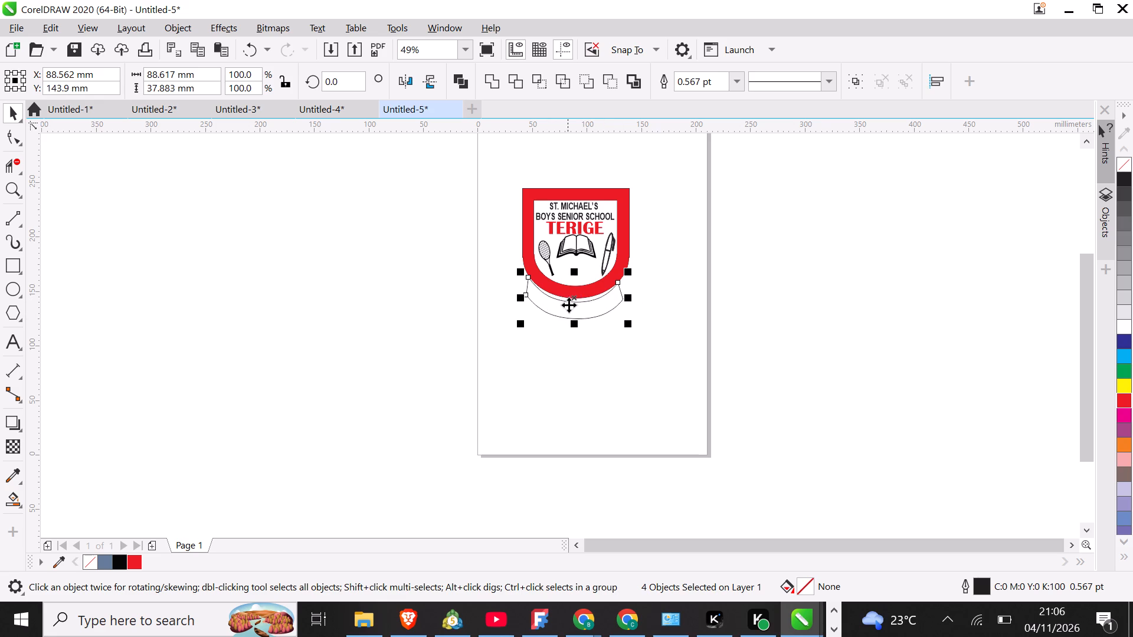
left_click_drag(574, 301, 574, 306)
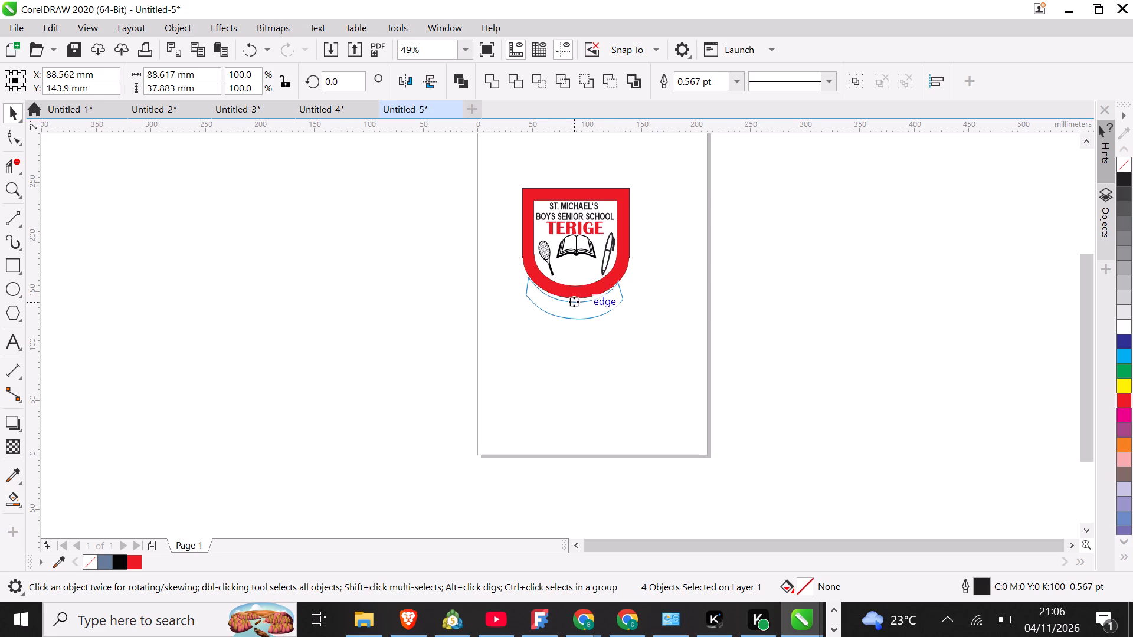
left_click_drag(574, 306, 574, 307)
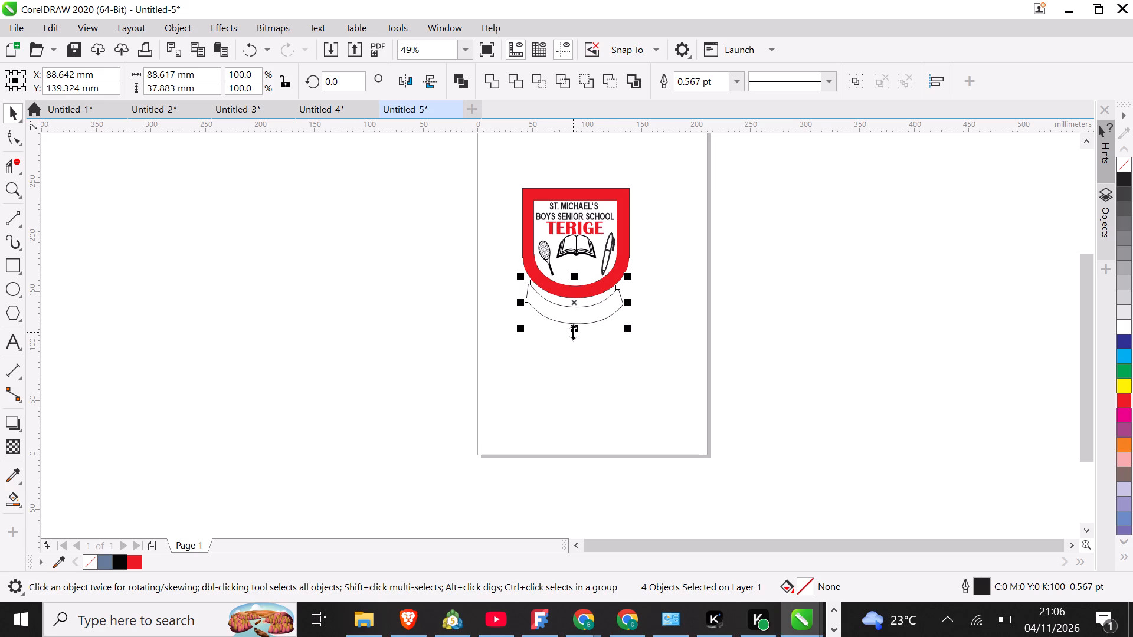
Skew the band downward at its right end, then its left end, until level, about 36.6 mm high and centred near Y 132.1 mm.
left_click(579, 302)
left_click_drag(634, 301, 640, 306)
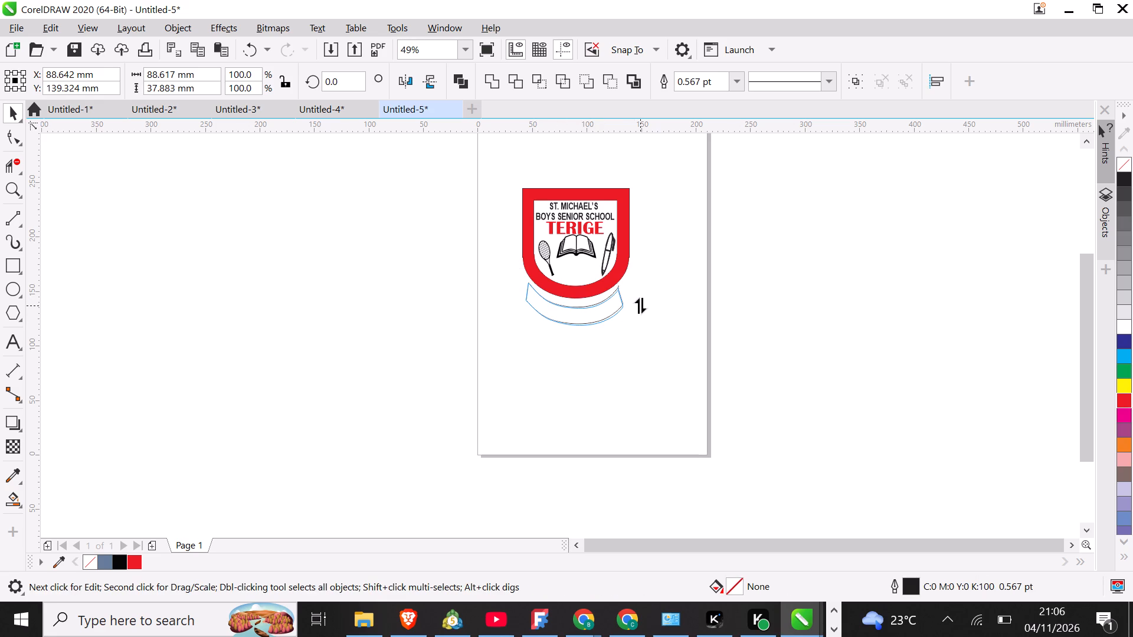
left_click_drag(640, 306, 640, 309)
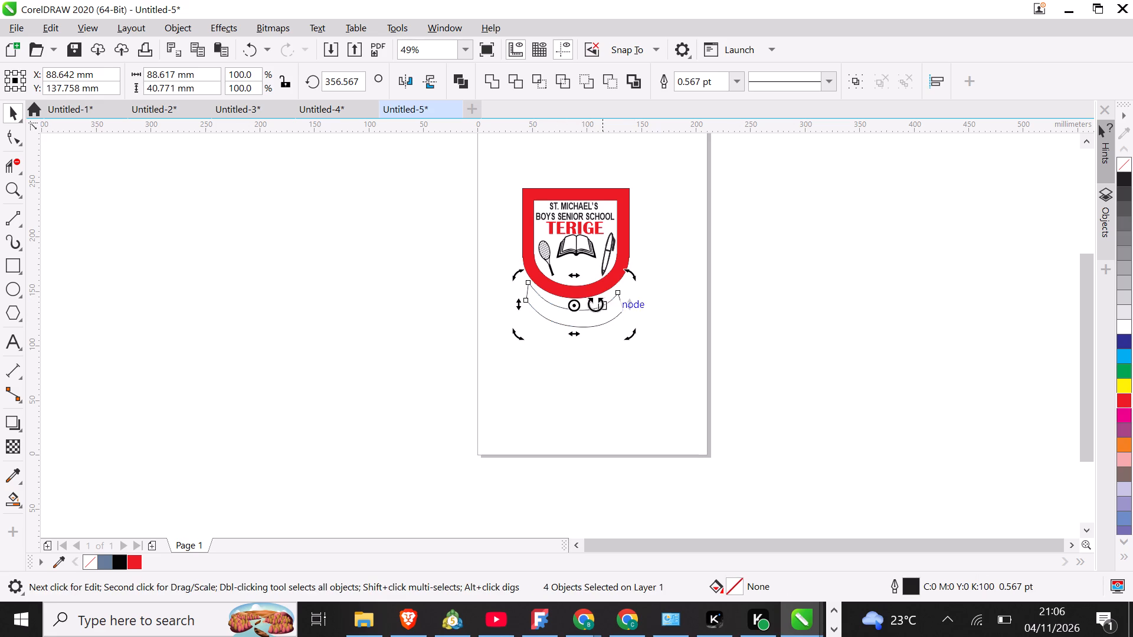
left_click_drag(522, 300, 522, 308)
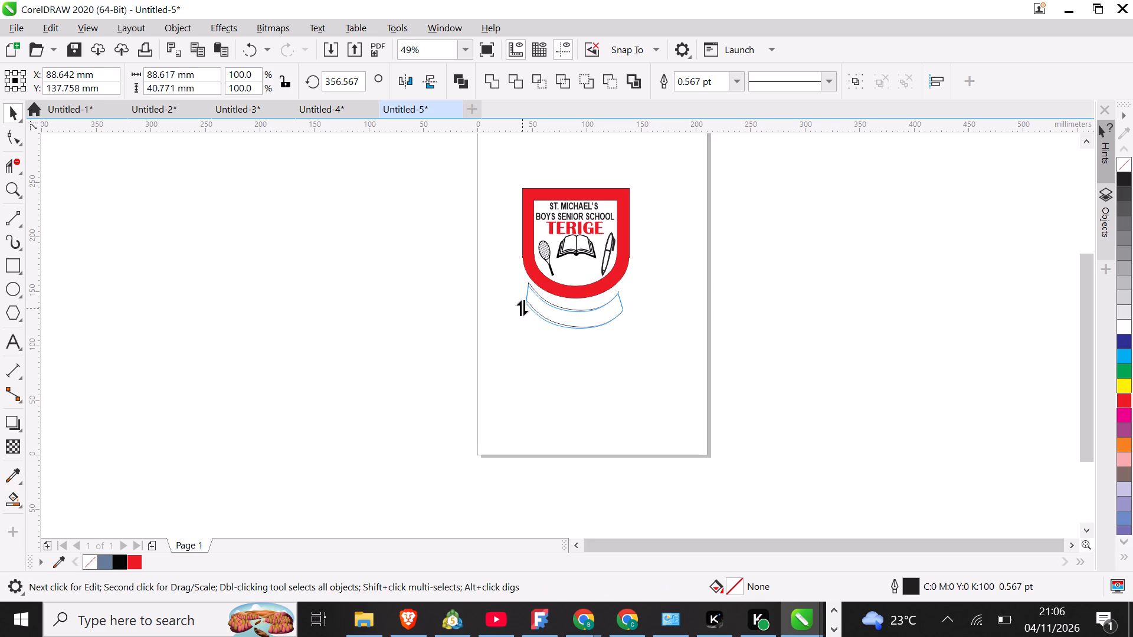
left_click_drag(522, 308, 524, 314)
left_click(623, 353)
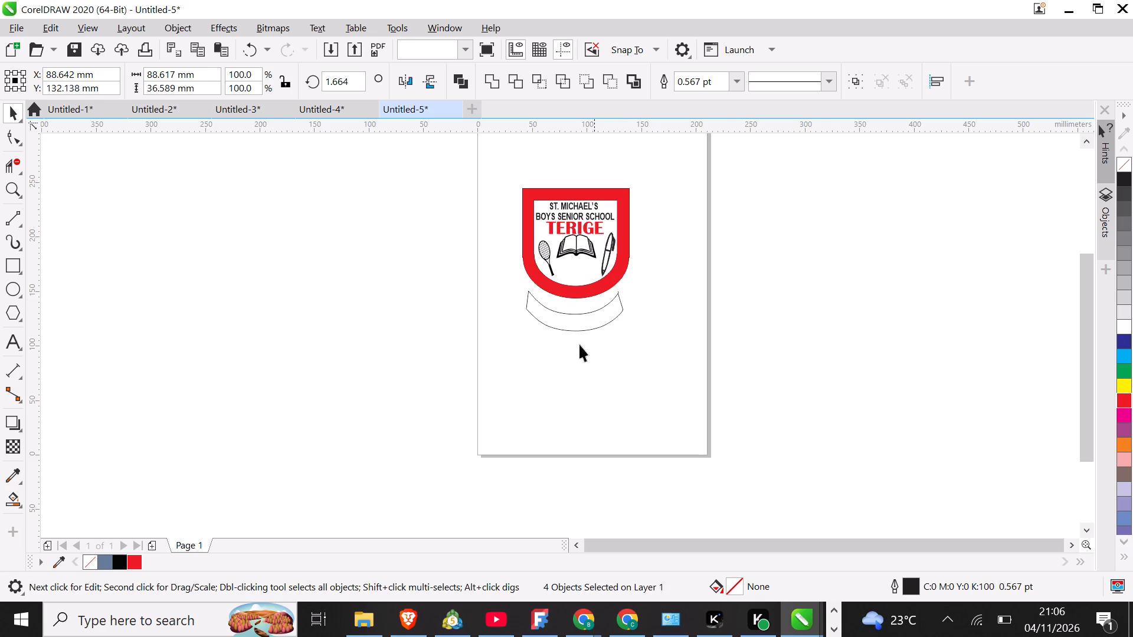
Move the band down to about X 108.7, Y 70.4 mm and stretch it rightward to about 220 mm wide.
left_click_drag(510, 283, 699, 343)
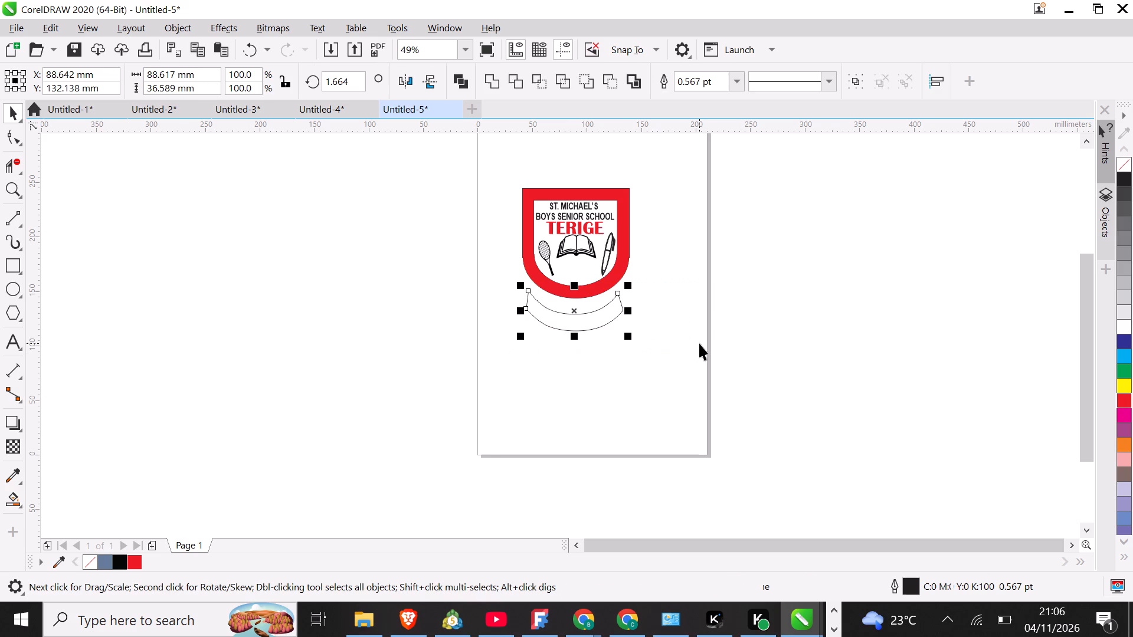
left_click_drag(572, 308, 574, 306)
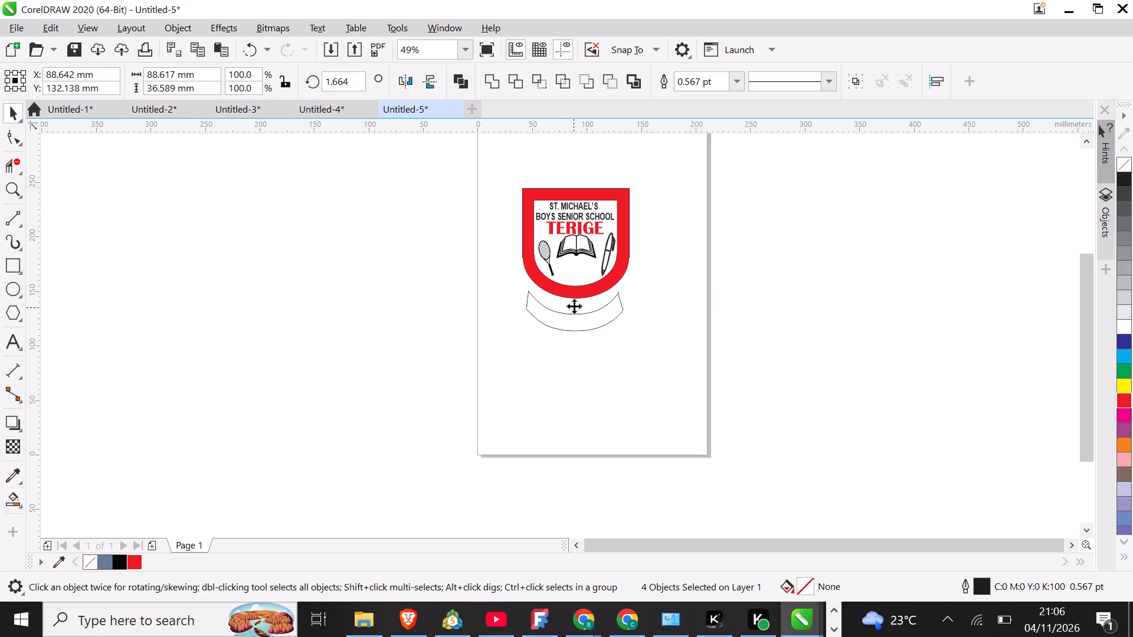
left_click_drag(574, 306, 591, 373)
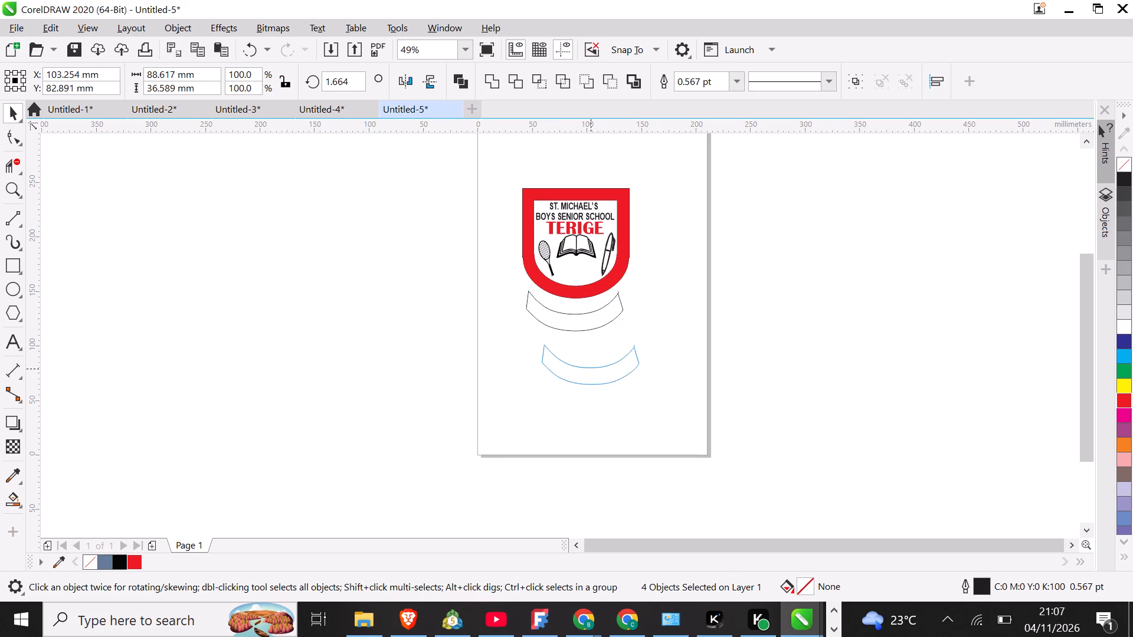
left_click_drag(591, 373, 594, 376)
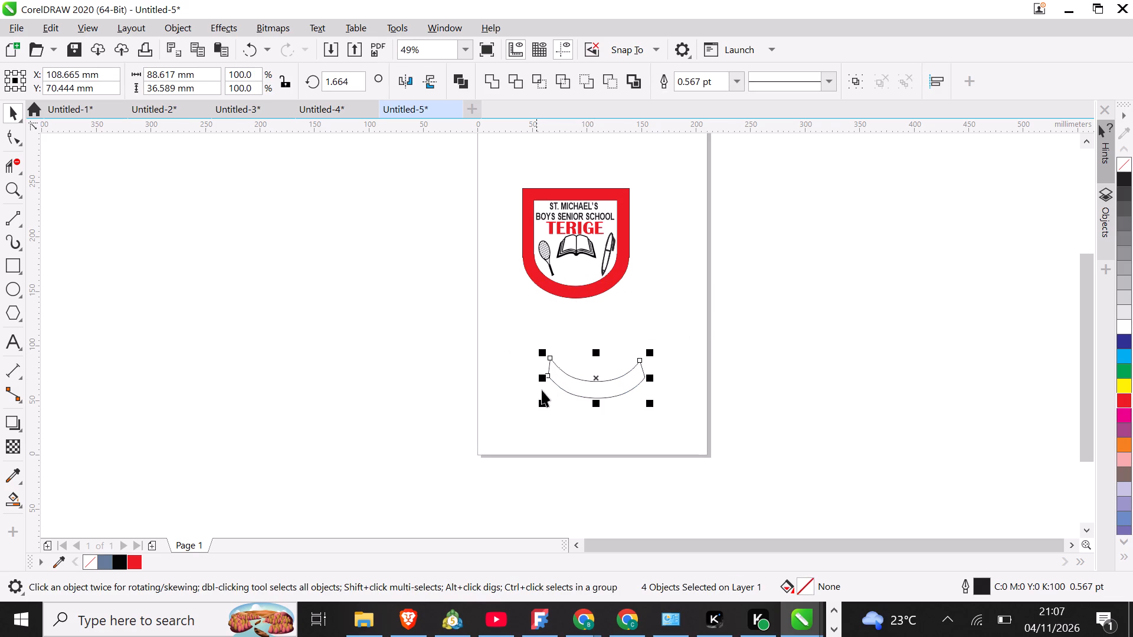
left_click_drag(653, 381, 796, 332)
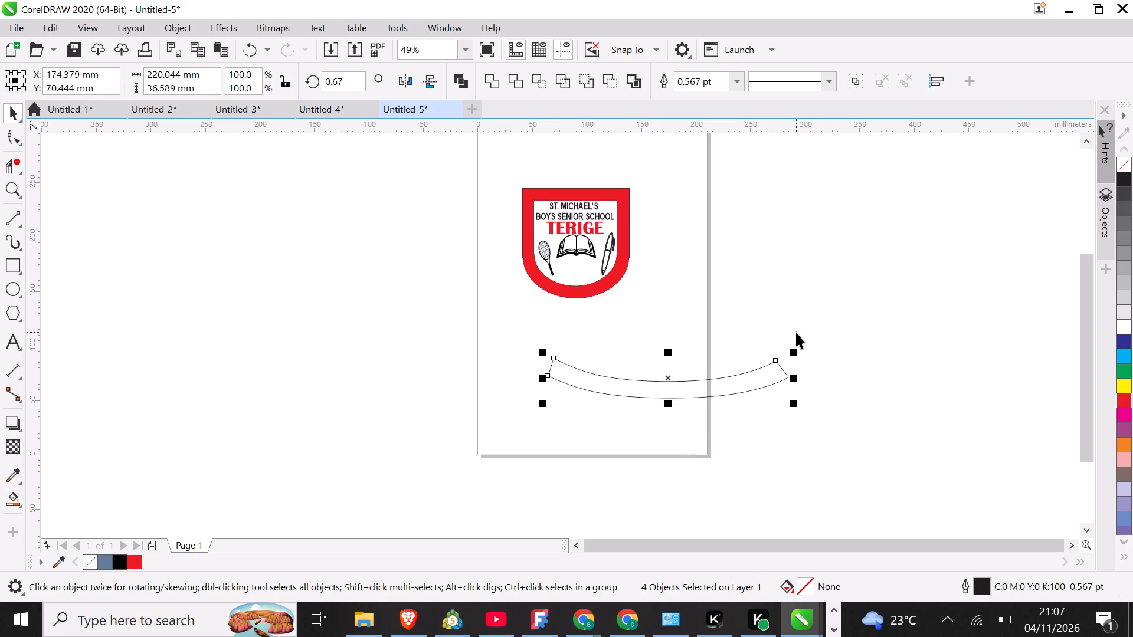
Skew the widened band downward at its right end, then its left end, to about 36.9 mm high, centred near Y 56.1 mm.
left_click(676, 380)
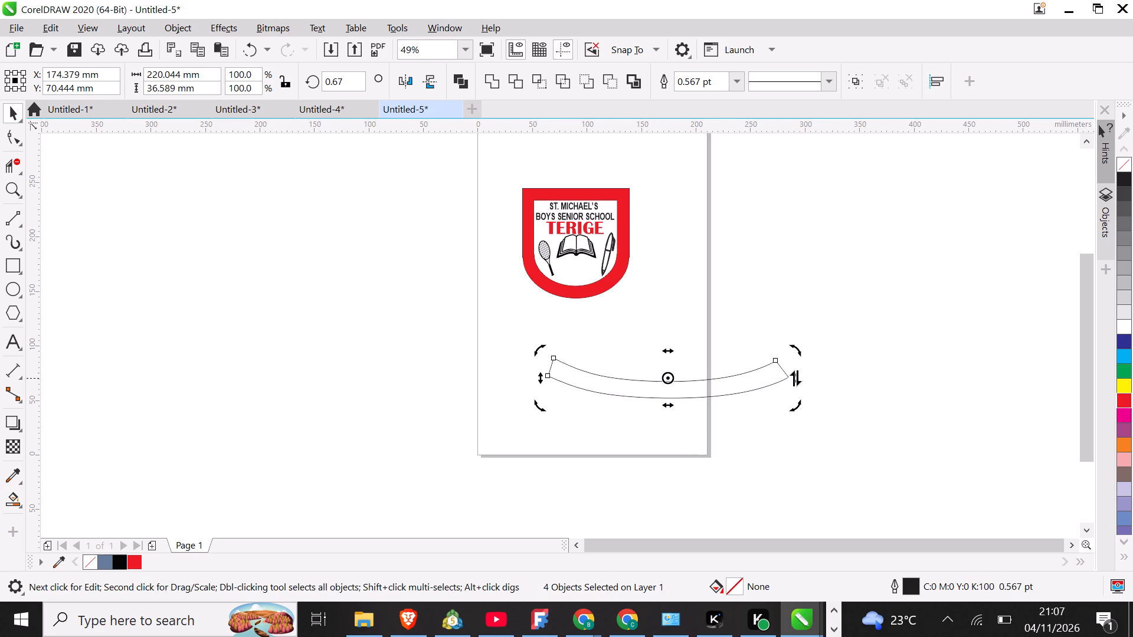
left_click_drag(795, 378, 803, 395)
left_click_drag(538, 379, 543, 391)
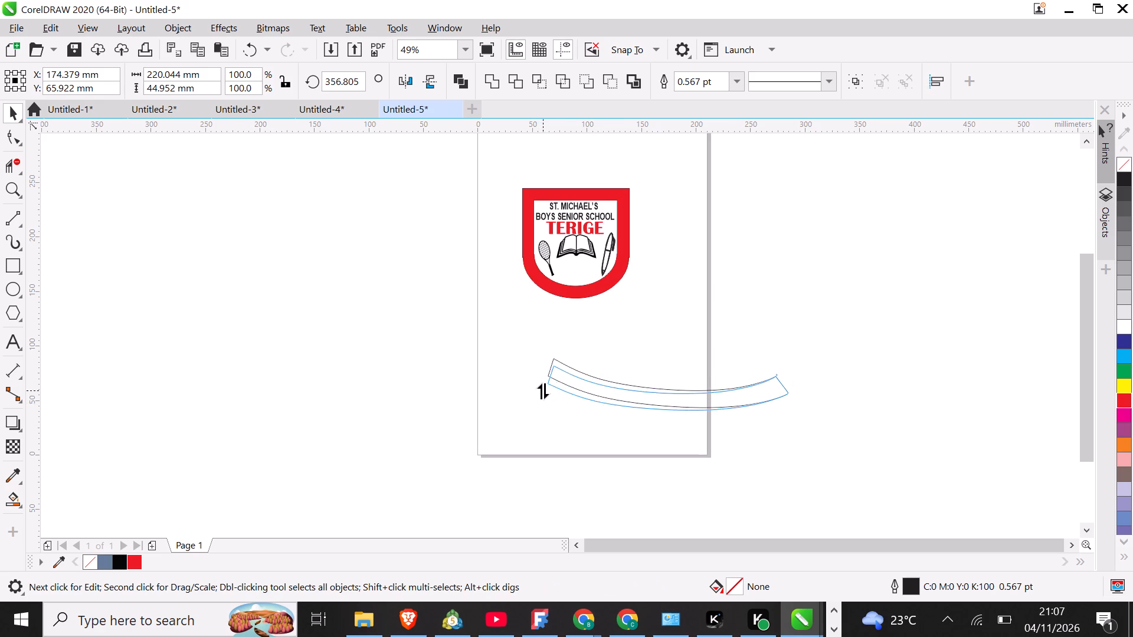
left_click_drag(543, 391, 543, 399)
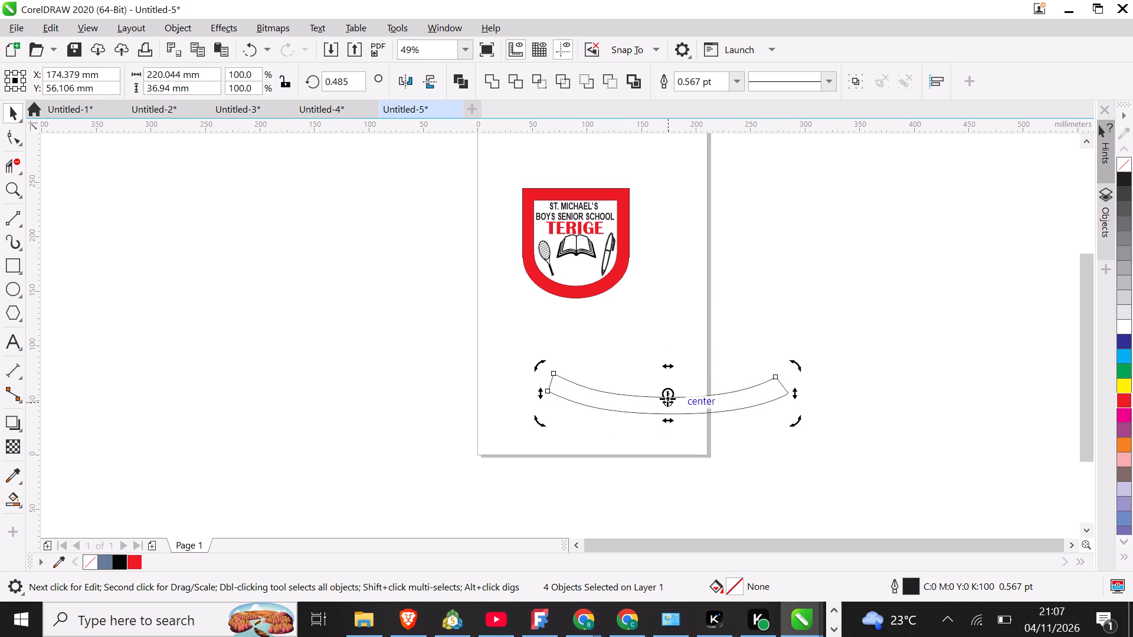
left_click(533, 400)
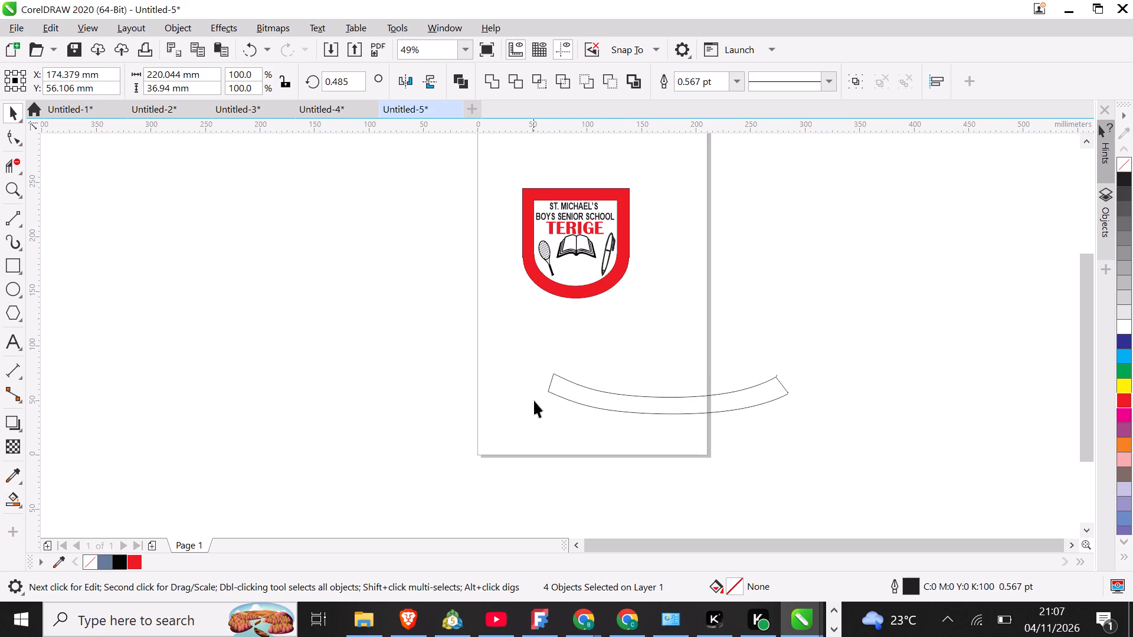
Move all four band pieces to the page's bottom edge, centred at about X 108.5, Y -15.7 mm.
left_click_drag(542, 357, 799, 428)
left_click_drag(664, 399, 611, 444)
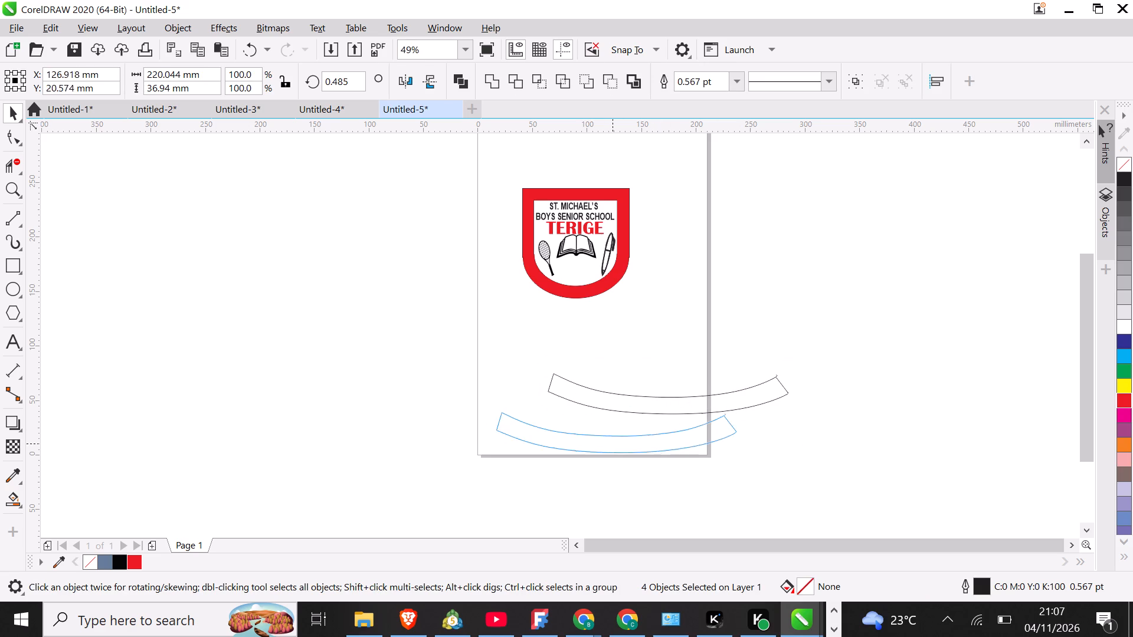
left_click_drag(611, 444, 598, 444)
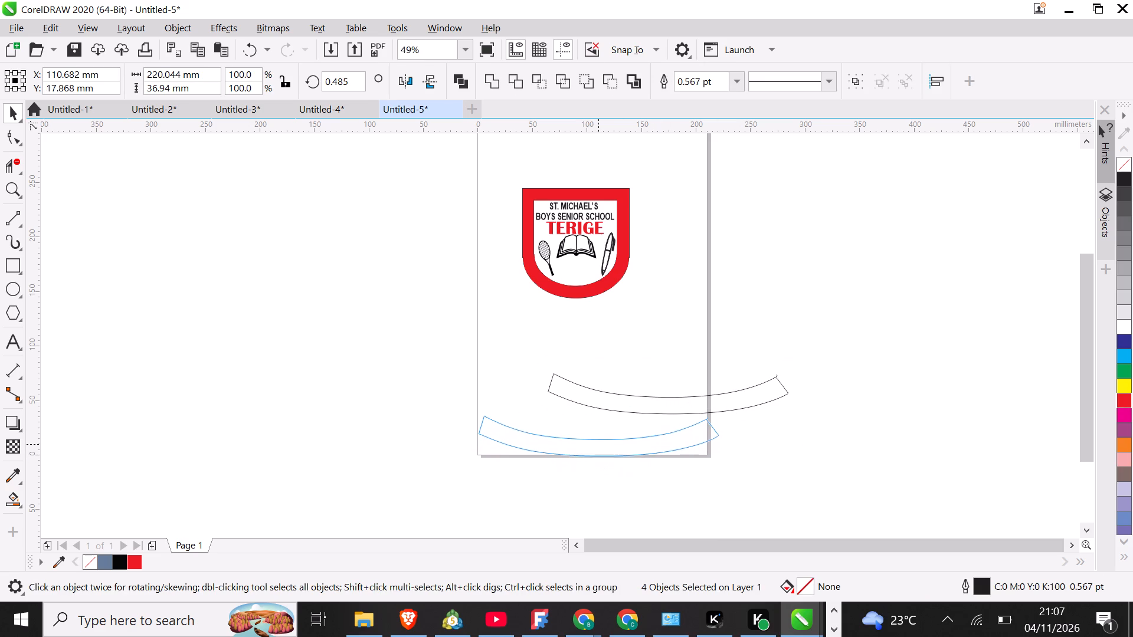
left_click_drag(598, 444, 600, 481)
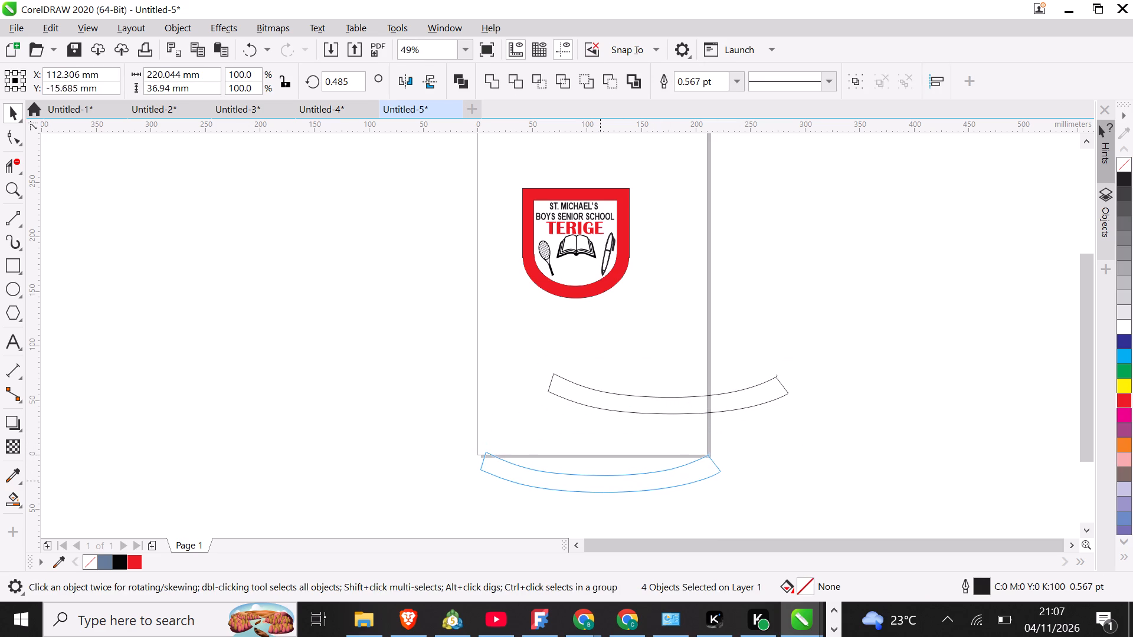
left_click_drag(600, 481, 600, 484)
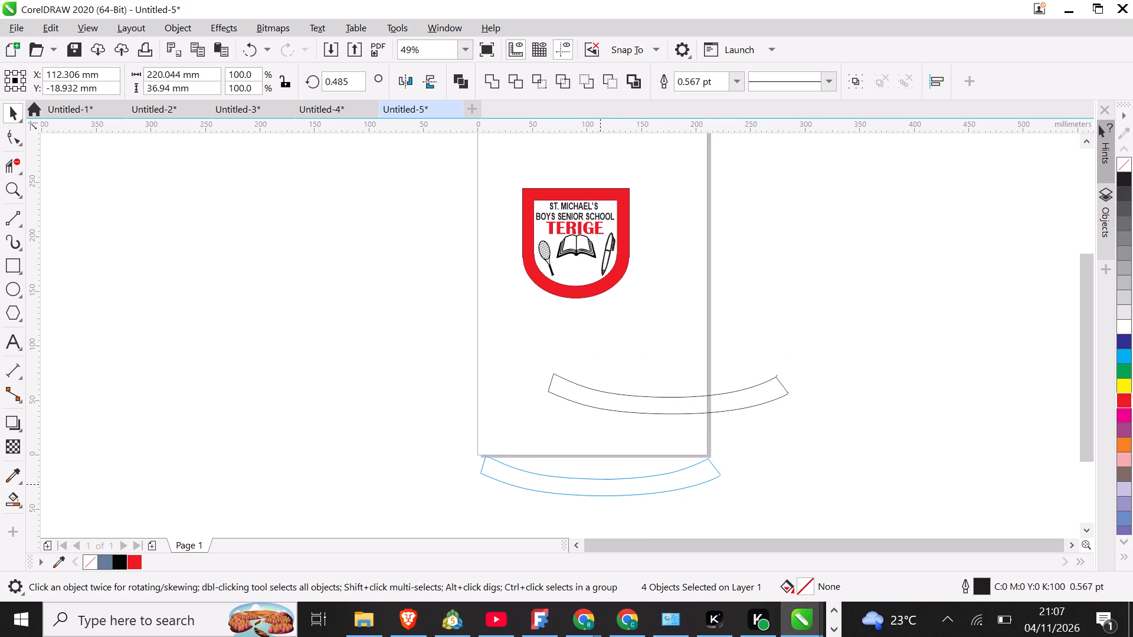
left_click_drag(600, 484, 596, 481)
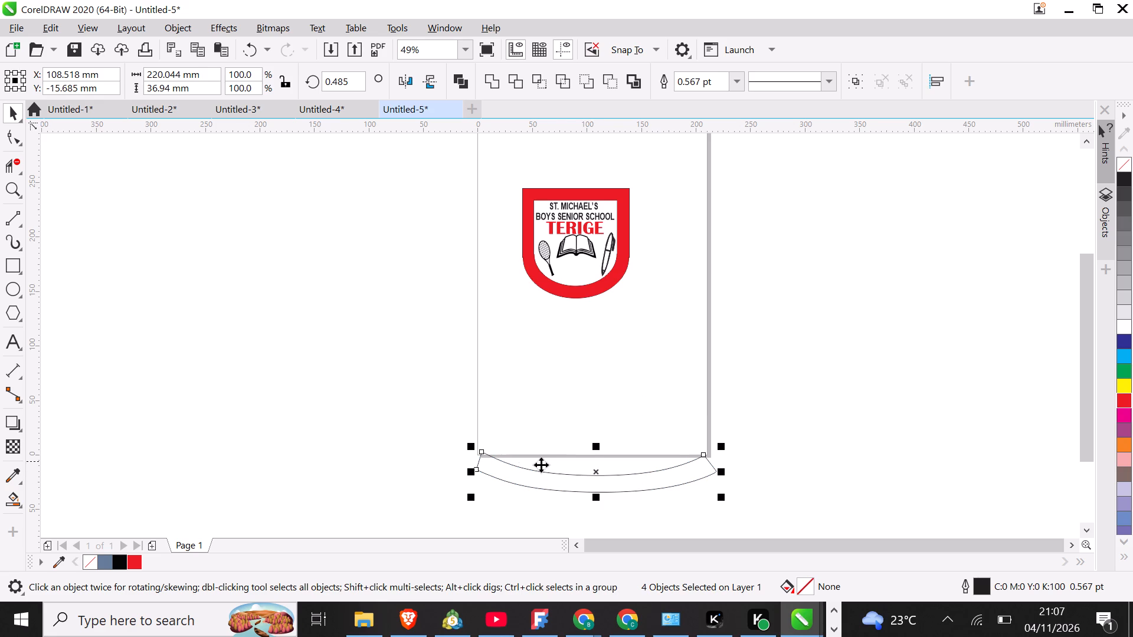
left_click(601, 476)
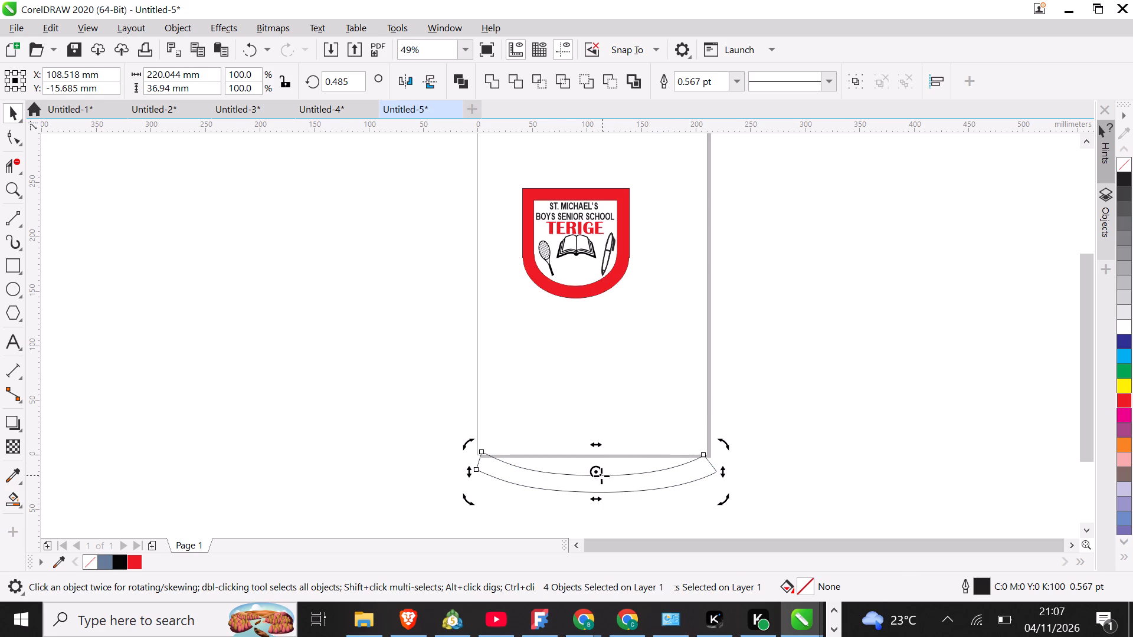
Skew the band slightly upward at its right end, to about 36.7 mm high, and deselect it.
left_click_drag(726, 477, 726, 467)
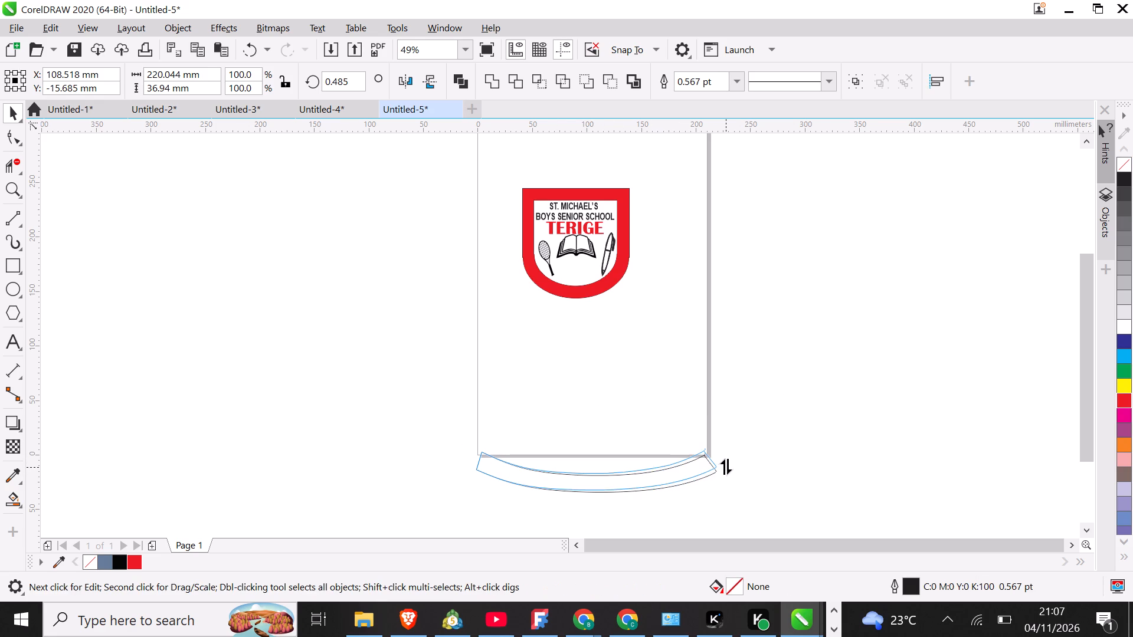
left_click_drag(726, 467, 725, 471)
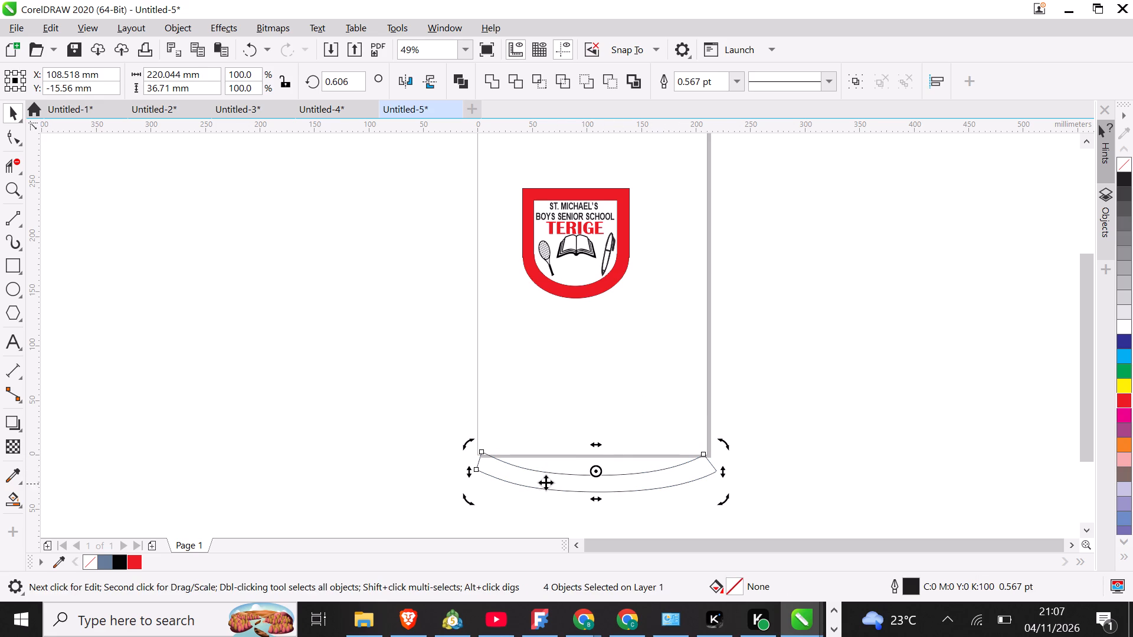
left_click(544, 409)
Select all four band pieces and move them up to the shield's lower edge, centred at about X 131.2, Y 138.8 mm.
left_click_drag(447, 416, 709, 466)
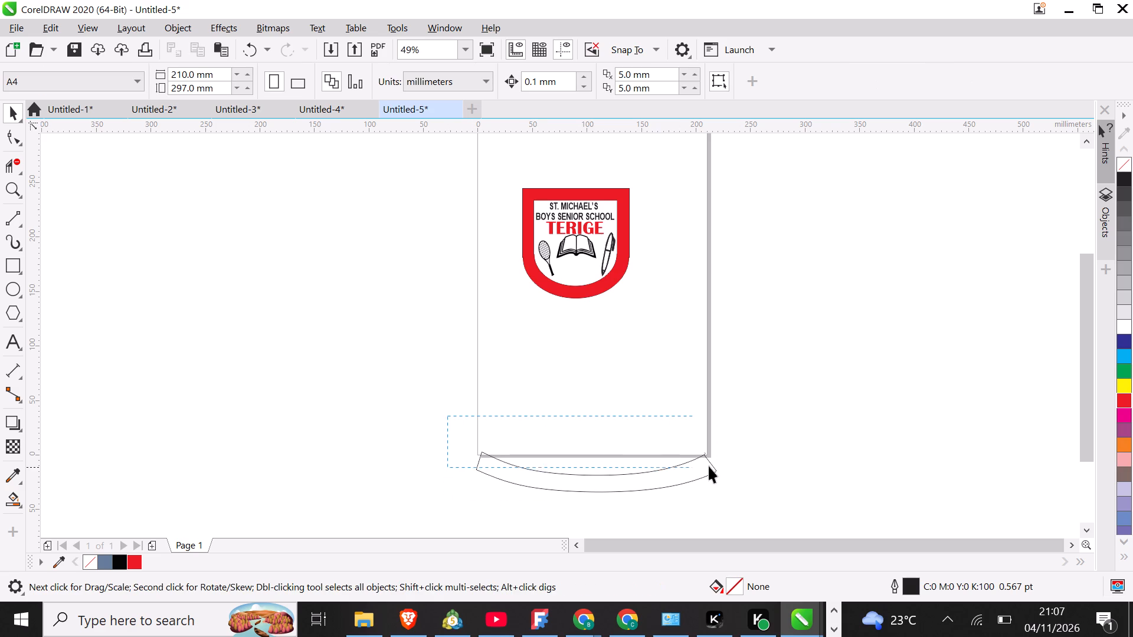
left_click_drag(709, 466, 751, 488)
left_click_drag(678, 426, 794, 488)
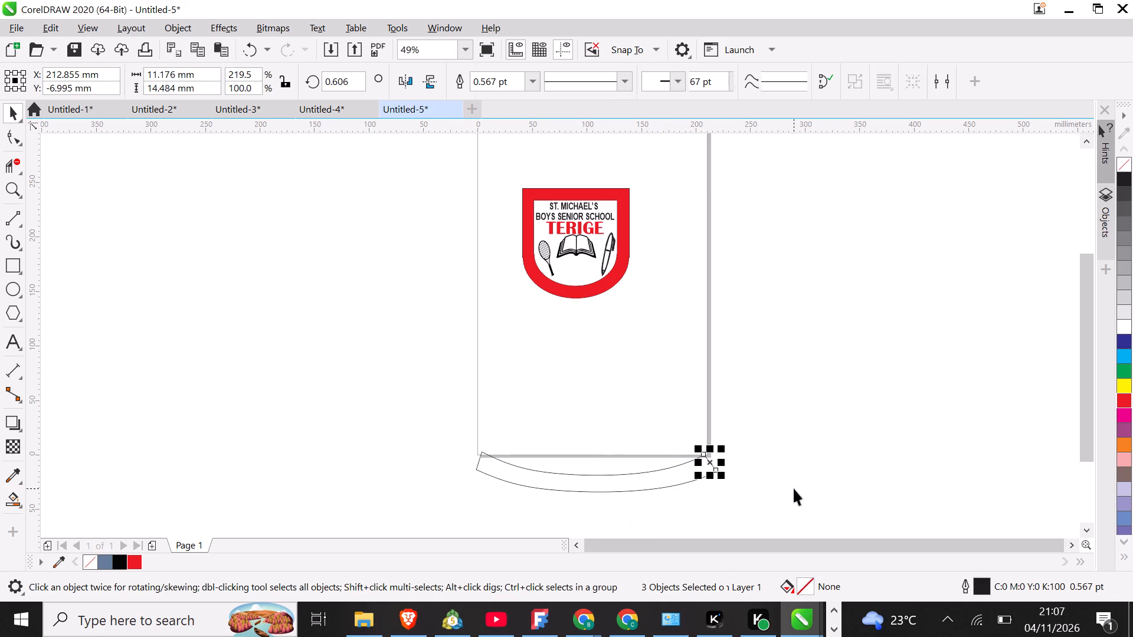
double_click(796, 447)
right_click_drag(468, 402, 469, 523)
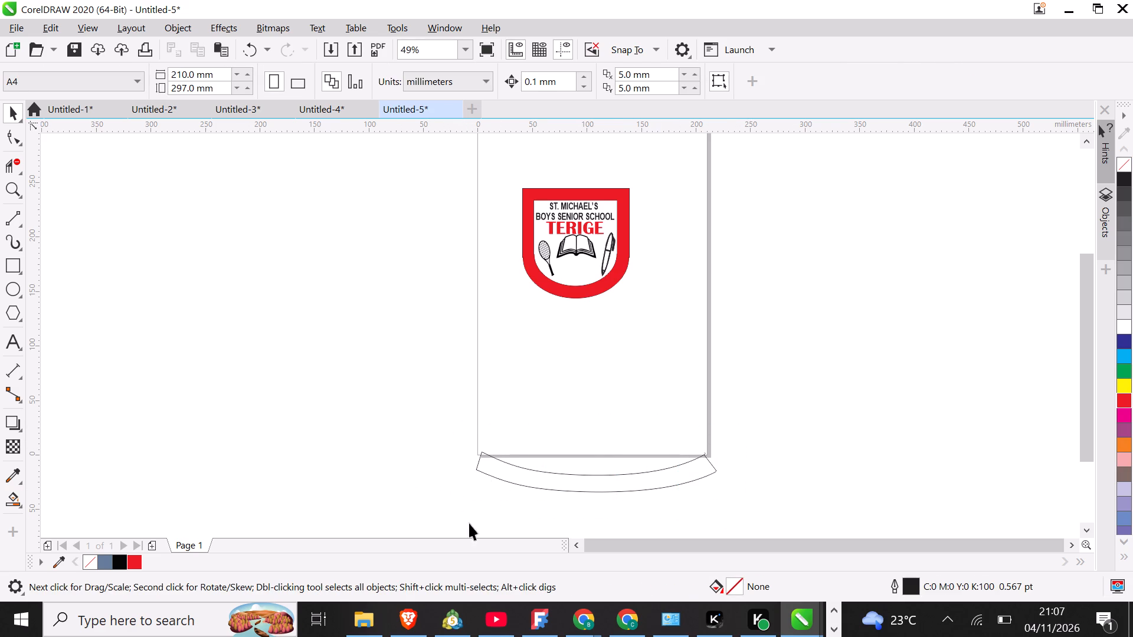
right_click_drag(469, 523, 613, 501)
left_click_drag(457, 414, 503, 491)
left_click_drag(440, 415, 735, 508)
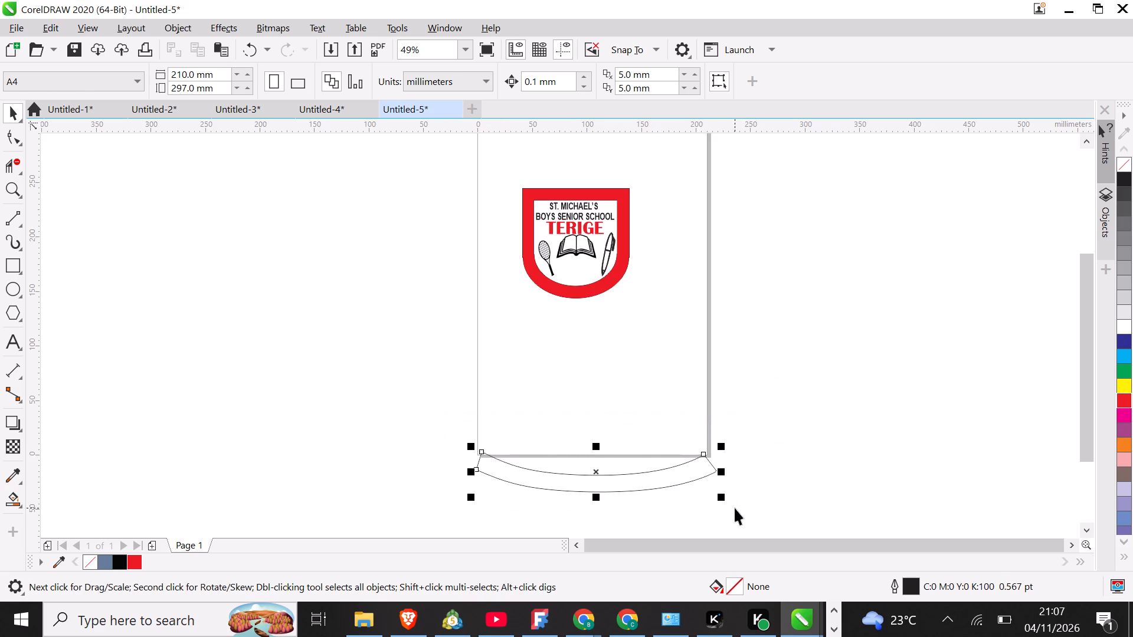
left_click_drag(602, 474, 640, 261)
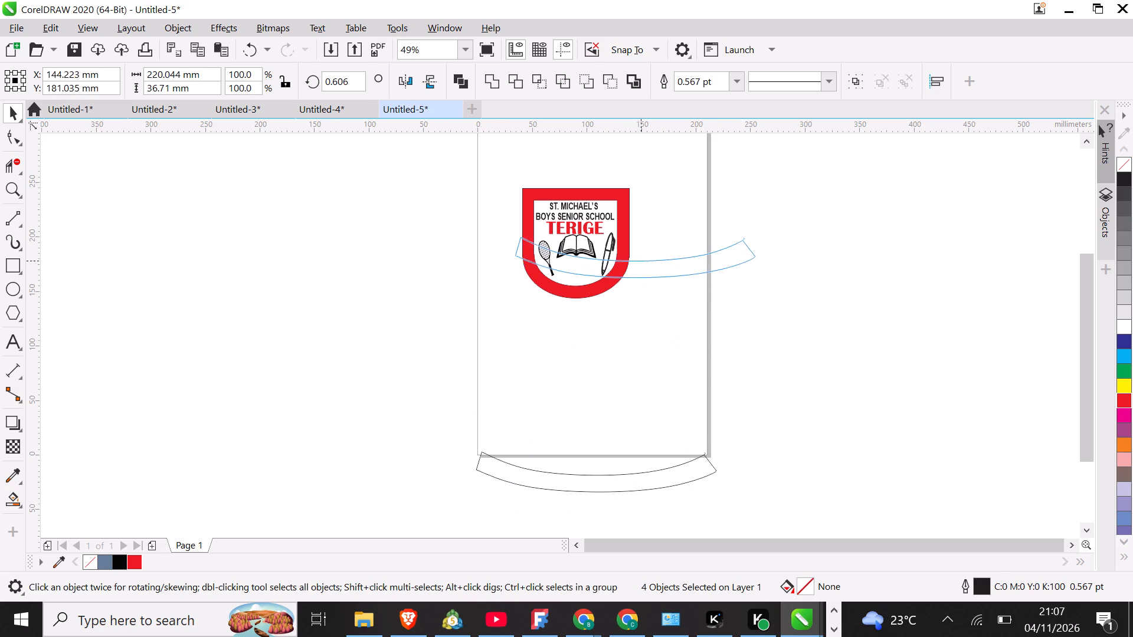
left_click_drag(640, 261, 627, 307)
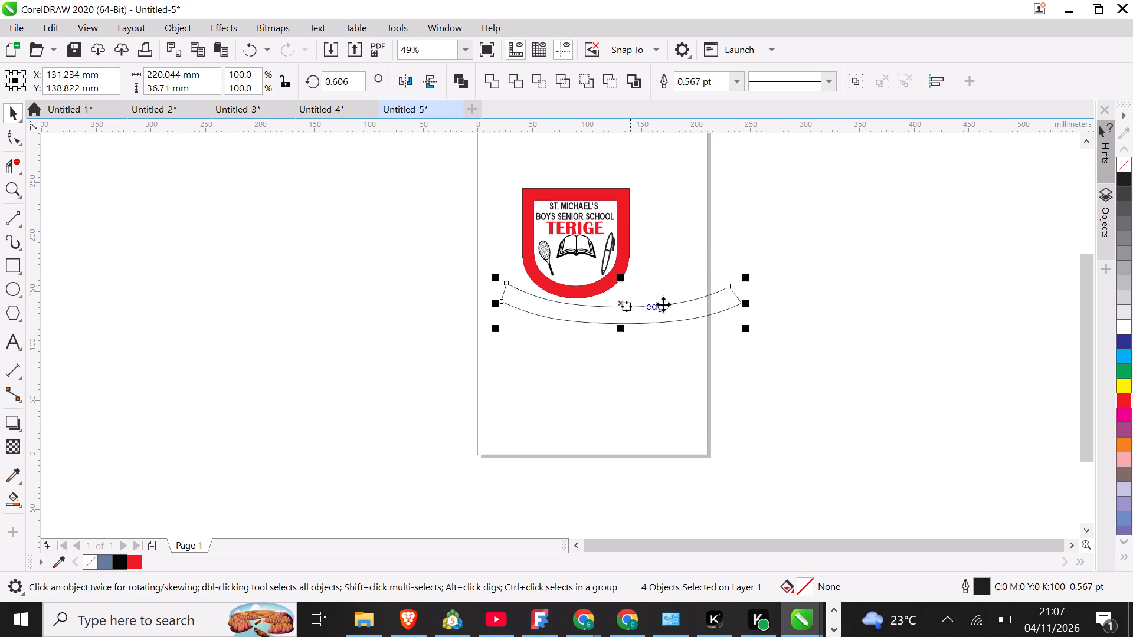
Shrink the band to about 97.3 mm wide and 26.5 mm high, and place it below the shield at about X 97.6, Y 97.4 mm.
left_click_drag(751, 303, 653, 306)
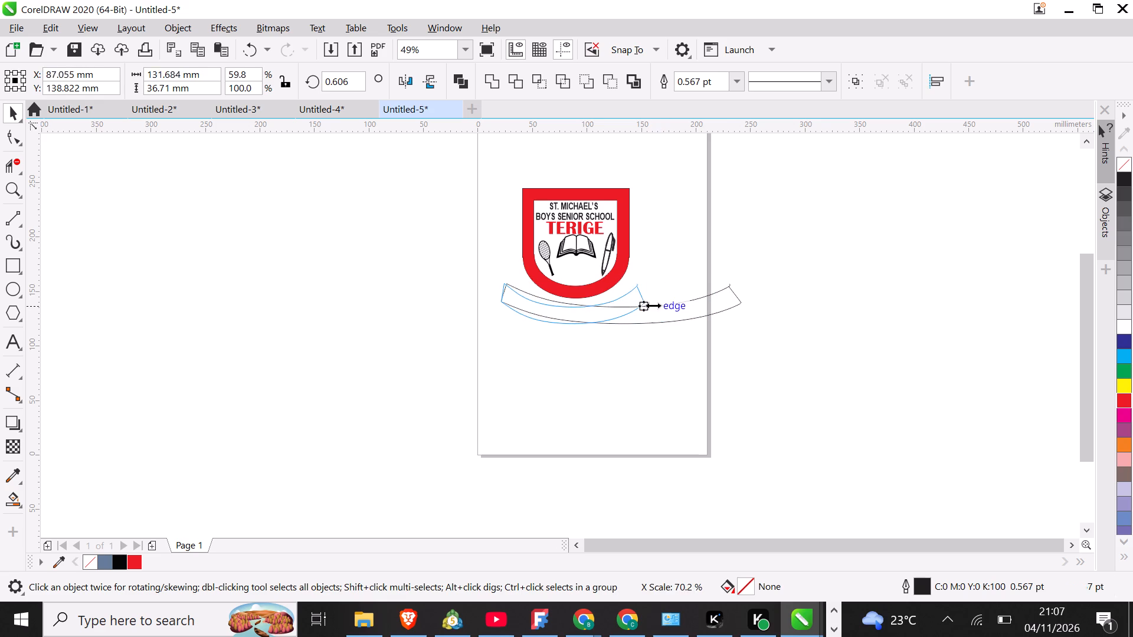
left_click_drag(653, 306, 644, 306)
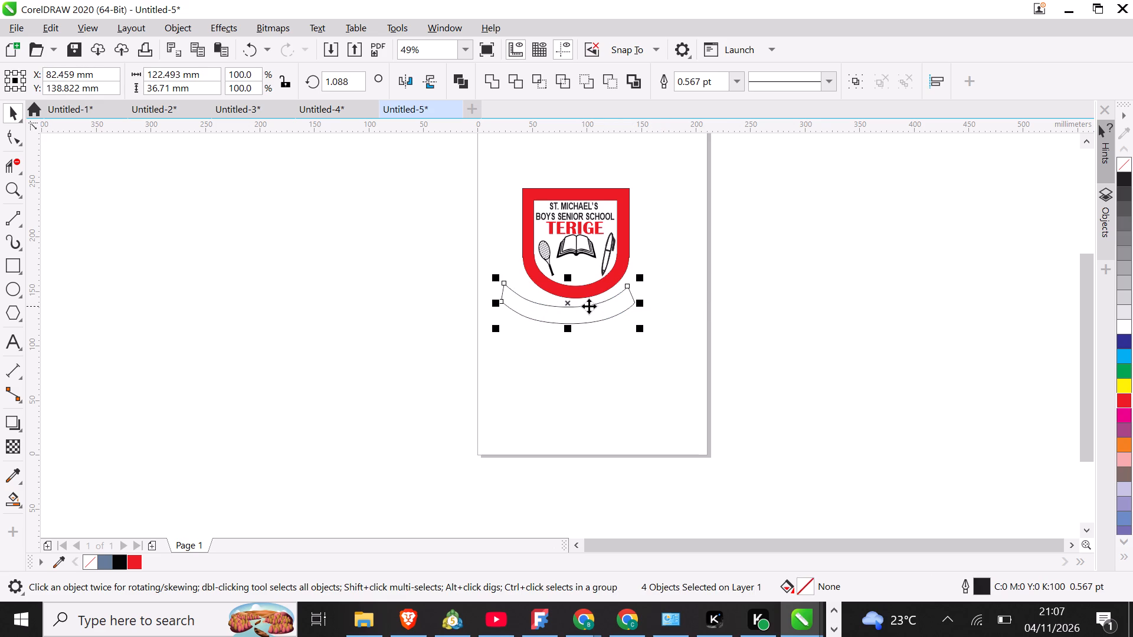
left_click_drag(502, 305, 510, 305)
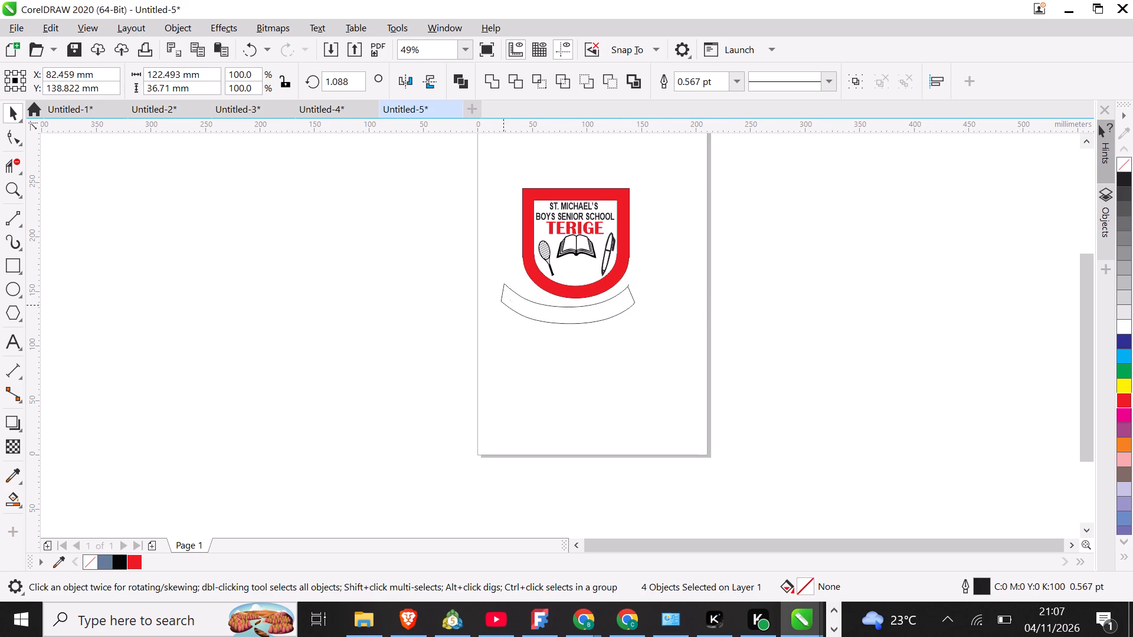
left_click_drag(510, 305, 525, 303)
left_click_drag(589, 332, 589, 324)
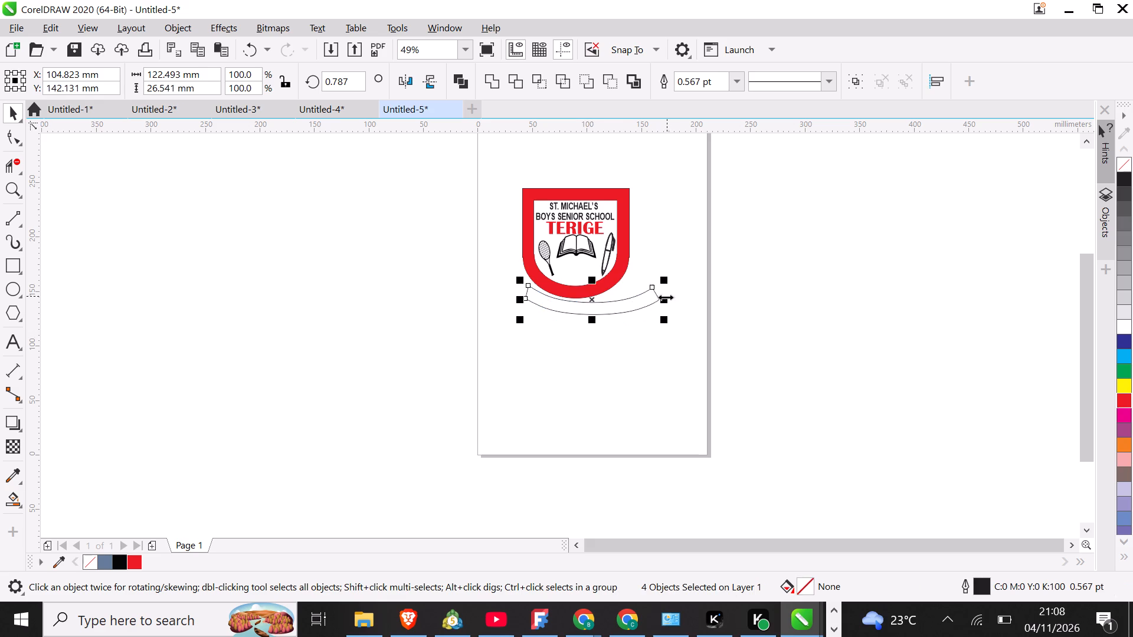
left_click_drag(664, 300, 641, 300)
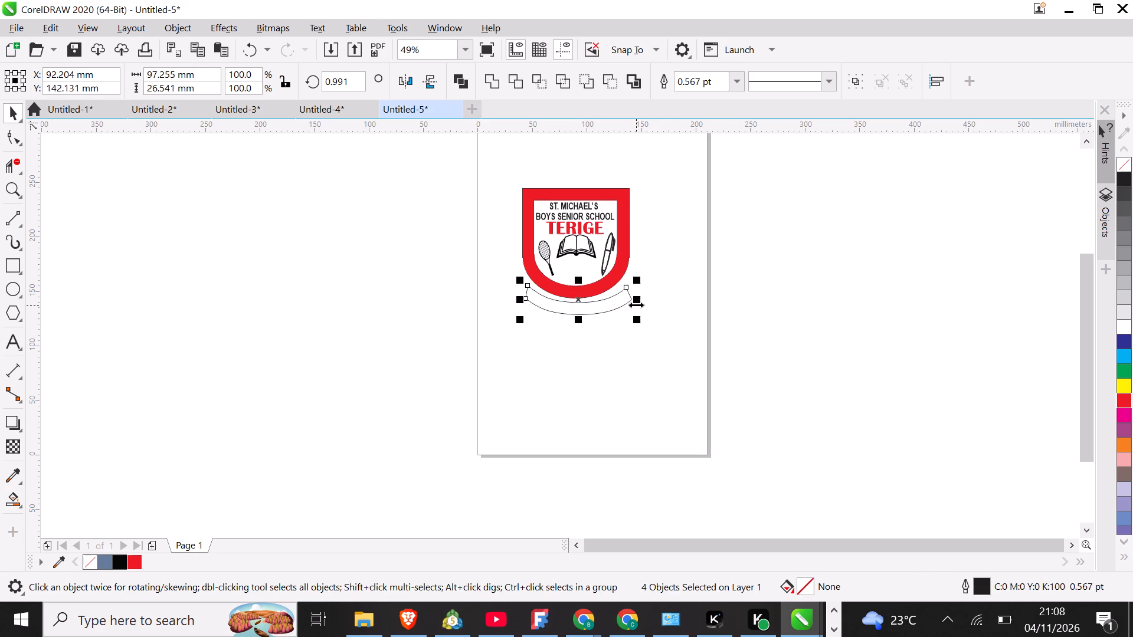
left_click_drag(581, 304, 588, 351)
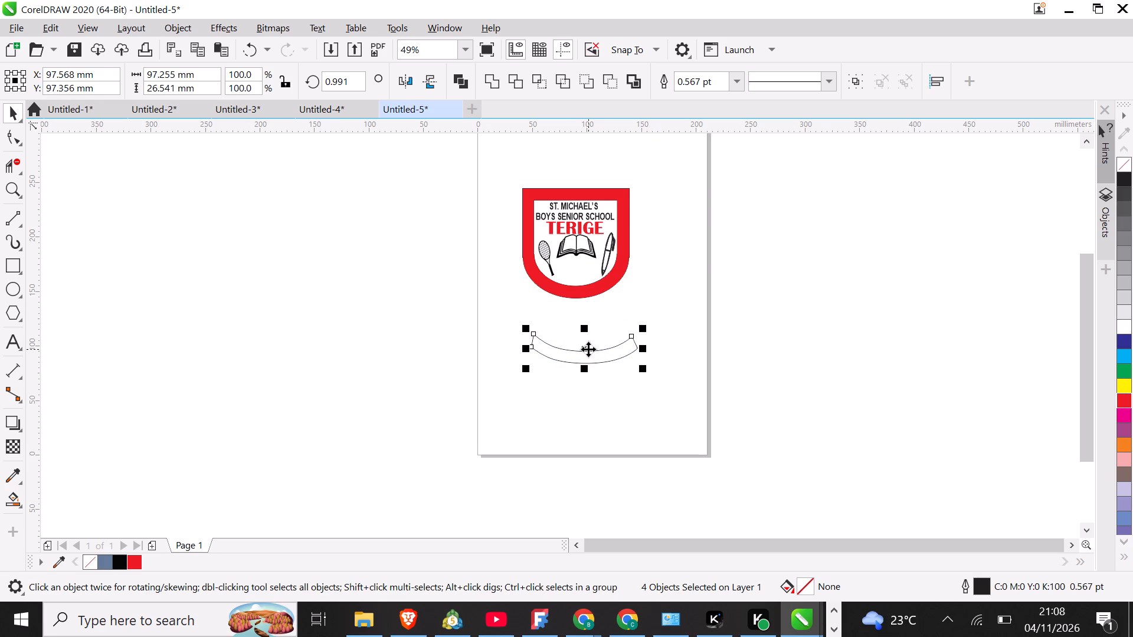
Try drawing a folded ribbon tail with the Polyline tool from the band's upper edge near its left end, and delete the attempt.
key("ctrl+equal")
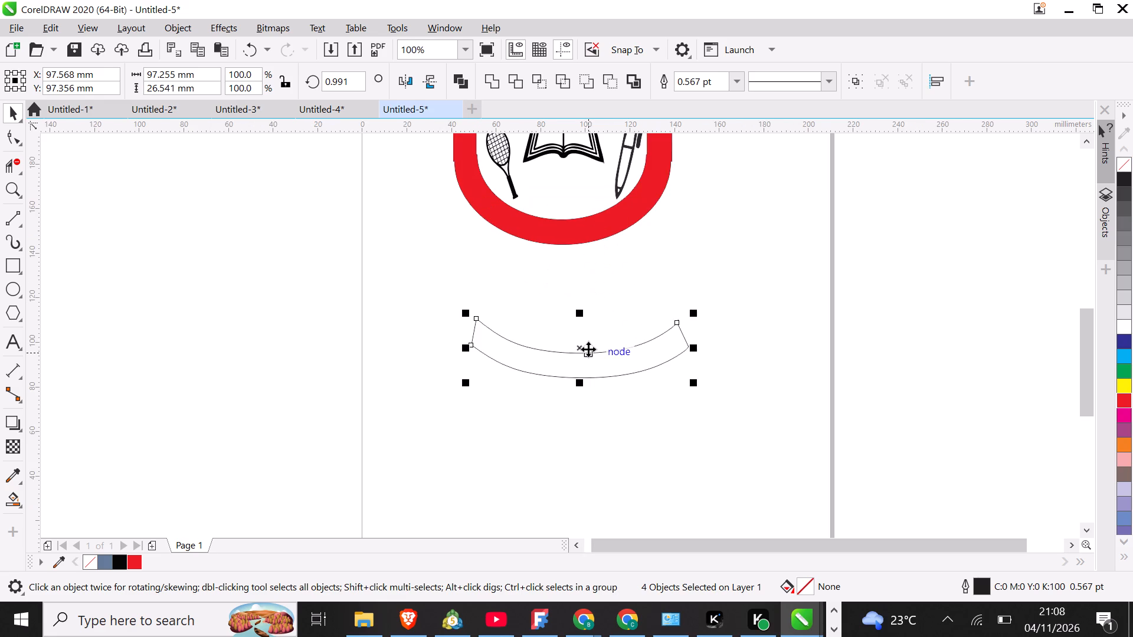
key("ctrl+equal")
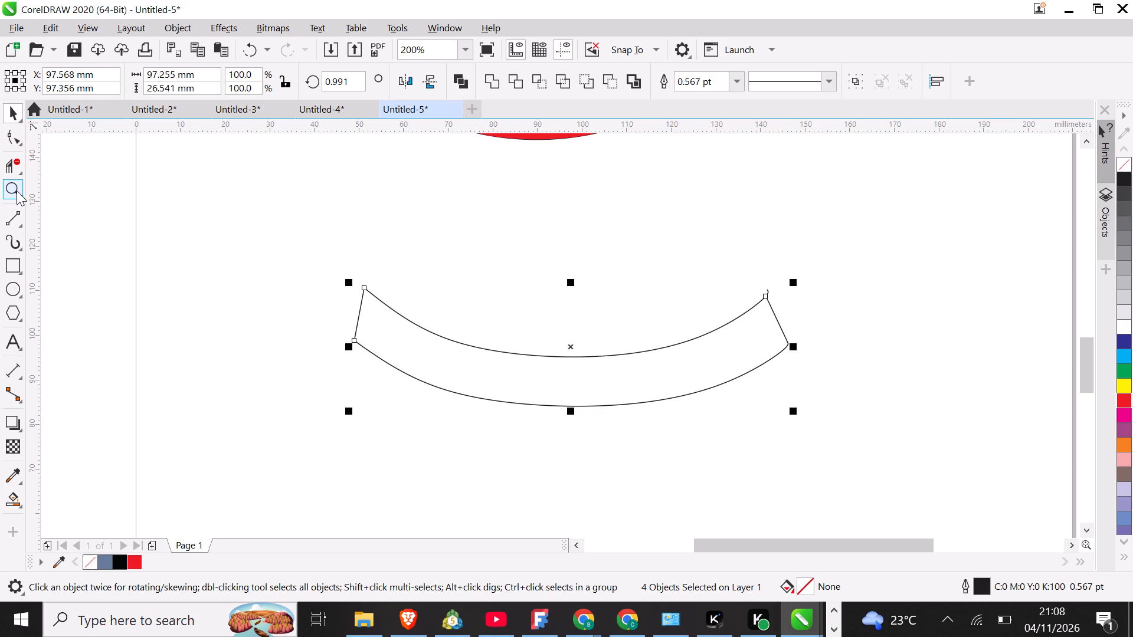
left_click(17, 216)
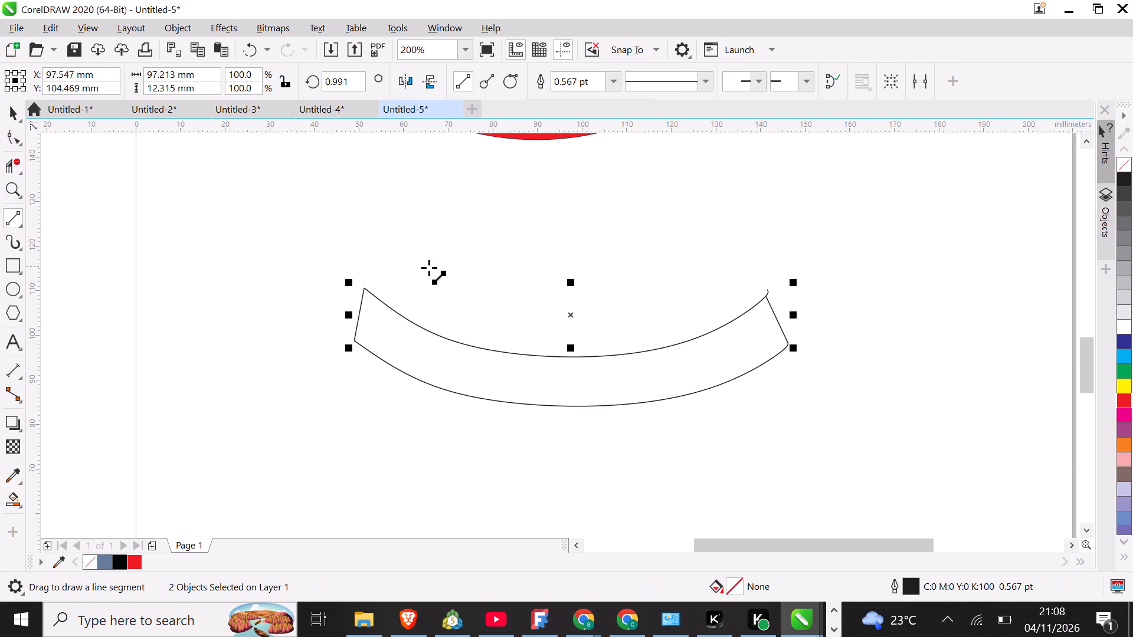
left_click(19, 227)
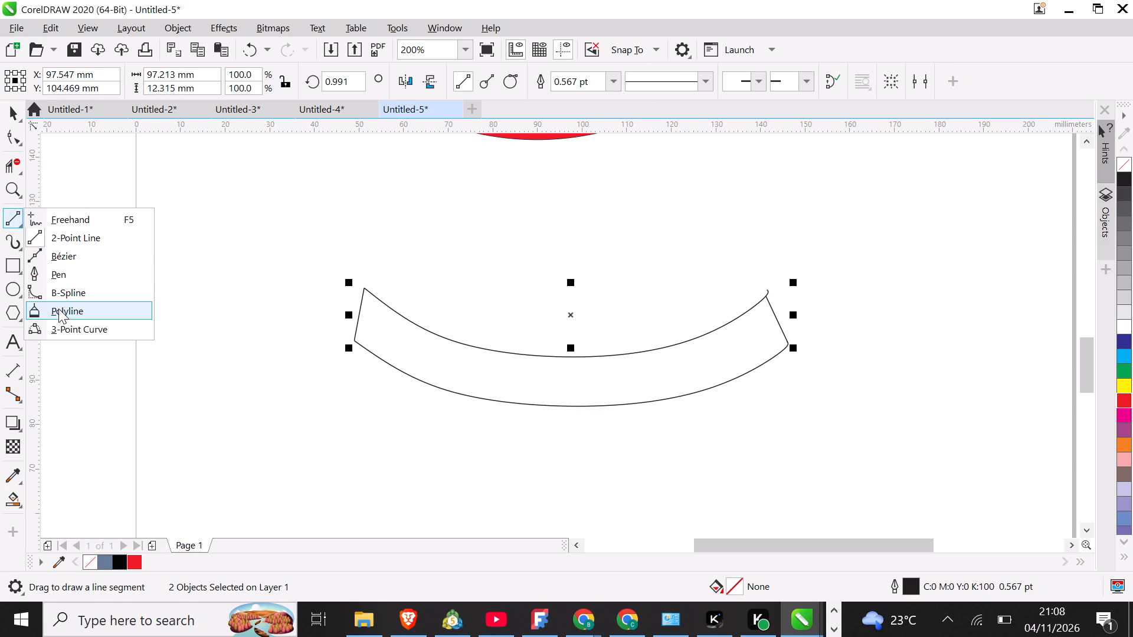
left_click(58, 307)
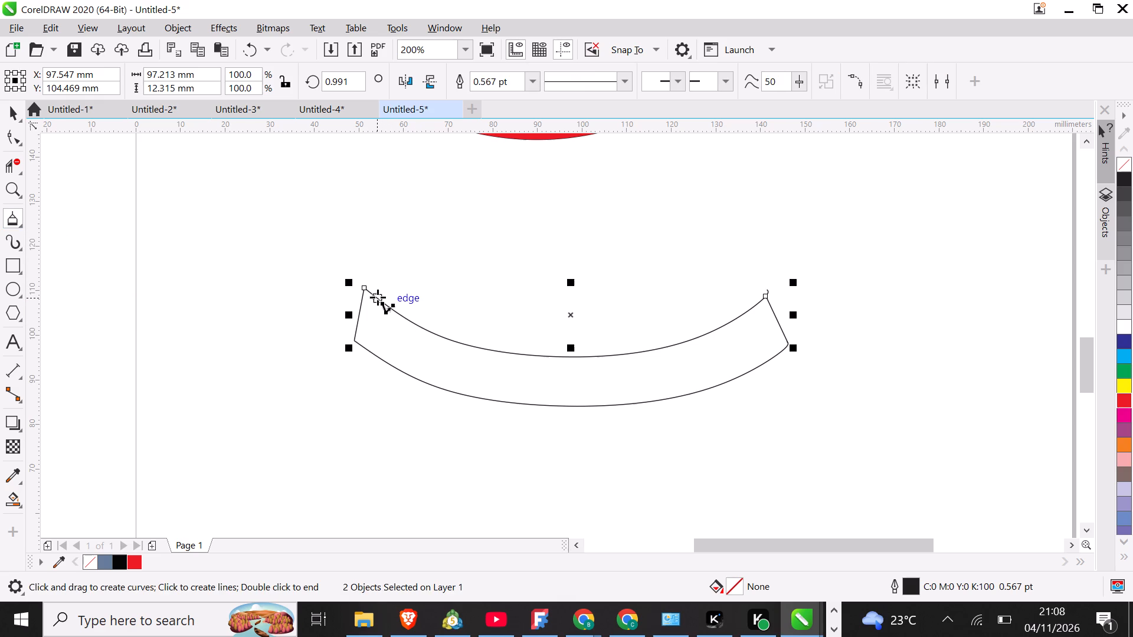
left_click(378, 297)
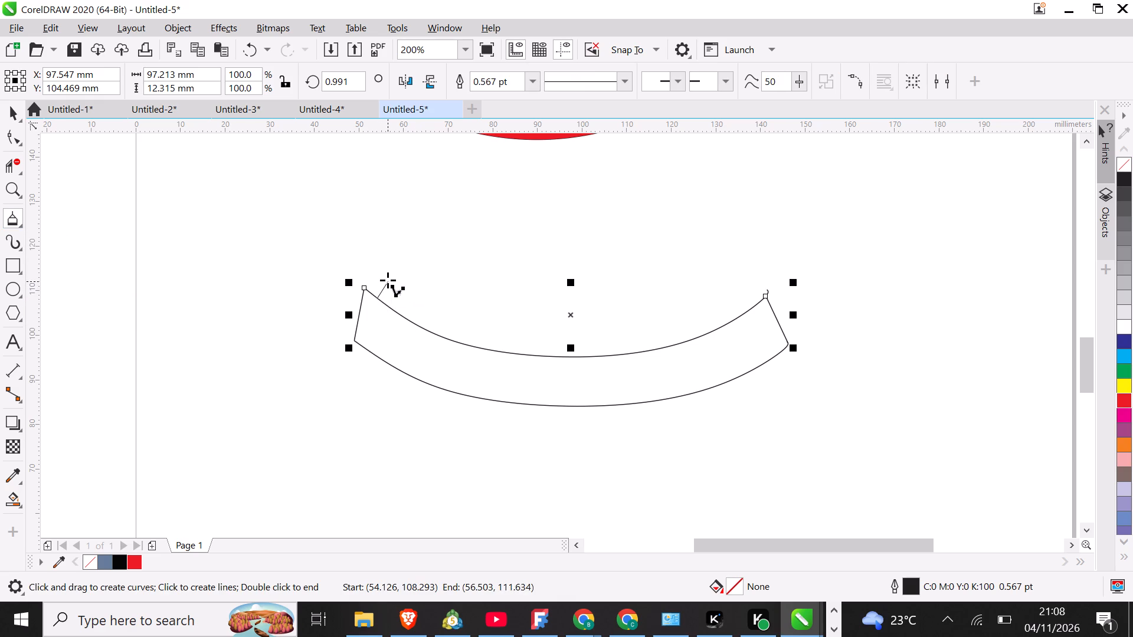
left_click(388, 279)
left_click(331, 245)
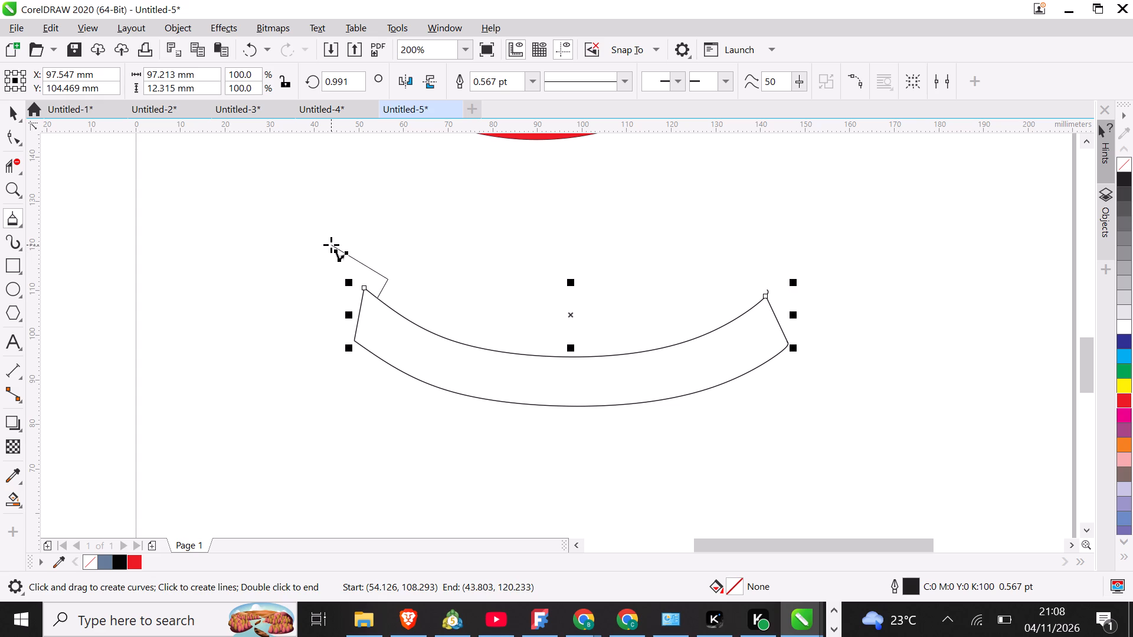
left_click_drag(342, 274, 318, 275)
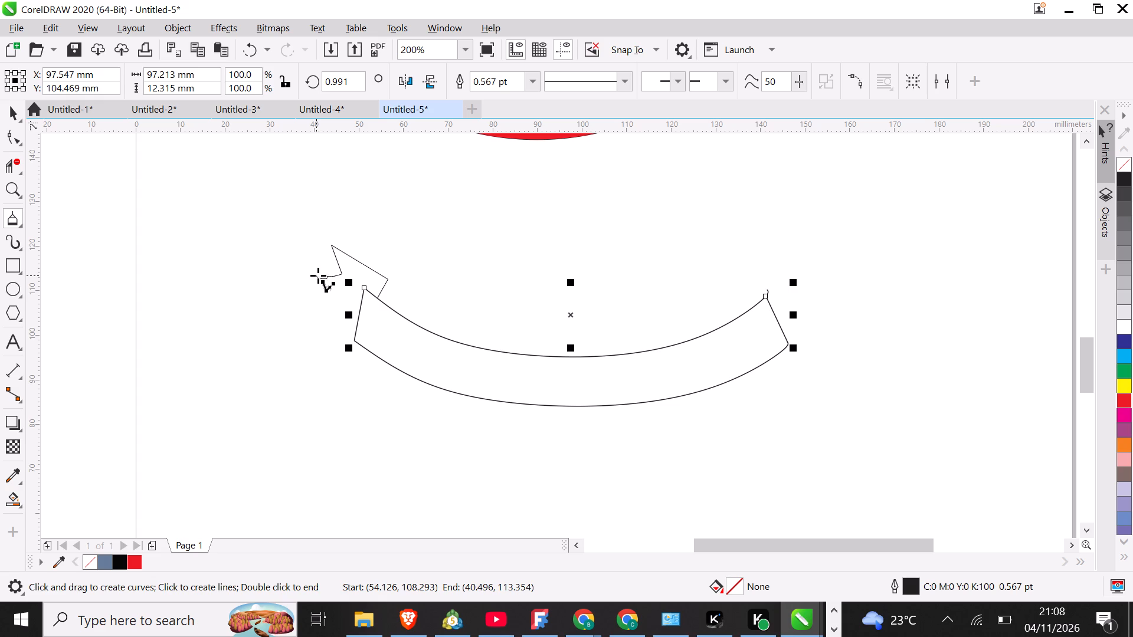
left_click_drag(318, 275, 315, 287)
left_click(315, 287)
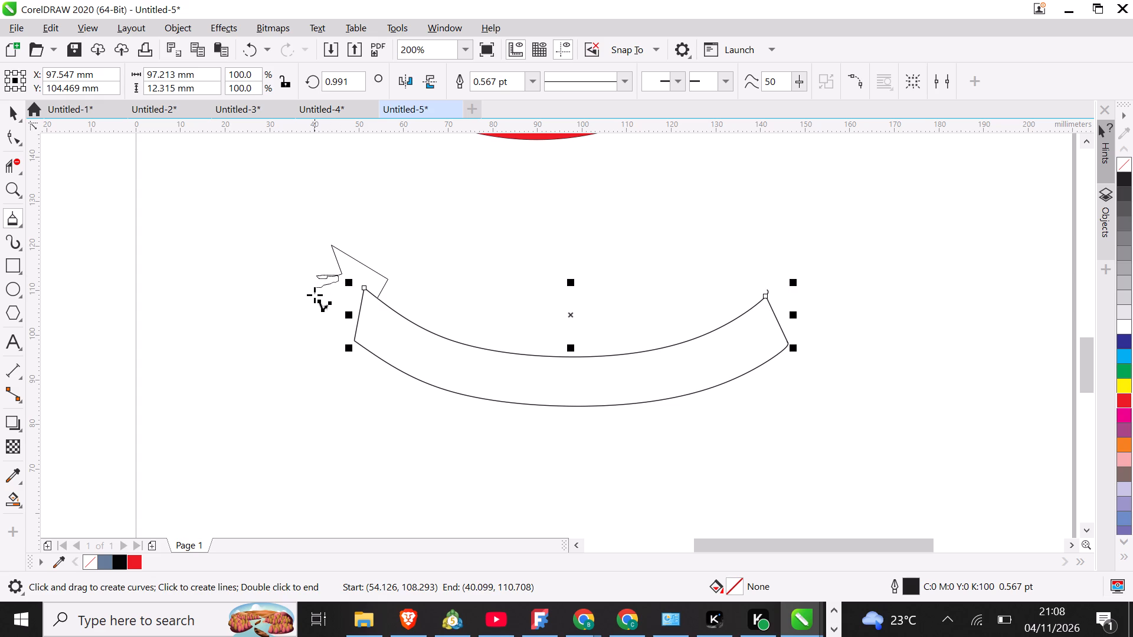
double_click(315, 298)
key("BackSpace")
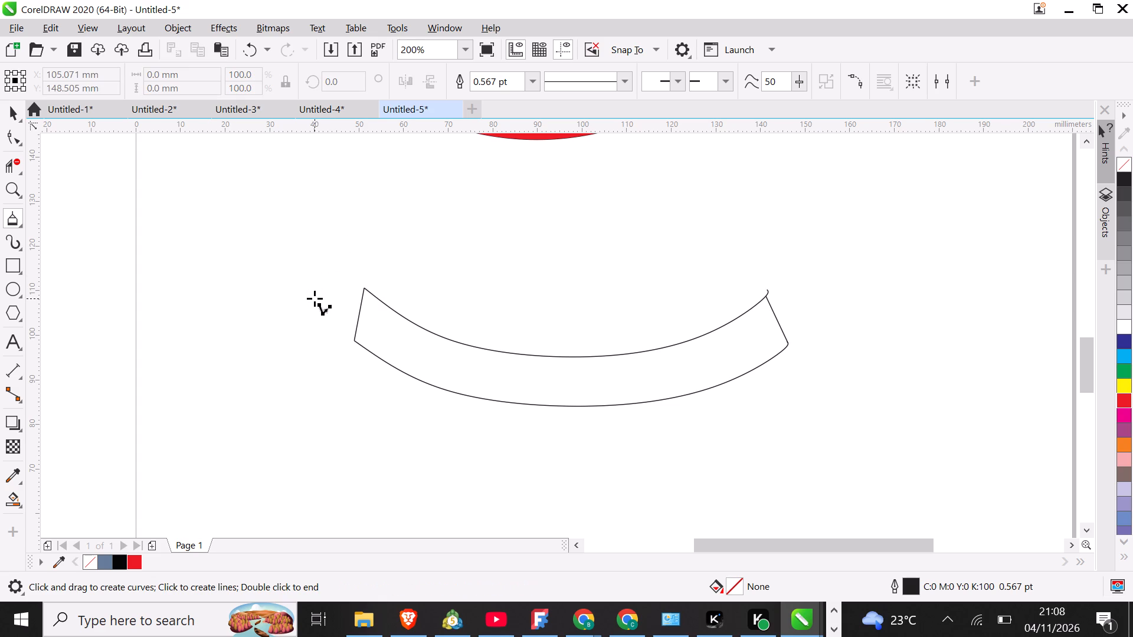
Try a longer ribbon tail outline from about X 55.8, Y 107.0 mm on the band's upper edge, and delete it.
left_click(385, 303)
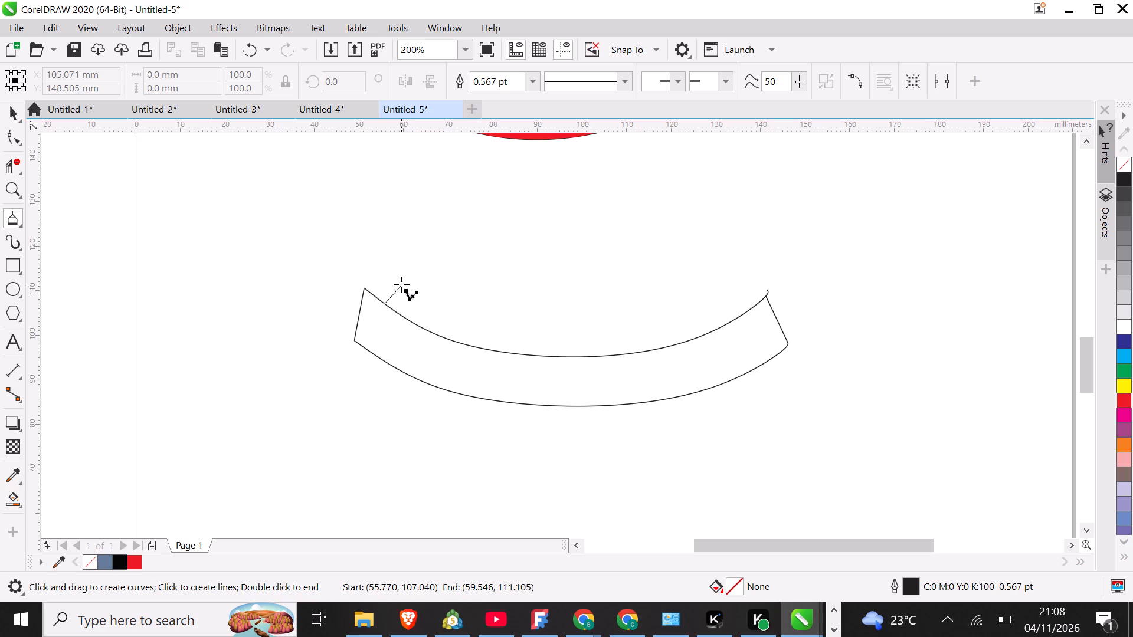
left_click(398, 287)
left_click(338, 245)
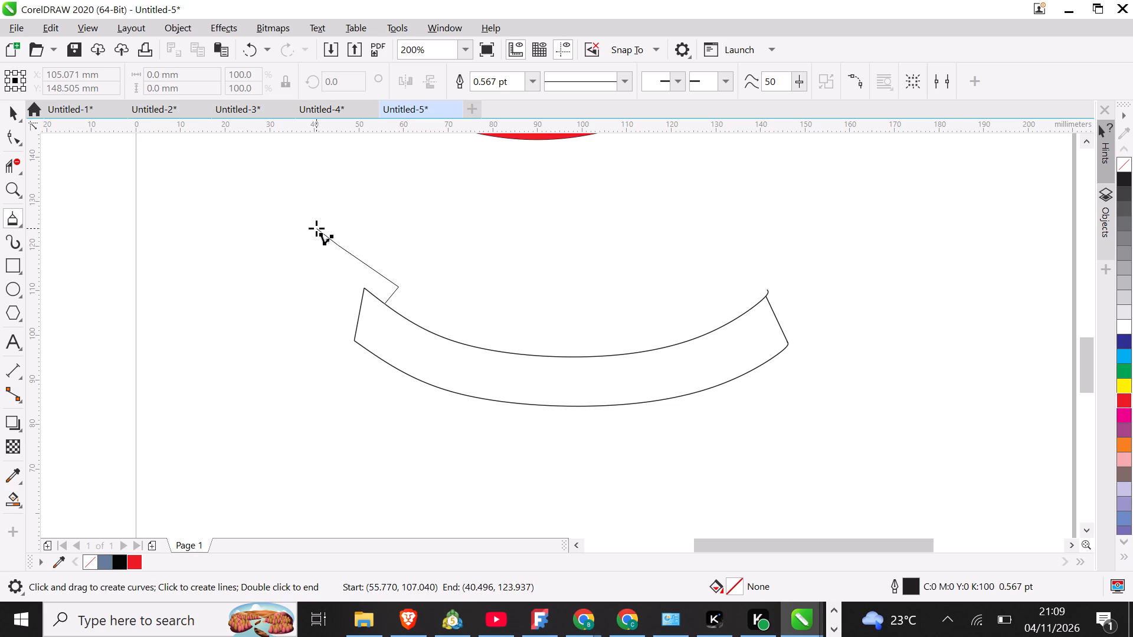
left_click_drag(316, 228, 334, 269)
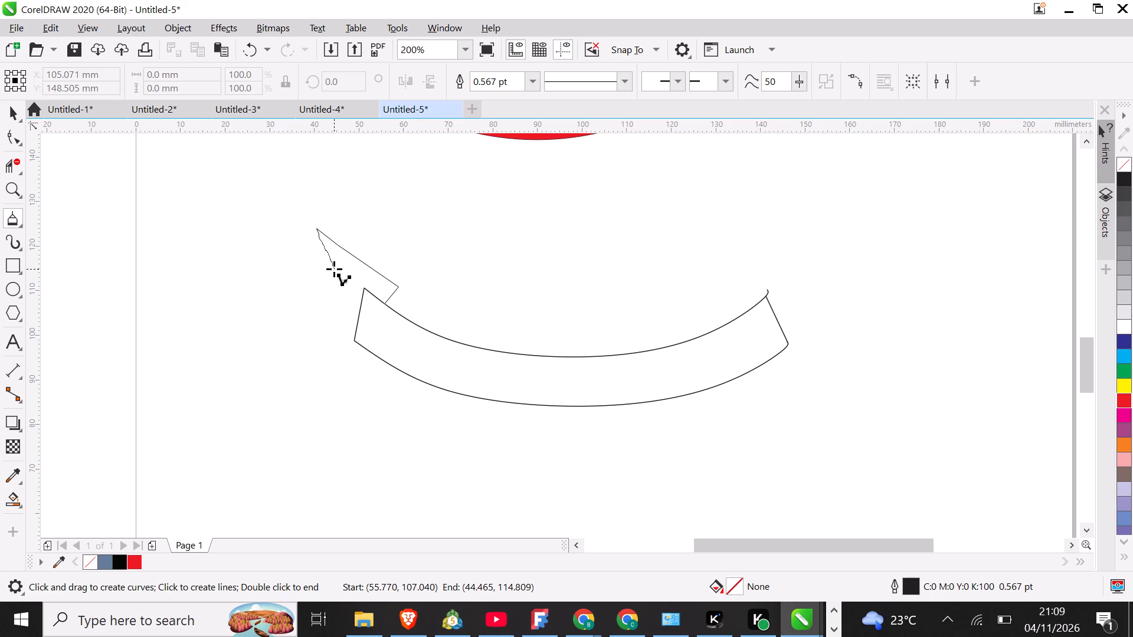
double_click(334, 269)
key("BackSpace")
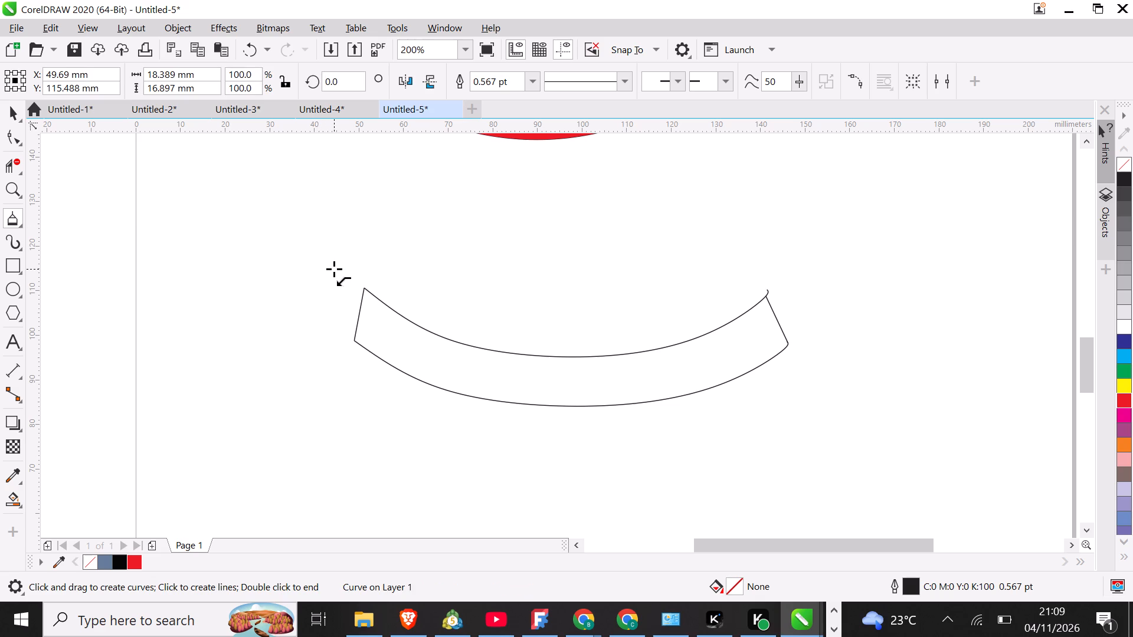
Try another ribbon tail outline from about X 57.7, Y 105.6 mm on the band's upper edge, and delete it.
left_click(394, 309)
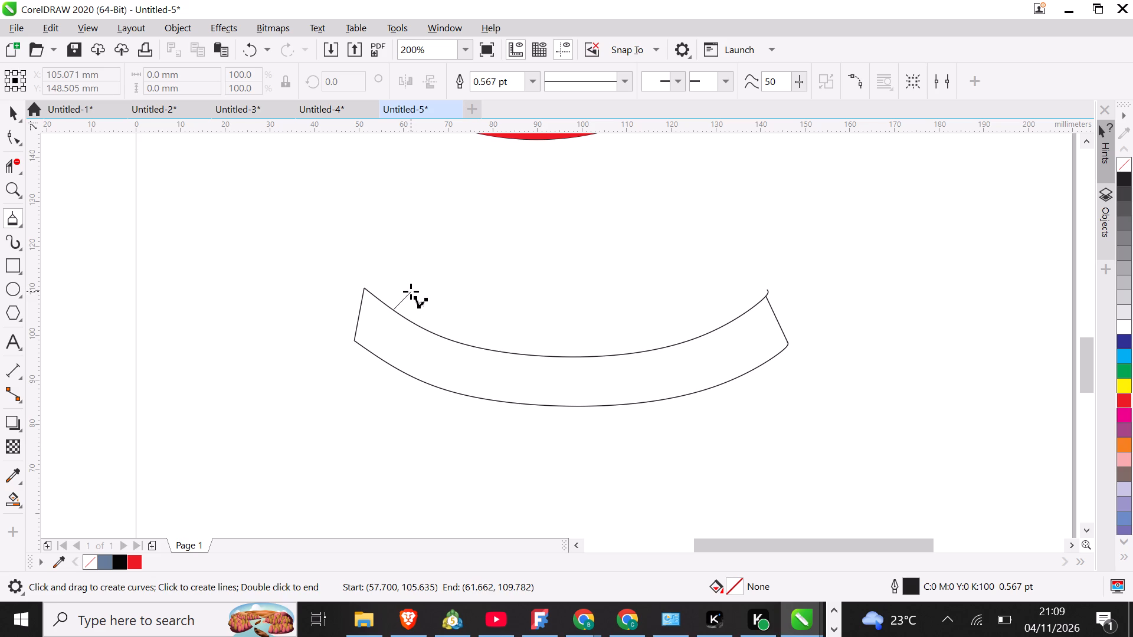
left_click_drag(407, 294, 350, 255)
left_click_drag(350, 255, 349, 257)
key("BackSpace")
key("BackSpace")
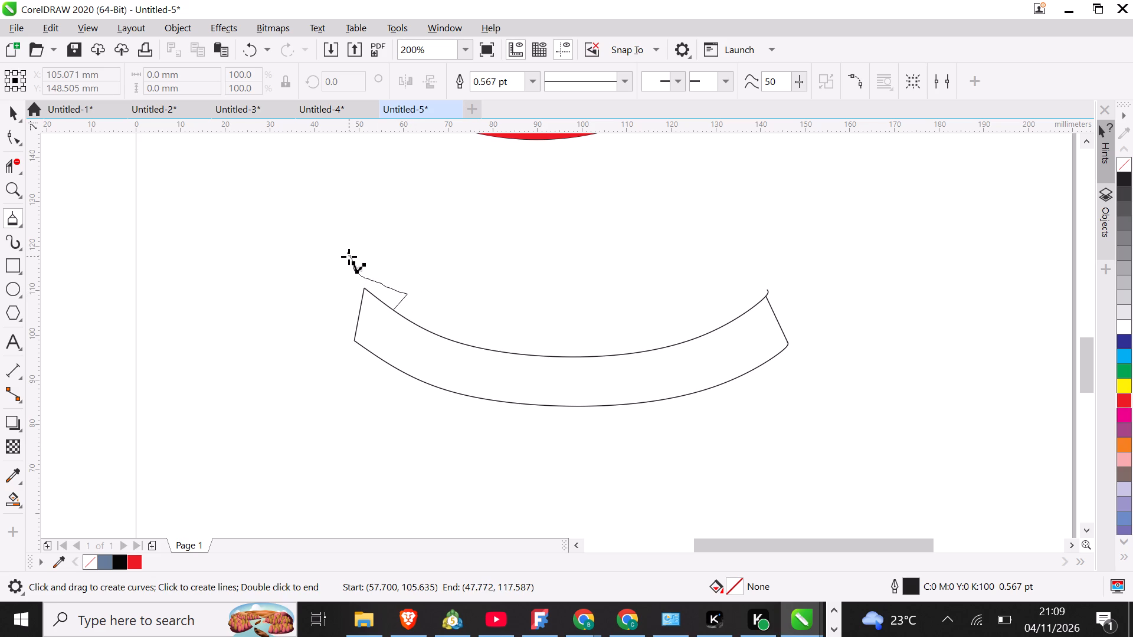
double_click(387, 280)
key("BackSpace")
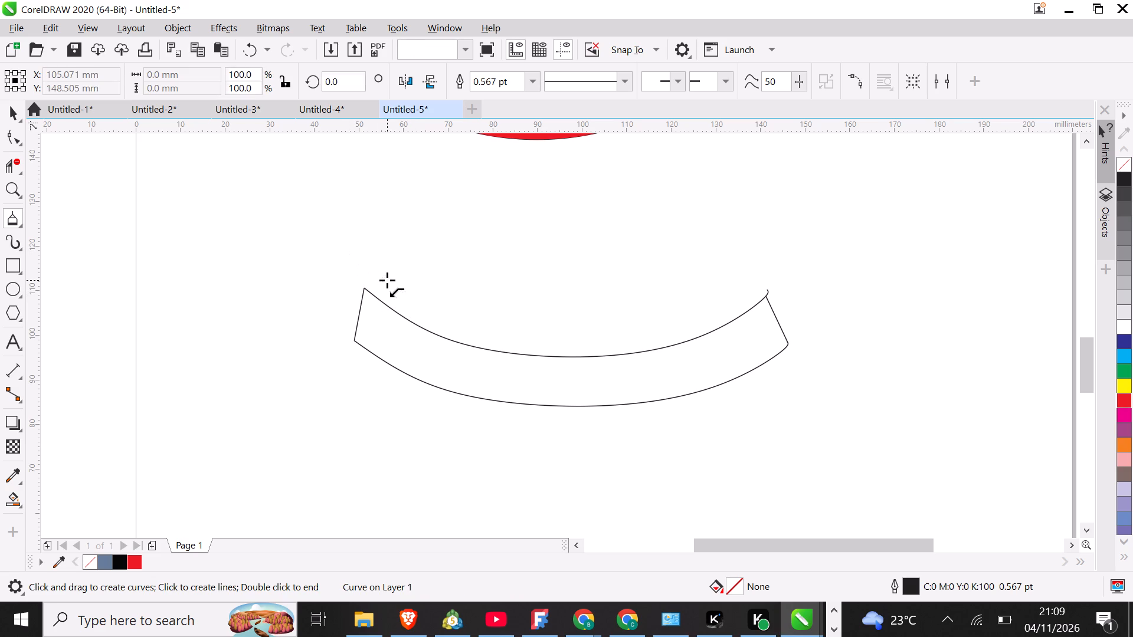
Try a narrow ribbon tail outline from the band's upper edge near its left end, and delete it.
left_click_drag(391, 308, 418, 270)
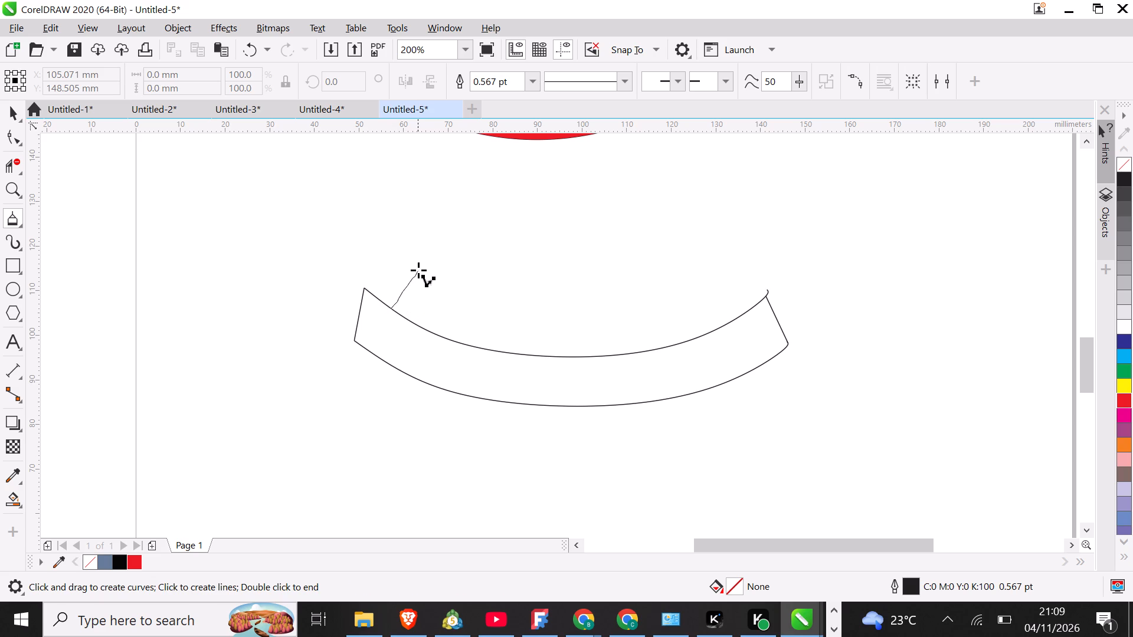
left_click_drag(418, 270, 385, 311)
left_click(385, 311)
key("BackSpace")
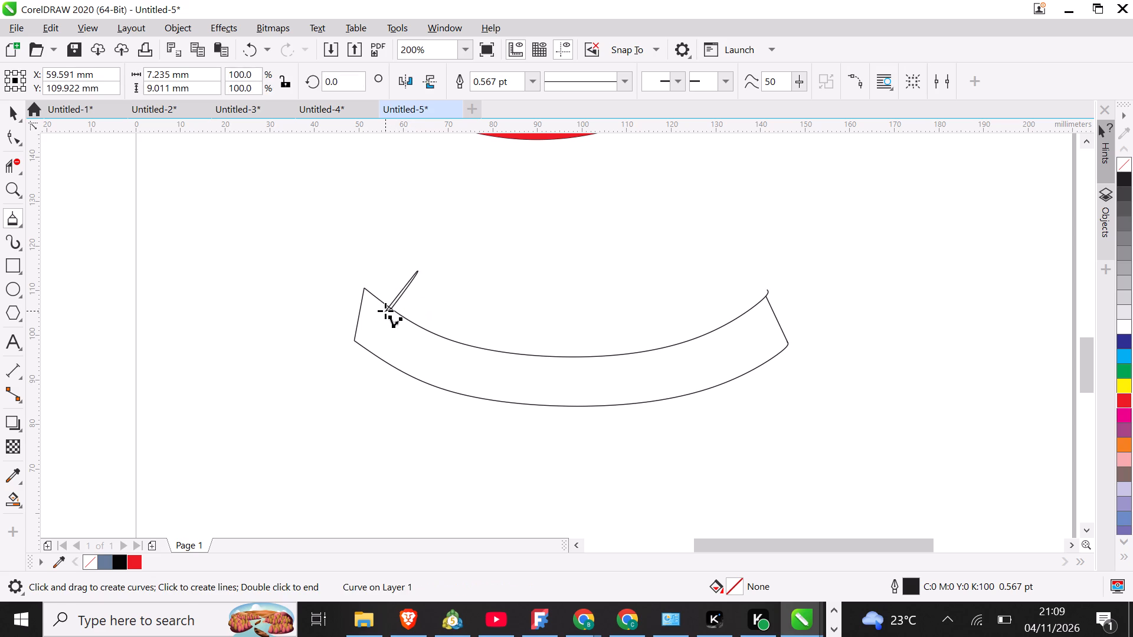
Draw a notched ribbon tail about 27.0 mm wide and 20.6 mm high from the band's upper edge to its left end, starting near X 59.8, Y 104.2 mm.
left_click(402, 317)
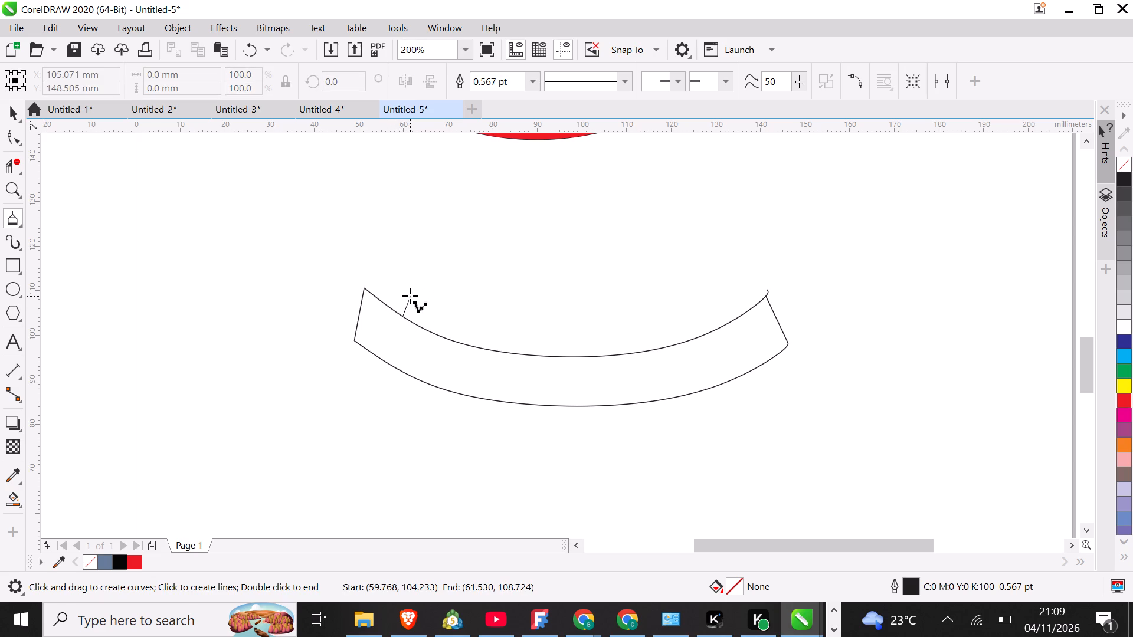
left_click(410, 296)
left_click(316, 226)
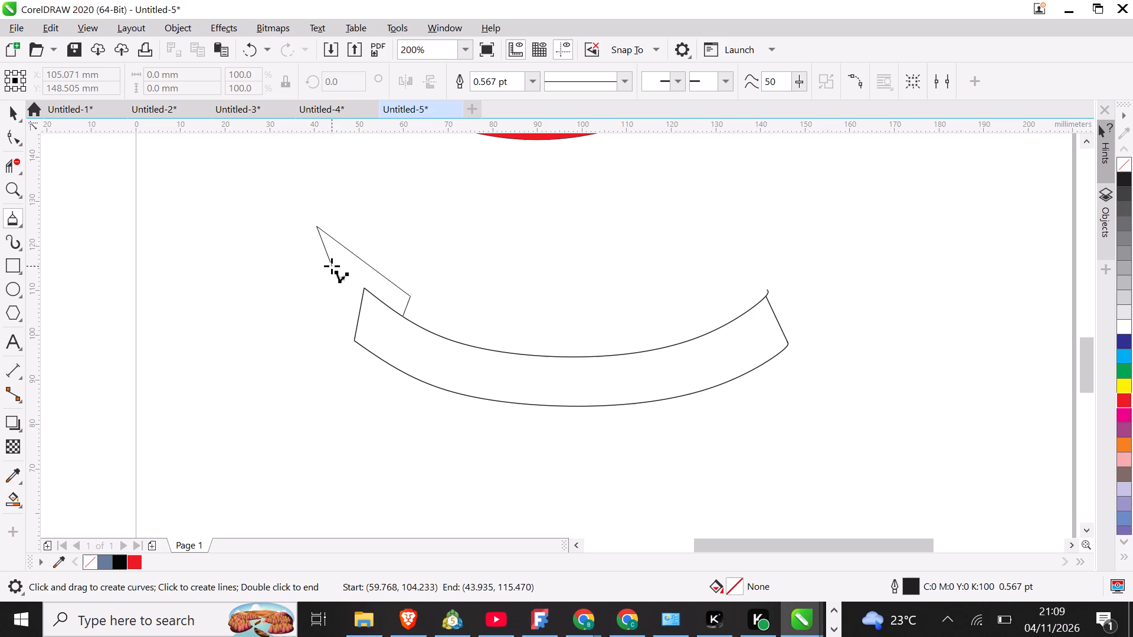
left_click(332, 266)
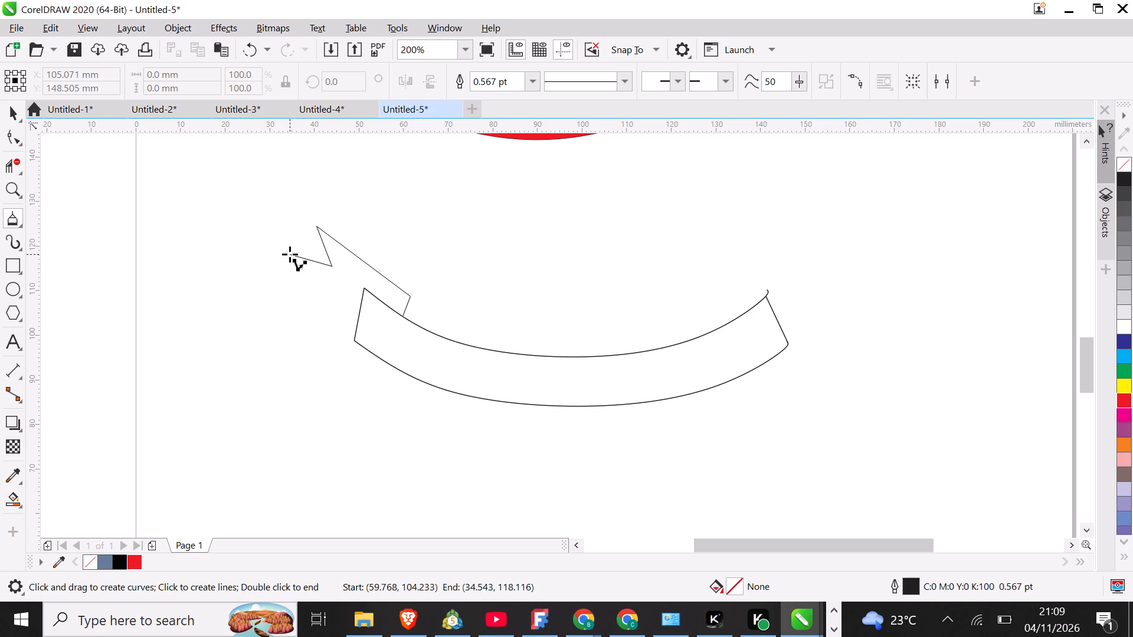
left_click(290, 254)
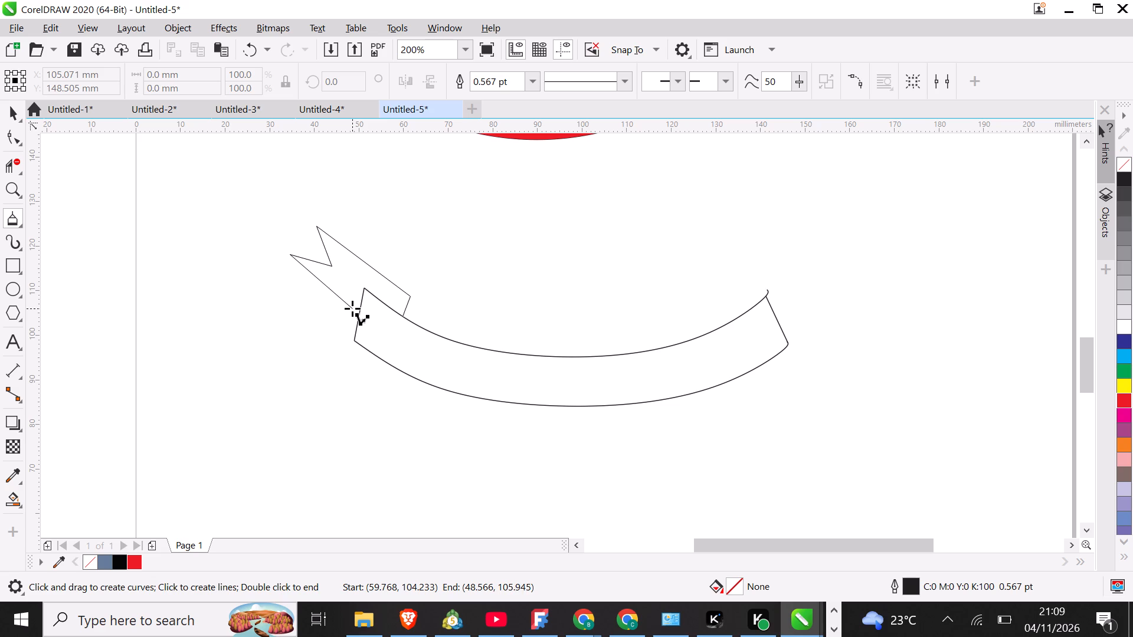
left_click(356, 310)
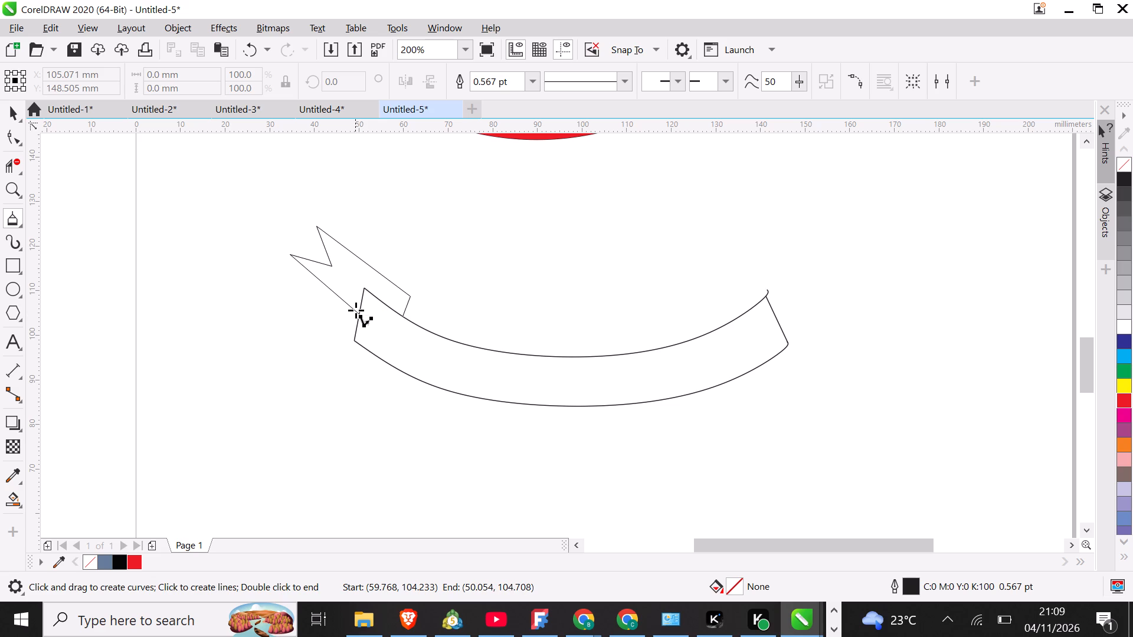
left_click(362, 313)
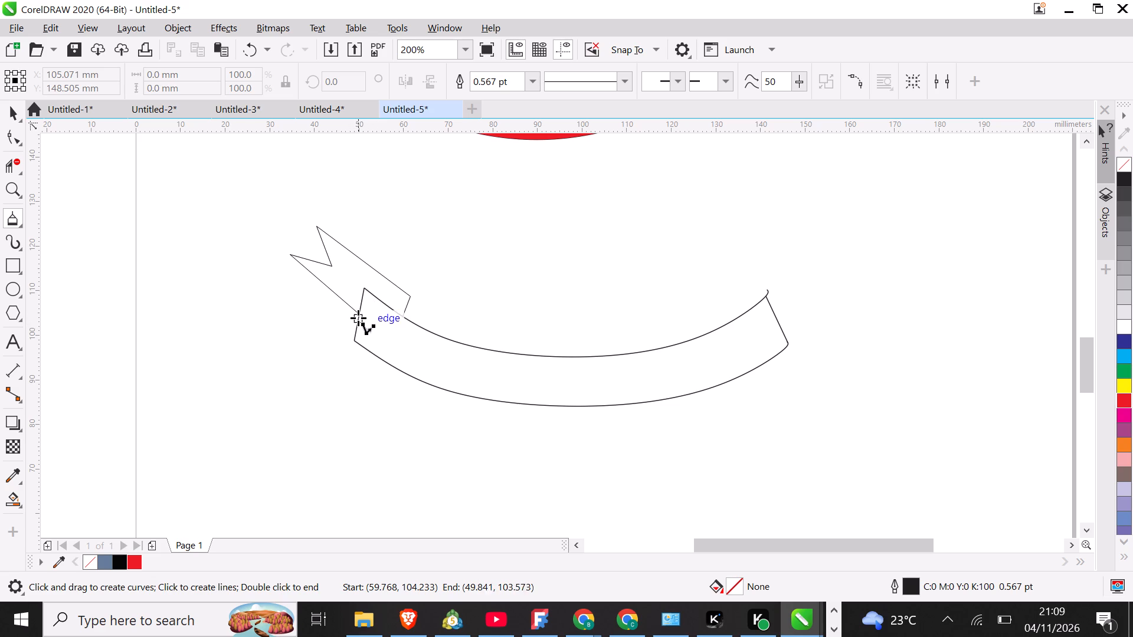
double_click(358, 318)
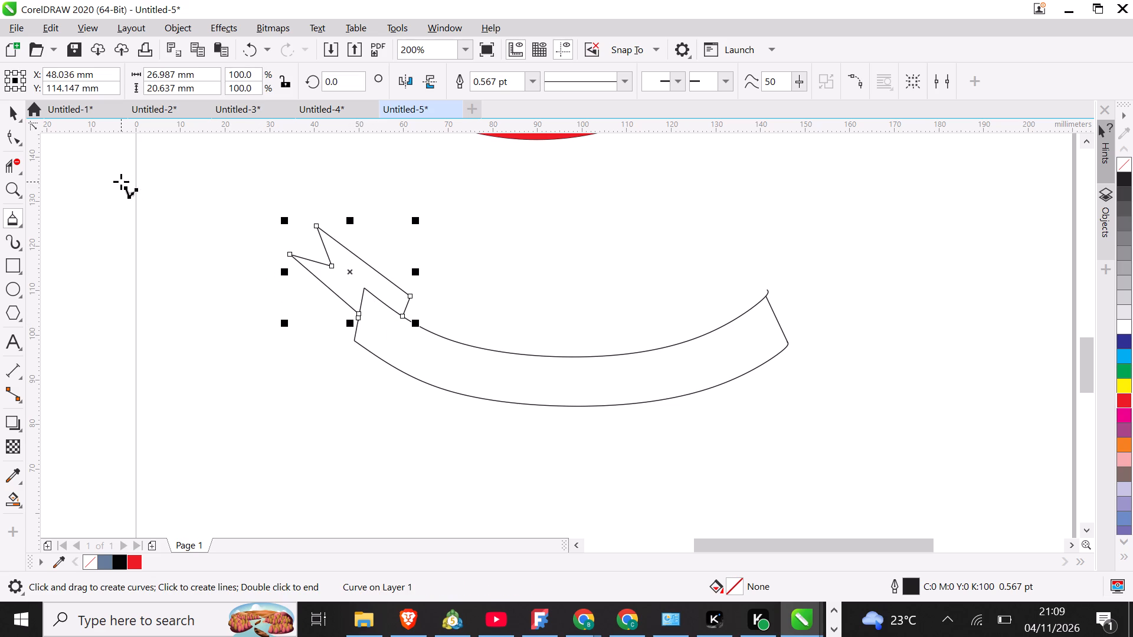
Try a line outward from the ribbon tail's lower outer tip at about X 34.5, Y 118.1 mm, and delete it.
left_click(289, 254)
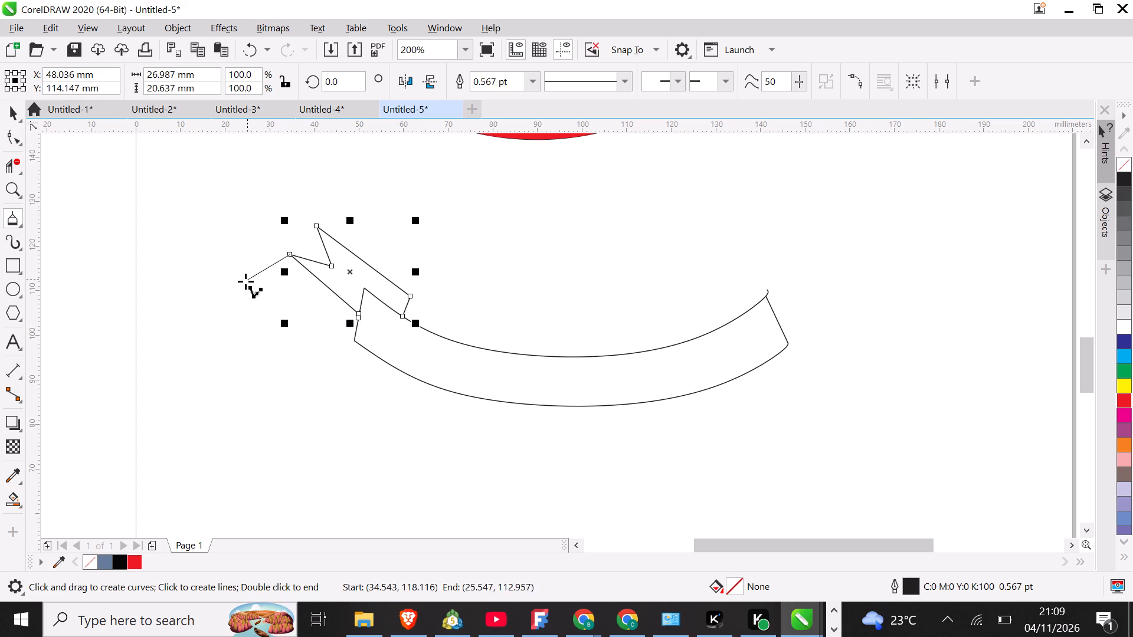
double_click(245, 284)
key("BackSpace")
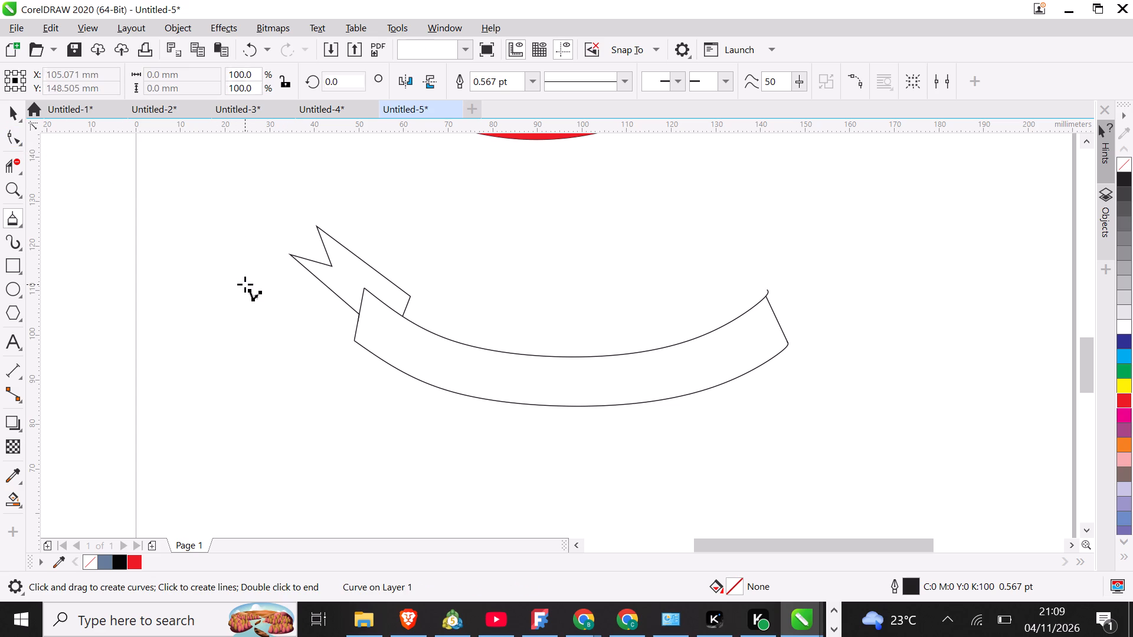
Reshape the left ribbon tail by moving its lower outer tip outward and slightly down, making the tail about 28.6 mm wide.
left_click(13, 114)
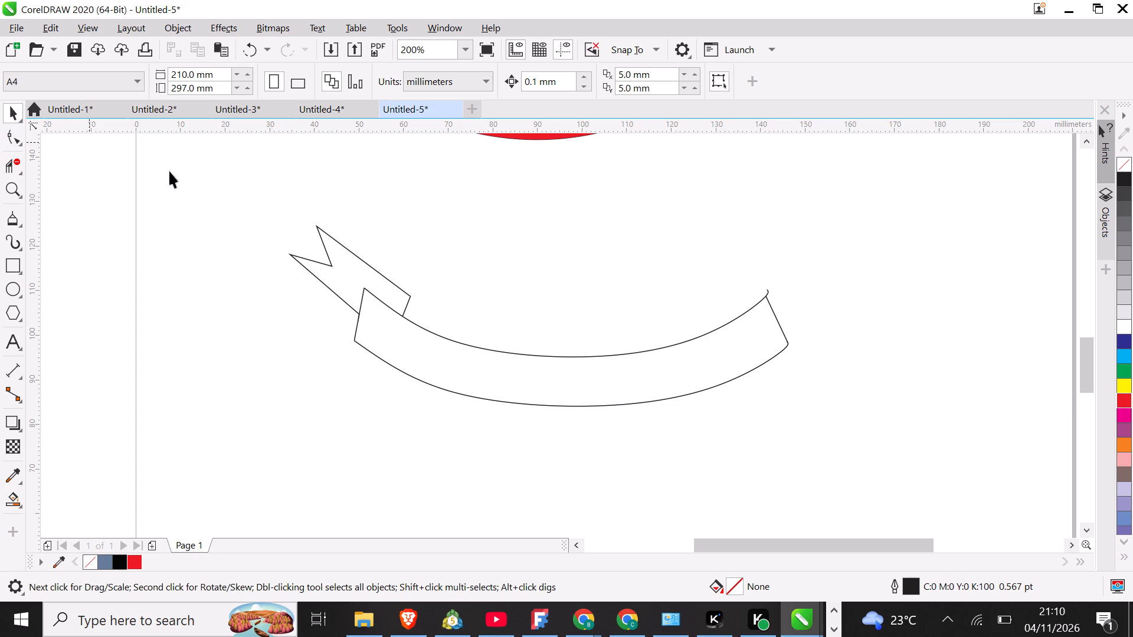
left_click(290, 253)
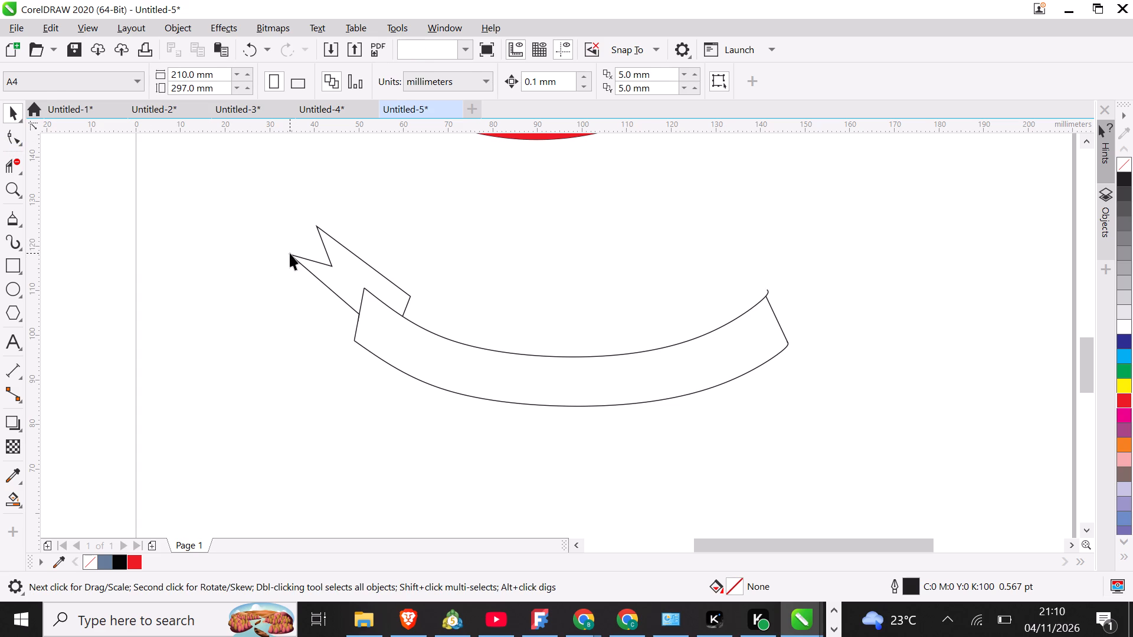
double_click(290, 253)
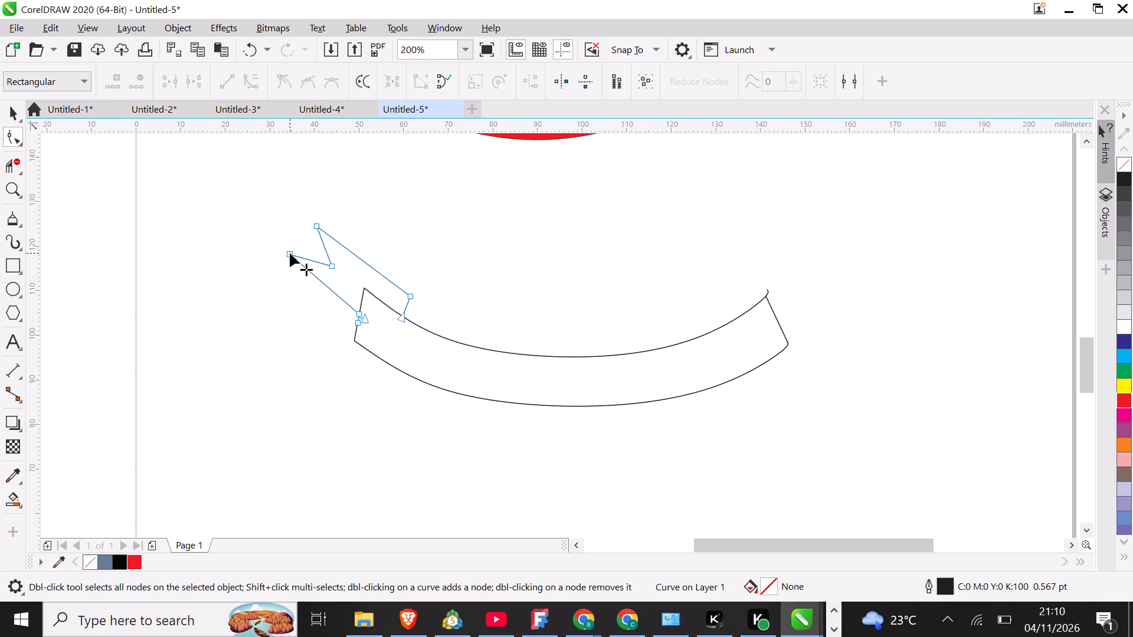
left_click_drag(290, 253, 284, 259)
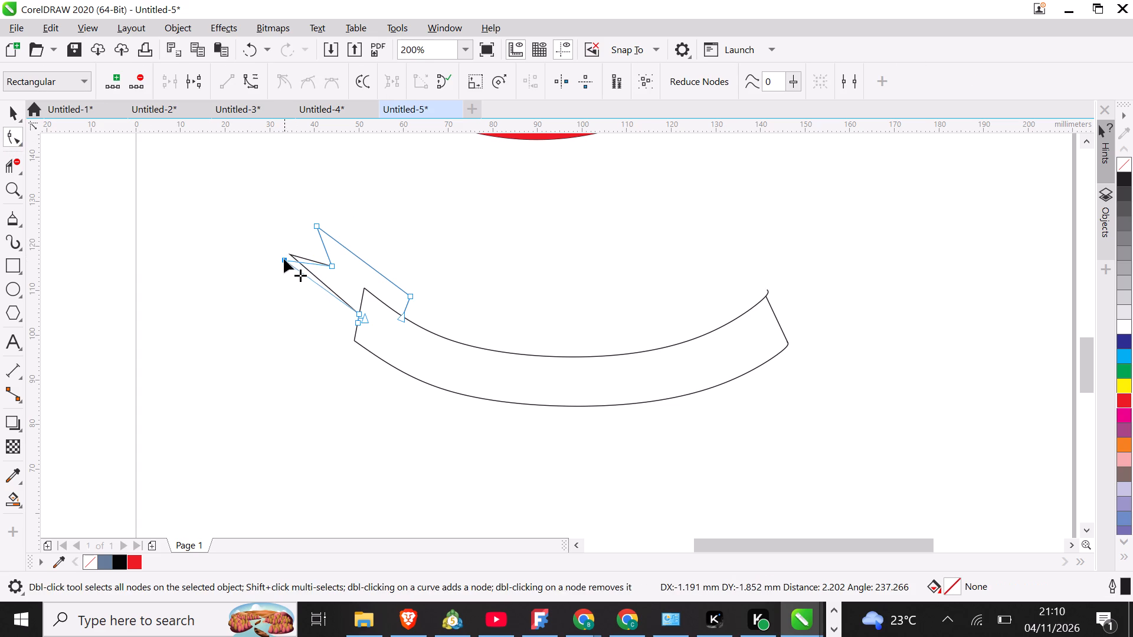
left_click_drag(284, 259, 283, 258)
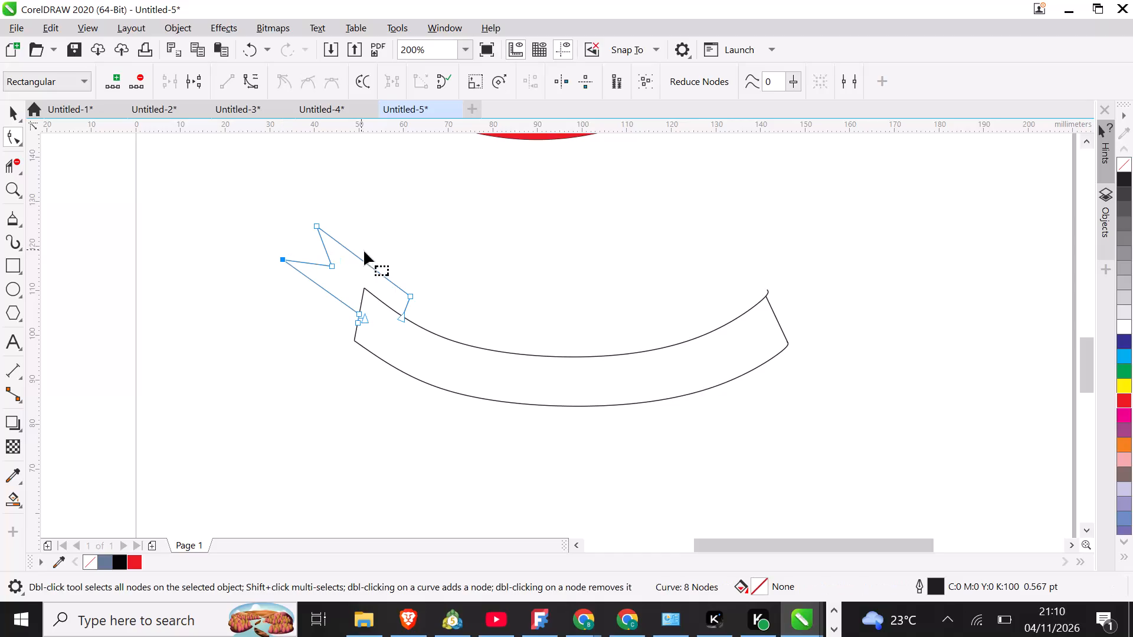
left_click(9, 118)
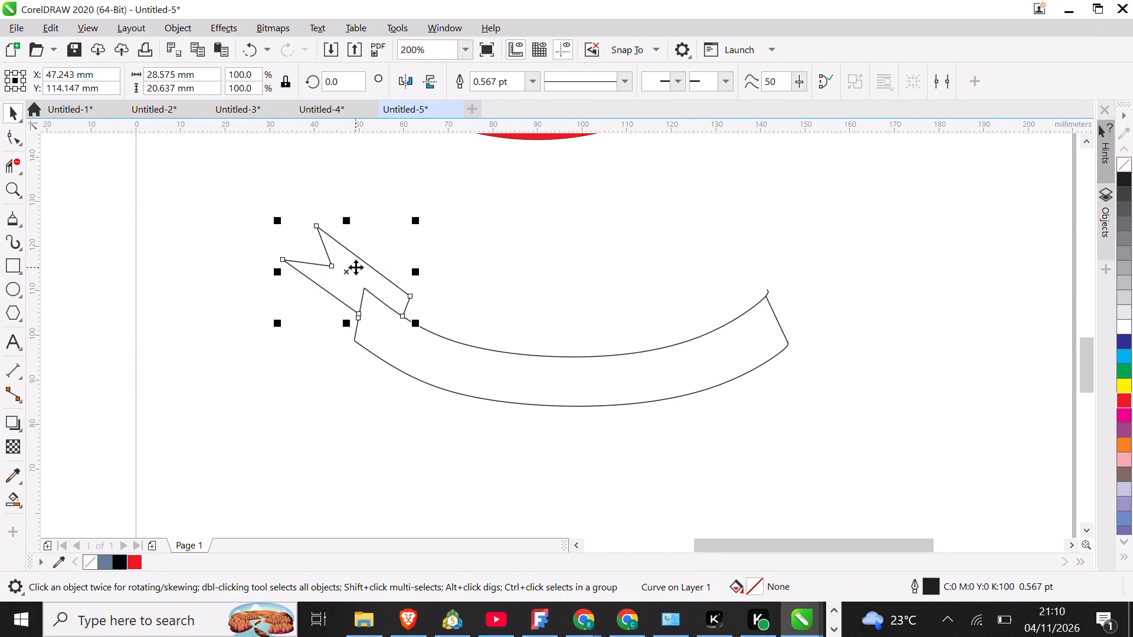
Copy the left ribbon tail to above the band's right end and mirror the copy horizontally.
right_click_drag(349, 271, 559, 248)
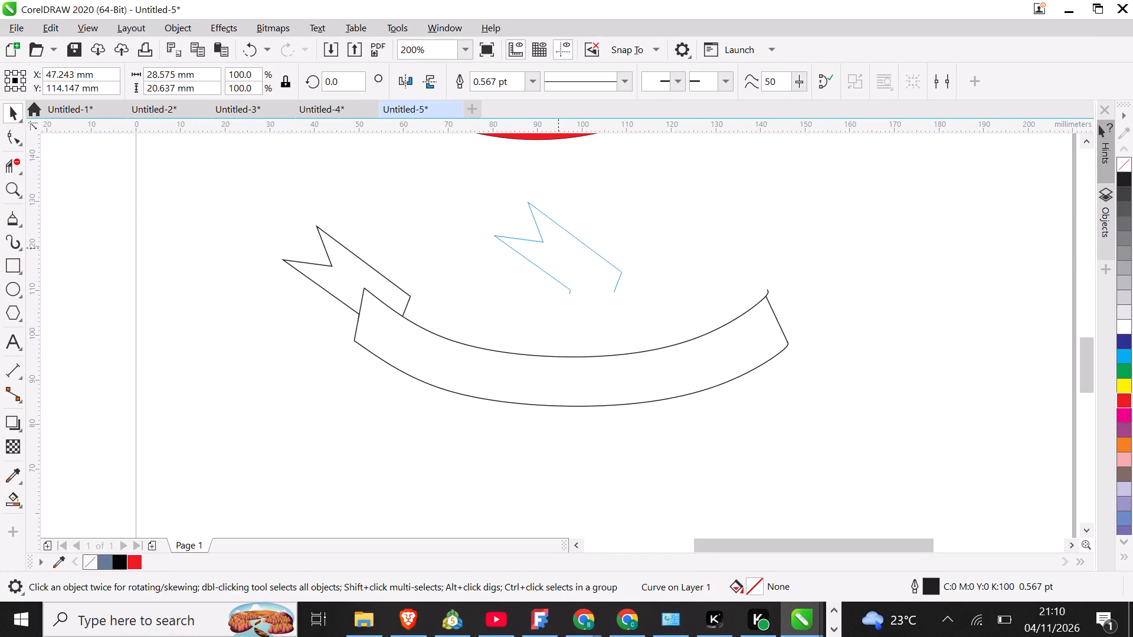
right_click_drag(559, 248, 811, 239)
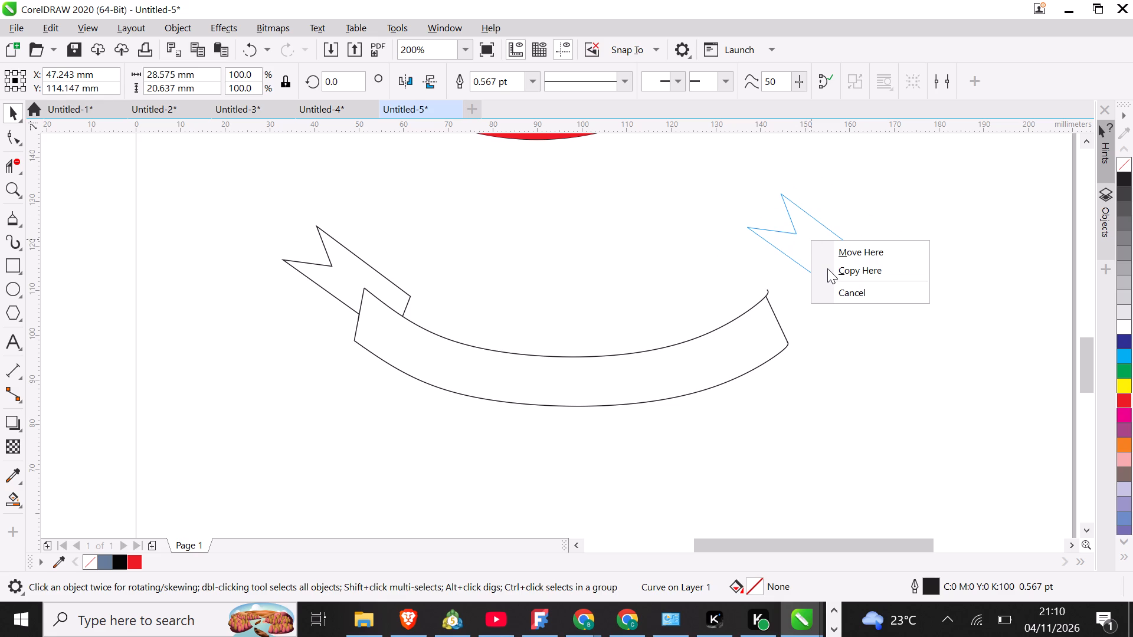
left_click(827, 268)
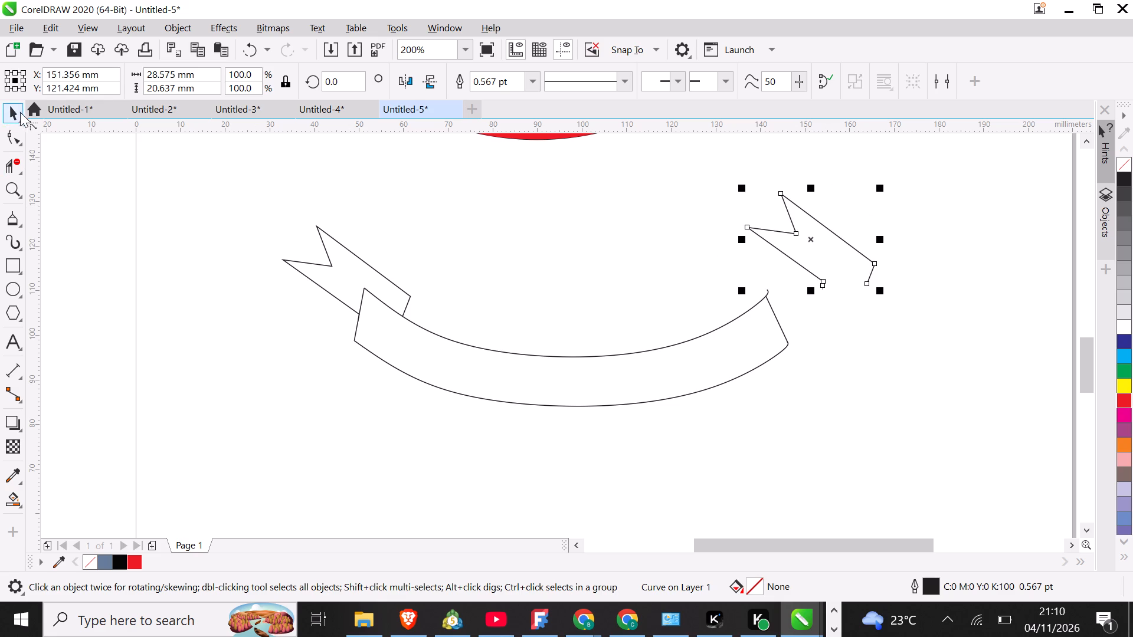
left_click(404, 84)
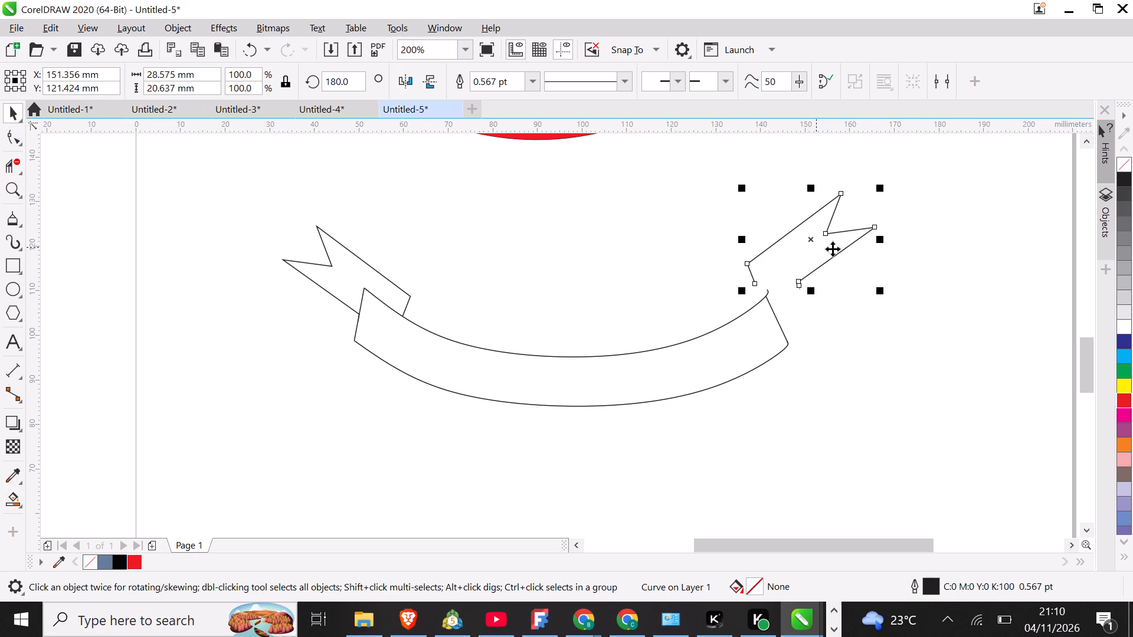
Fit the mirrored tail against the band's right end, centred at about X 146.3, Y 113.2 mm.
left_click_drag(815, 242, 814, 248)
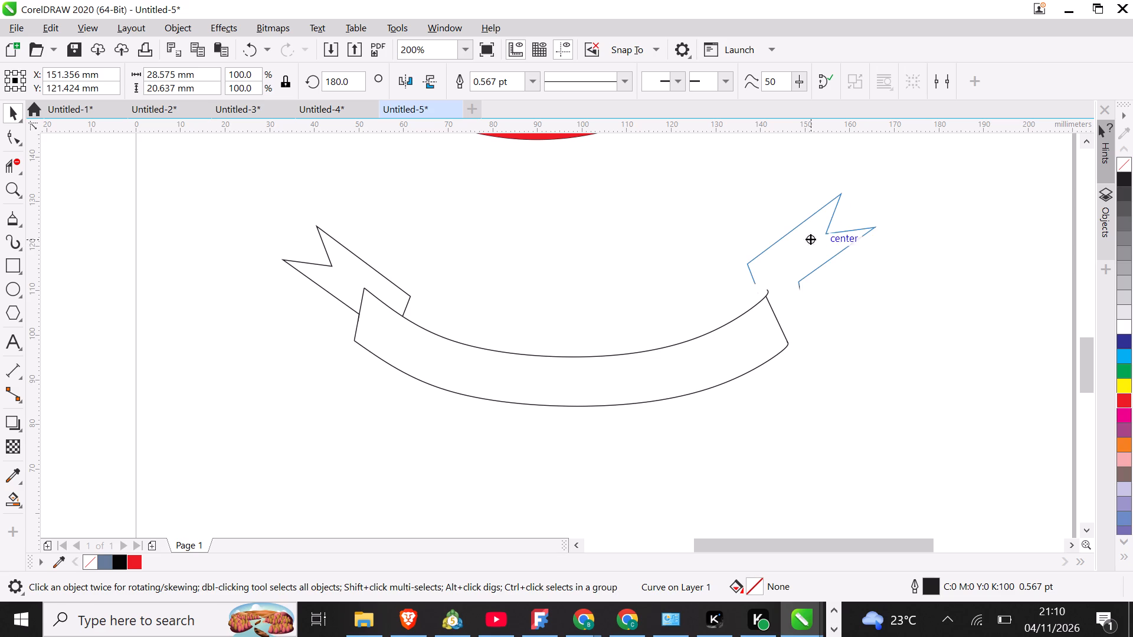
left_click_drag(814, 248, 798, 264)
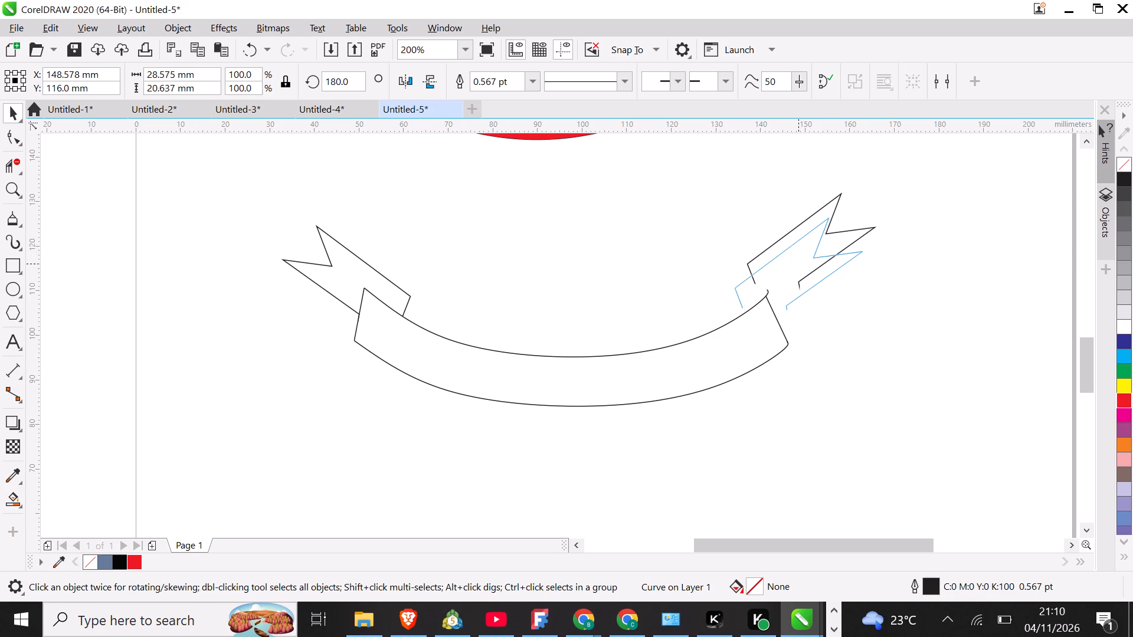
left_click_drag(798, 264, 788, 275)
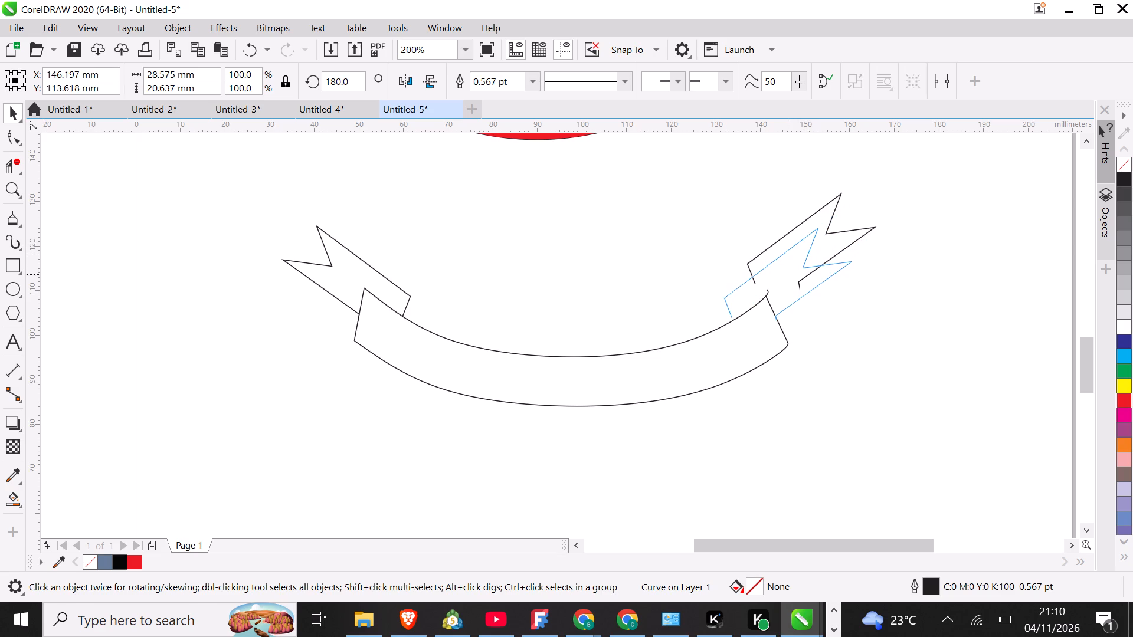
left_click_drag(788, 275, 788, 276)
left_click(815, 346)
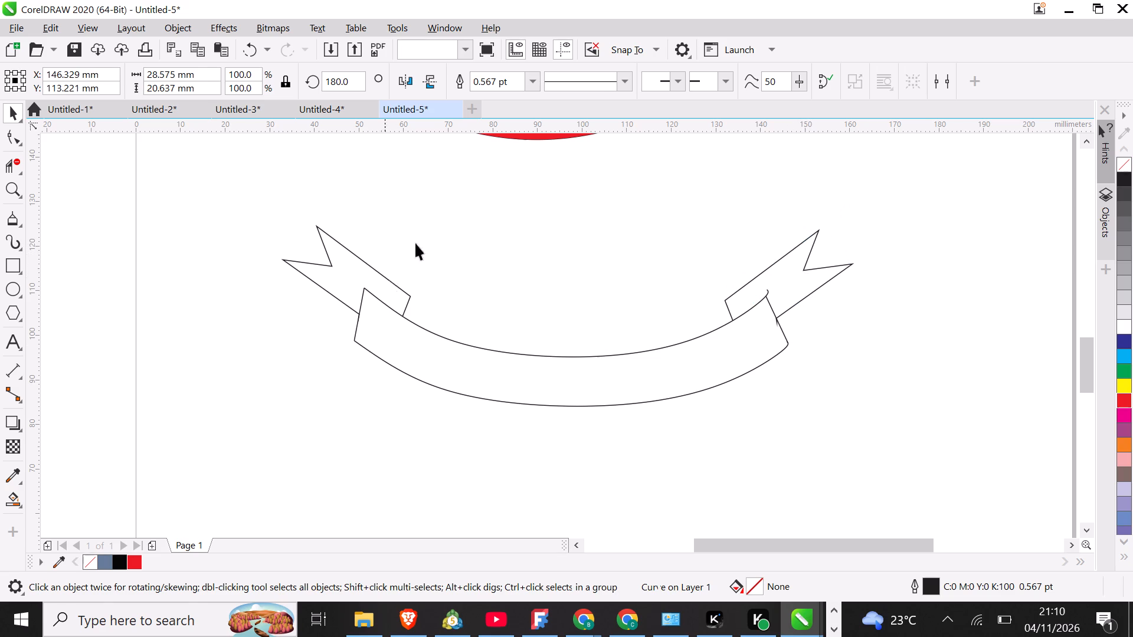
Move the whole ribbon, band and both tails, up under the shield's bottom curve, centred at about X 89.8, Y 148.6 mm.
left_click_drag(1084, 347, 1084, 345)
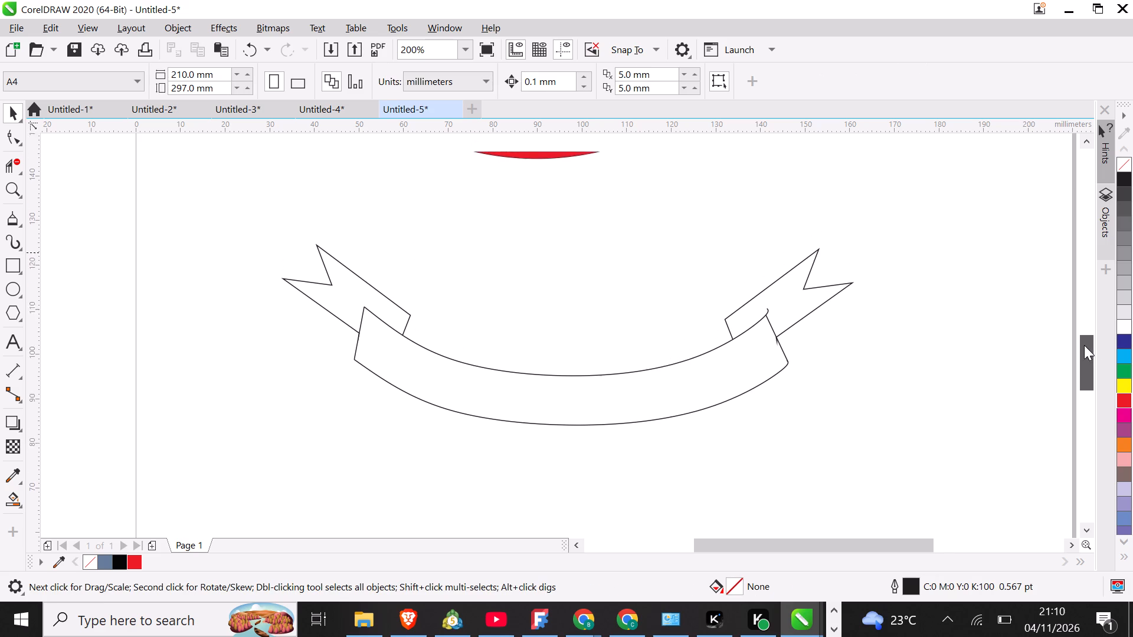
left_click_drag(1084, 345, 1083, 342)
left_click_drag(238, 261, 275, 331)
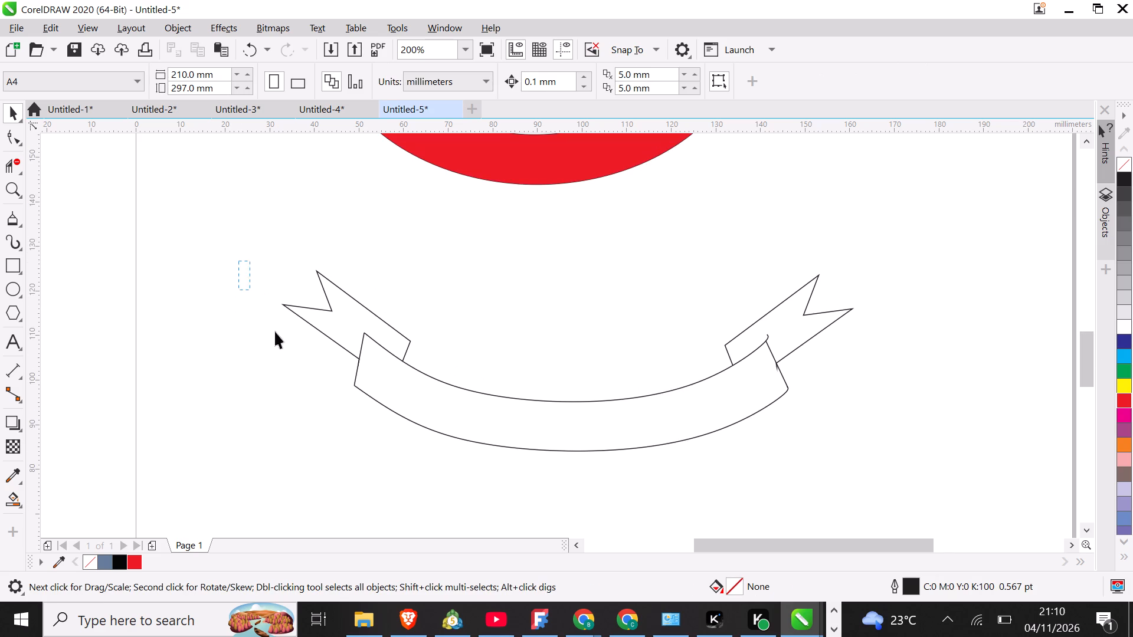
left_click_drag(275, 331, 931, 462)
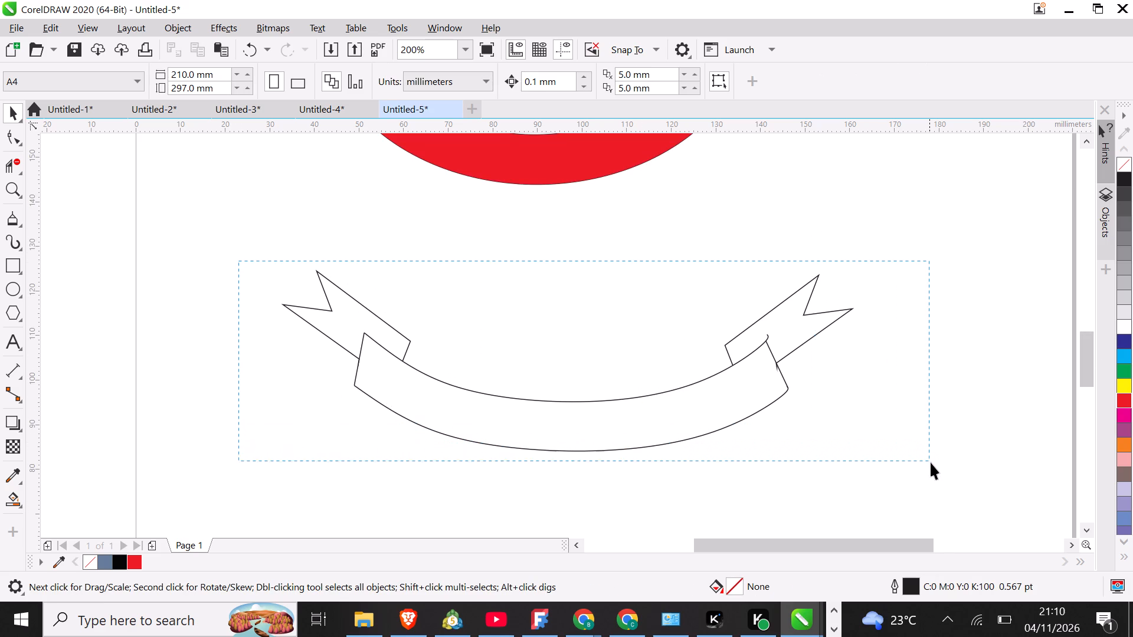
left_click_drag(931, 462, 936, 464)
left_click_drag(568, 365, 566, 110)
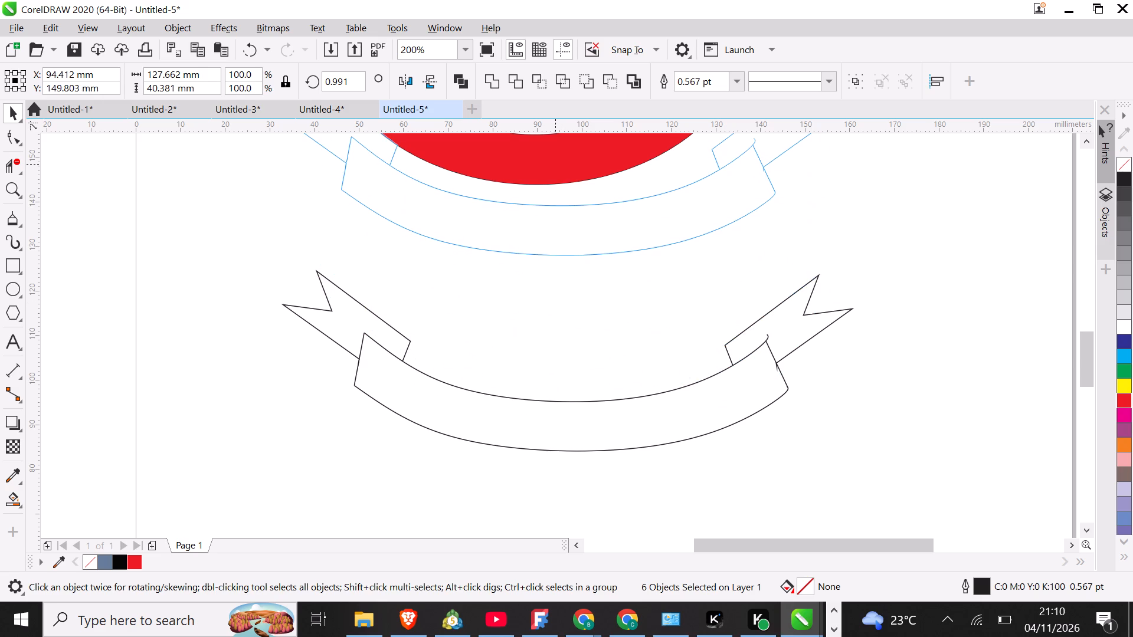
left_click_drag(566, 110, 571, 173)
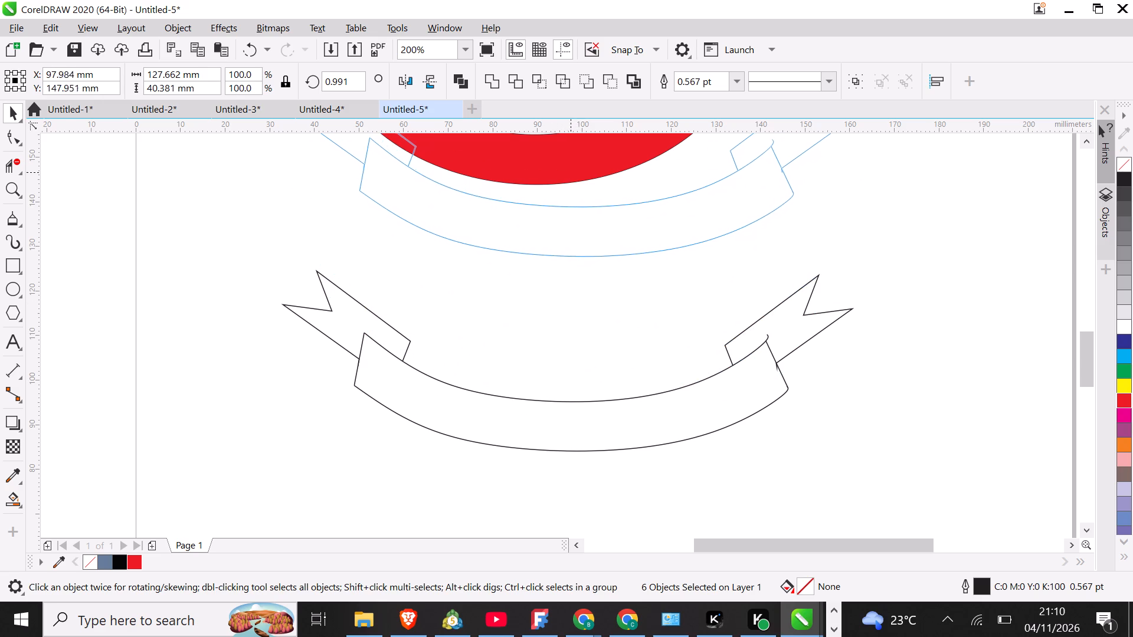
left_click_drag(571, 173, 538, 181)
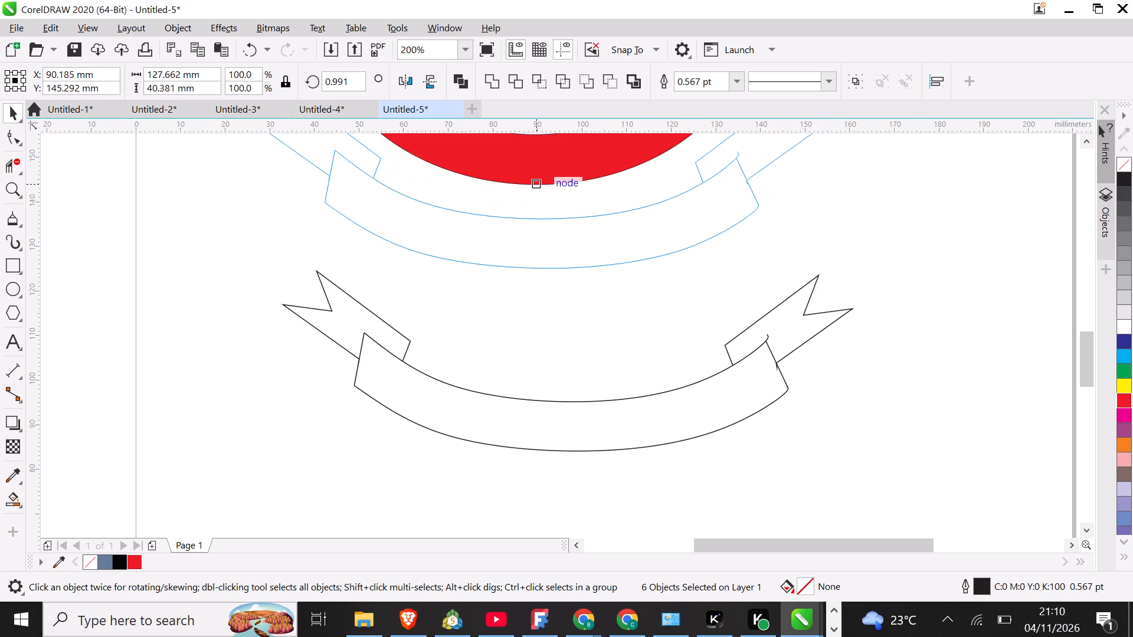
left_click_drag(538, 181, 538, 176)
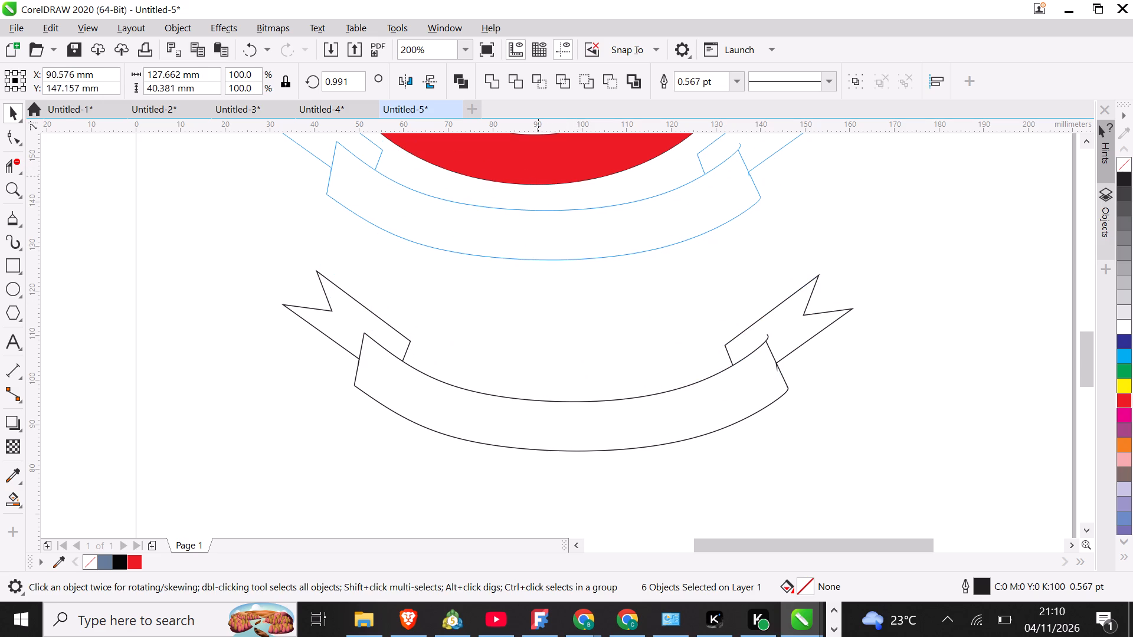
left_click_drag(538, 176, 535, 172)
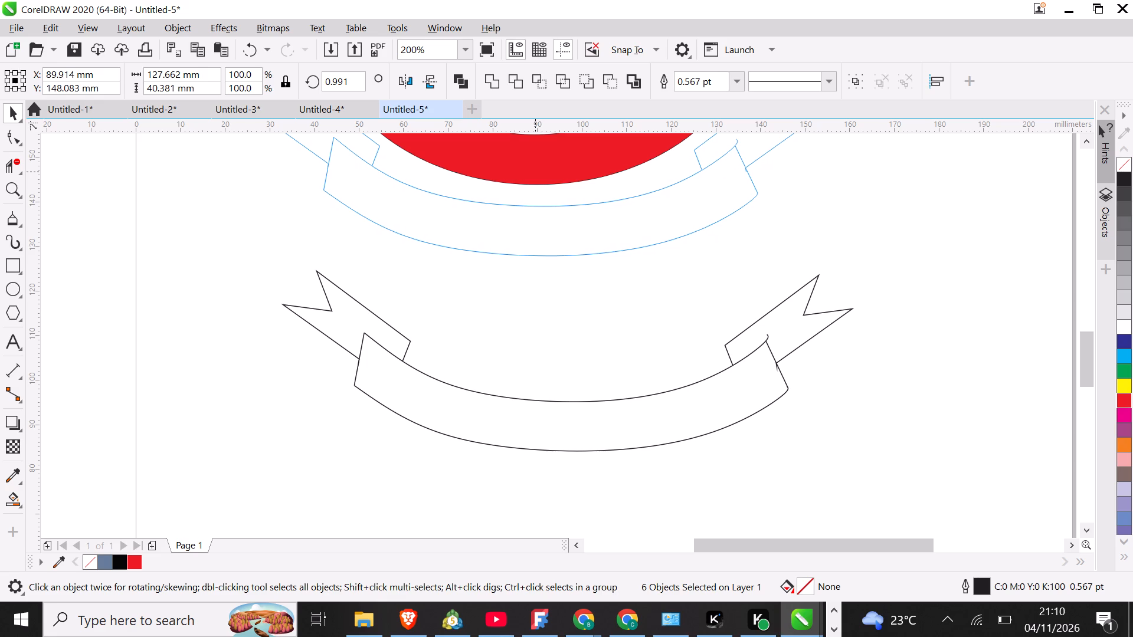
left_click_drag(535, 172, 535, 169)
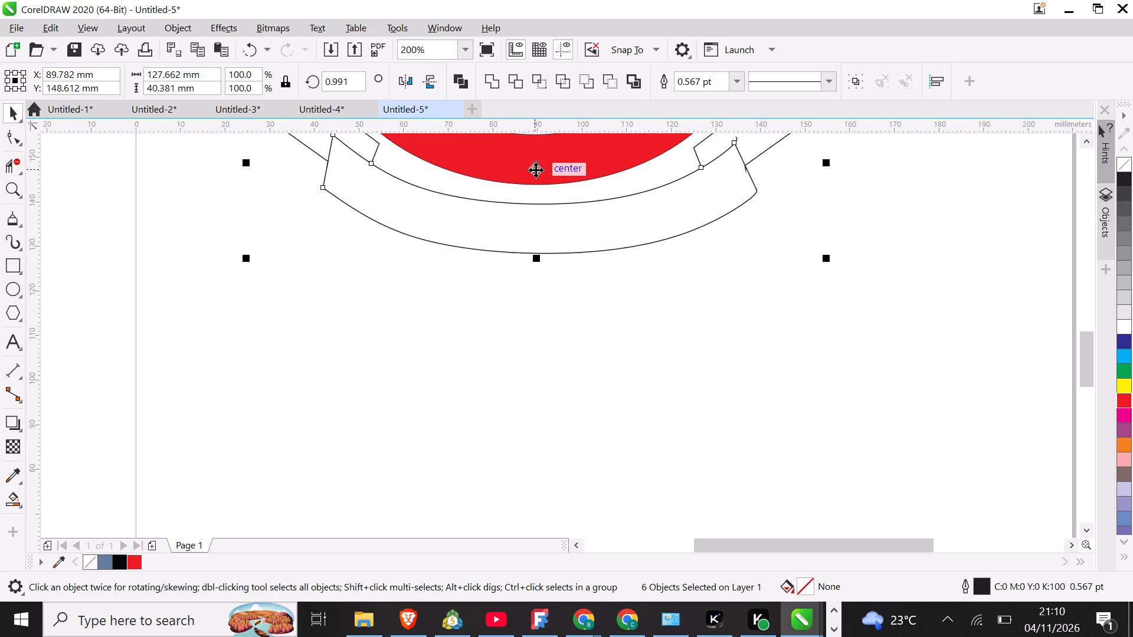
Add the artistic text IN PURSUIT OF EXCELLENCE in Arial 24 pt on the empty page area below the ribbon.
left_click_drag(1088, 349, 1082, 318)
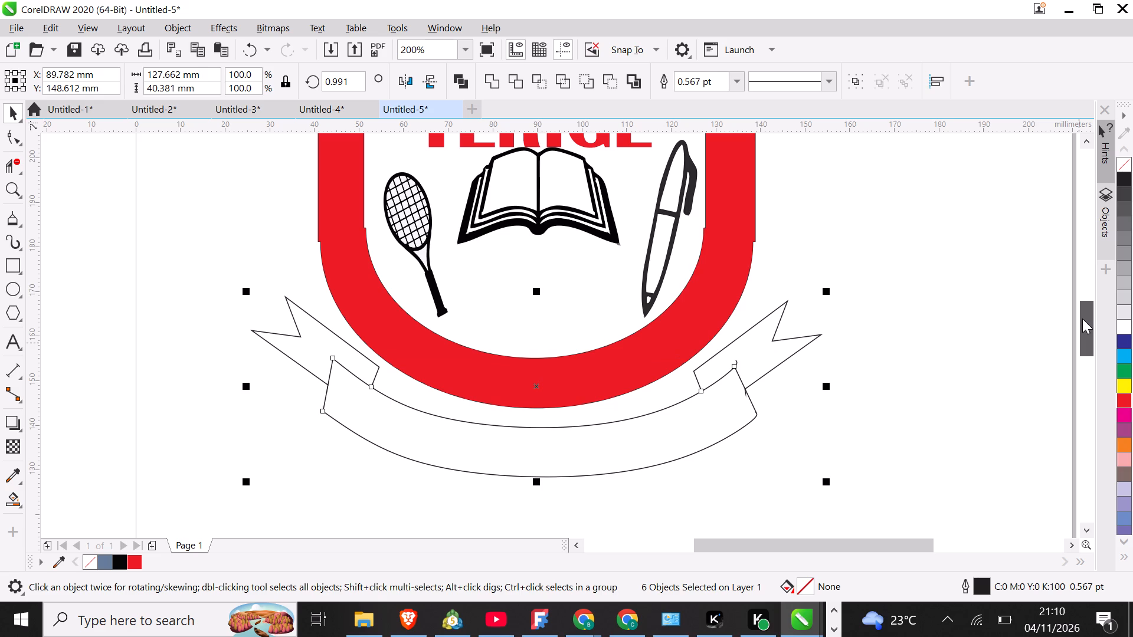
left_click_drag(1082, 318, 1096, 368)
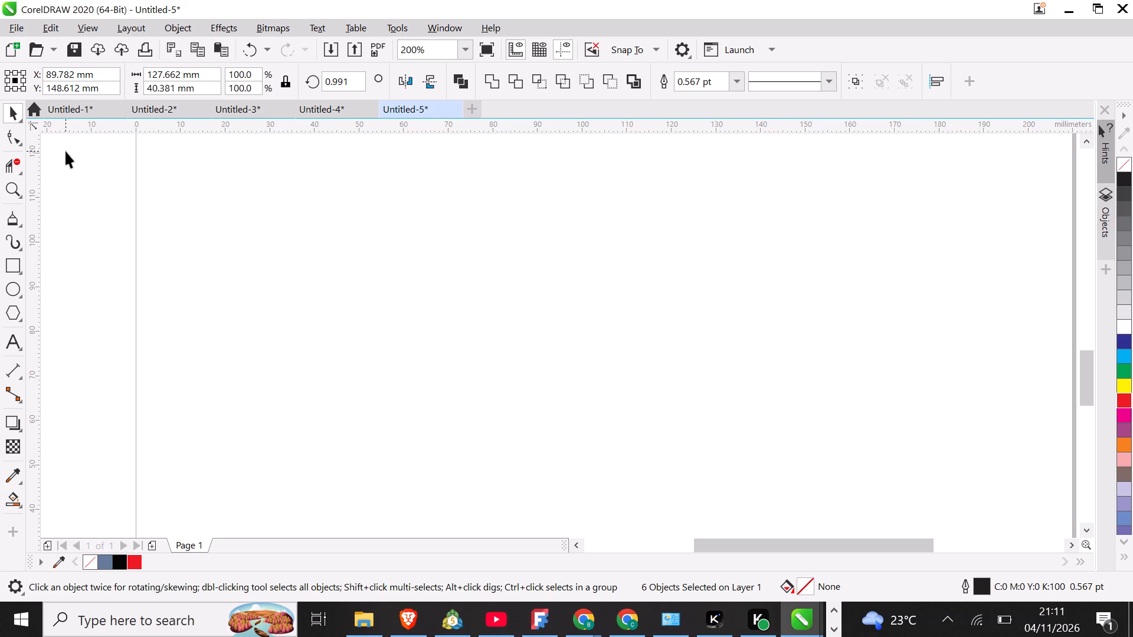
left_click(19, 342)
left_click(373, 270)
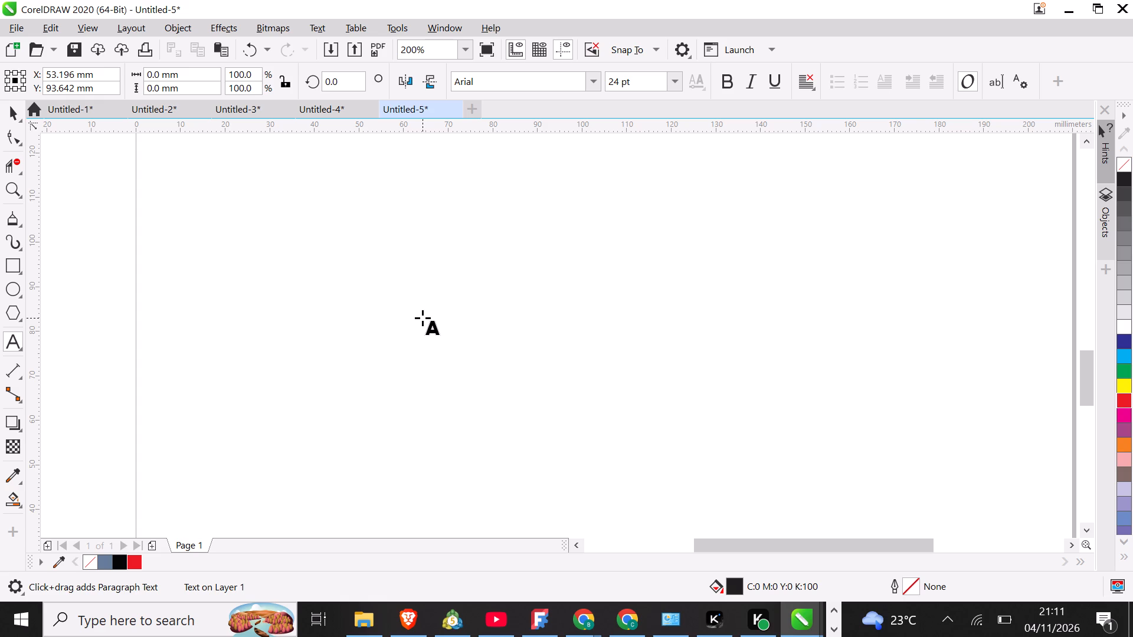
type("IN")
key("space")
type("PU")
type("RSUI")
key("t")
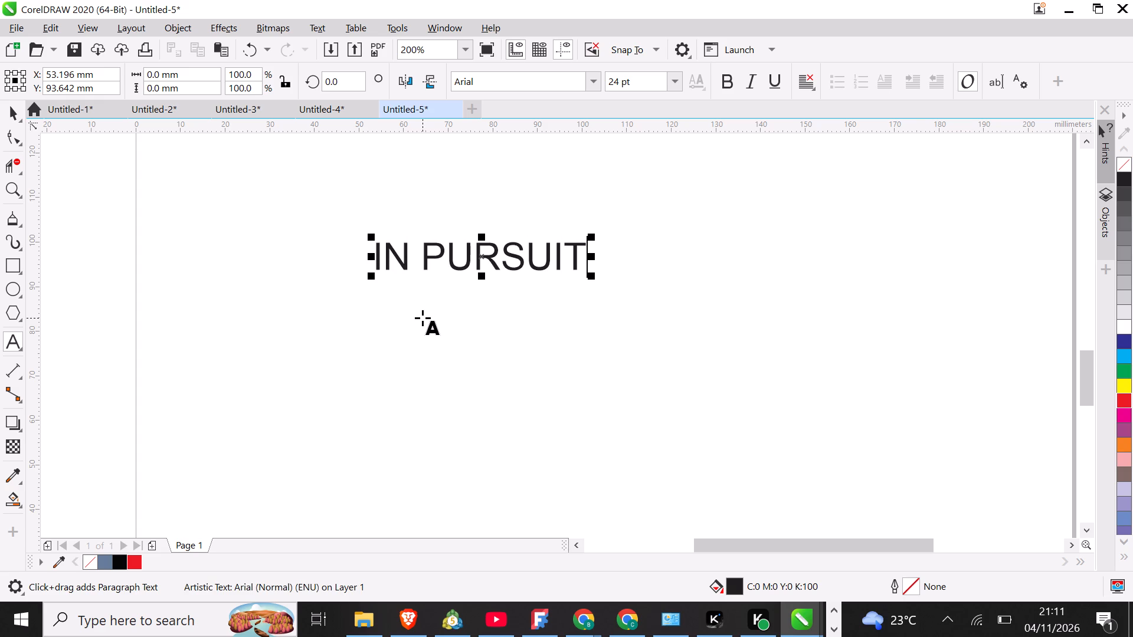
key("space")
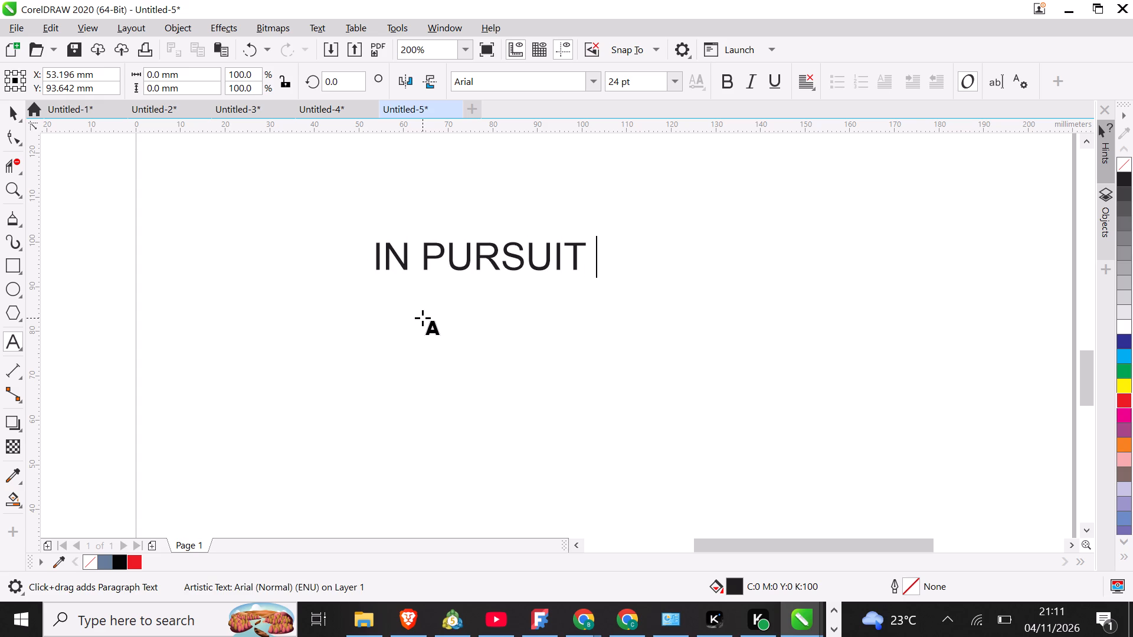
type("OF EXA")
key("BackSpace")
type("EL")
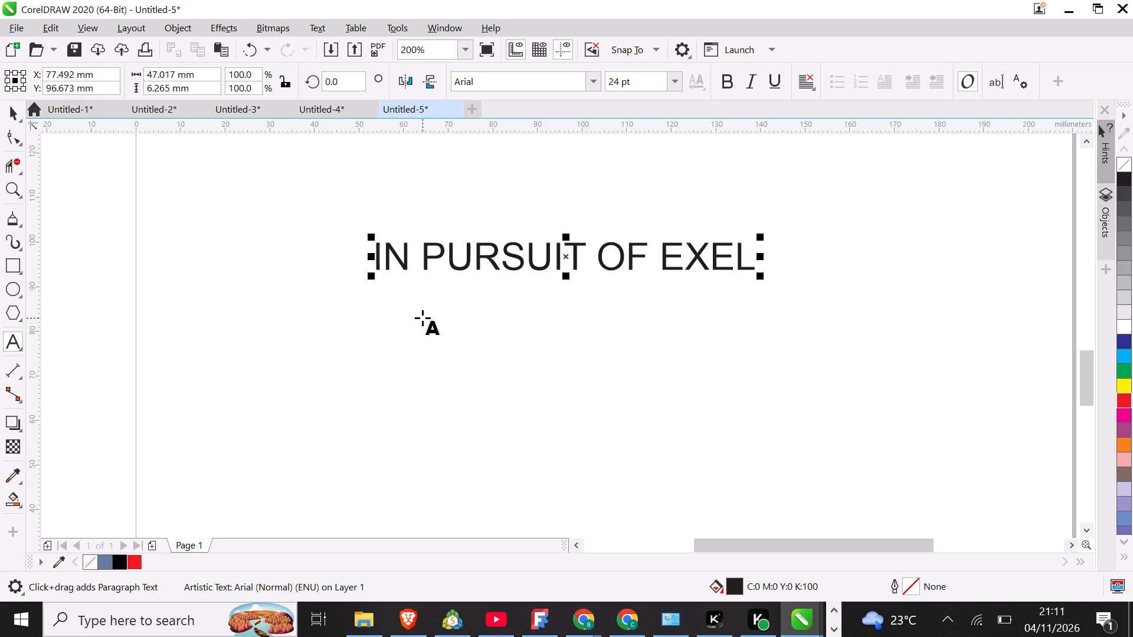
key("BackSpace")
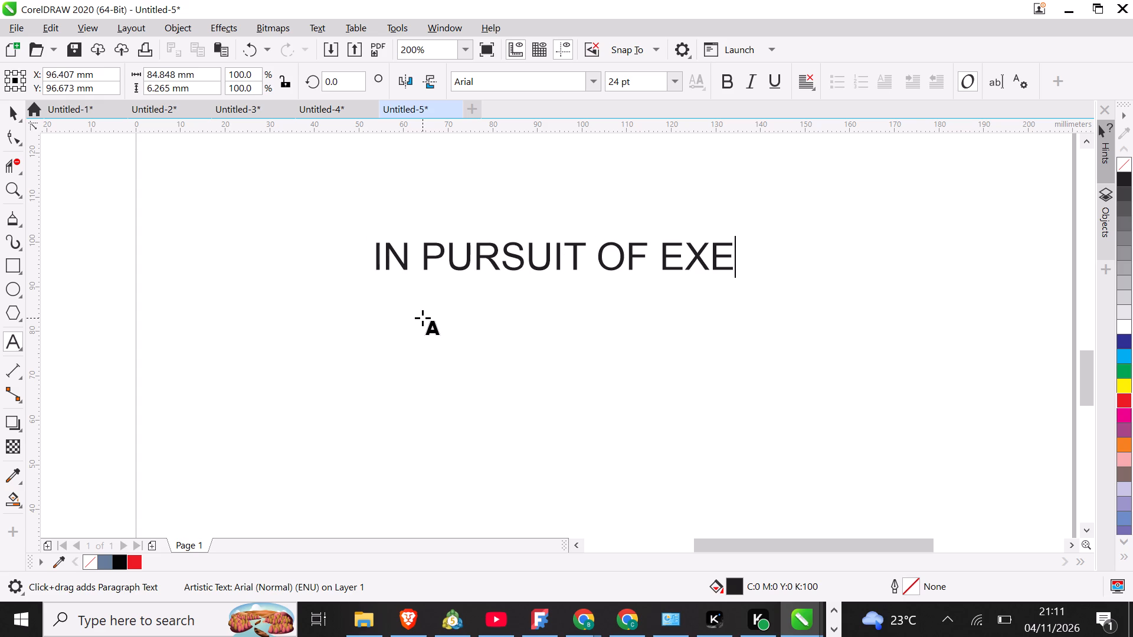
key("BackSpace")
type("CEL")
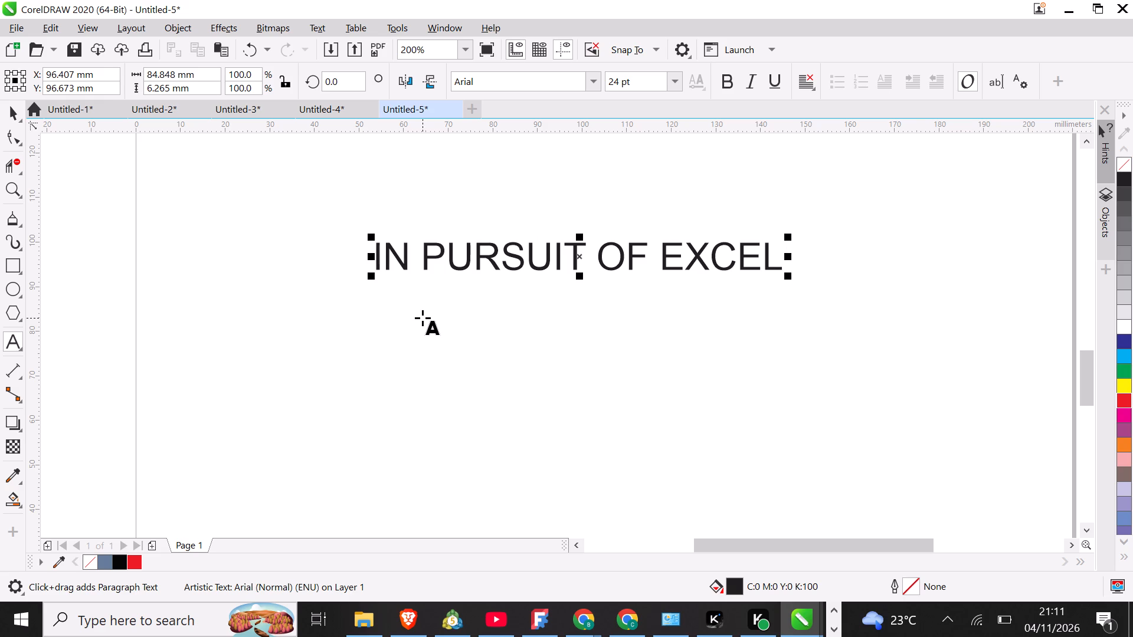
key("l")
key("e")
type("NCE")
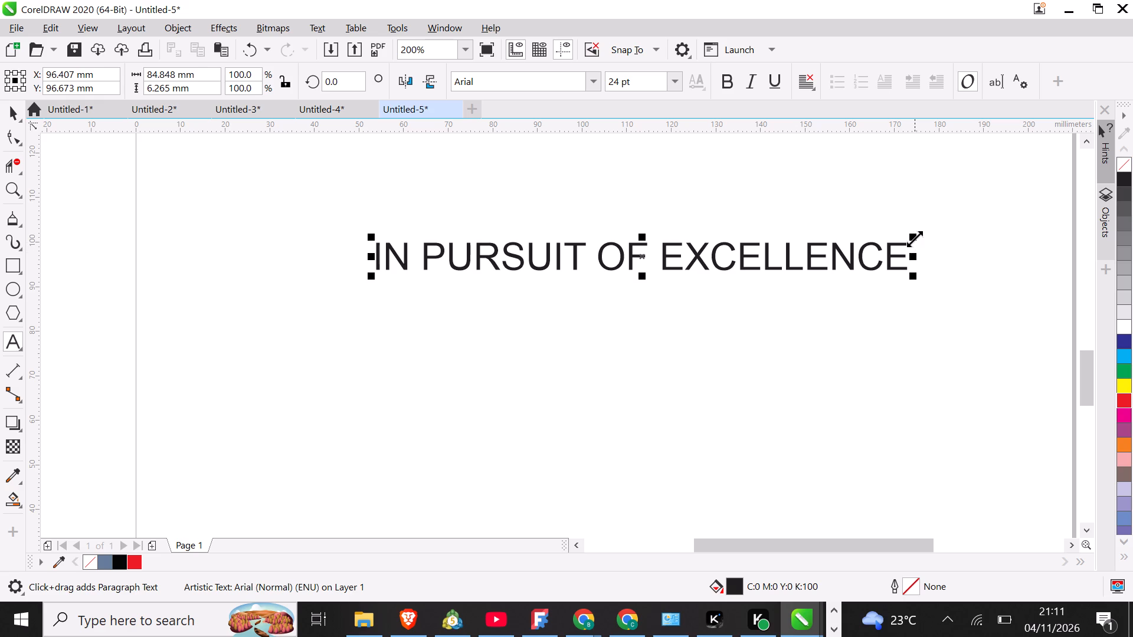
Scale the motto text down to about 37.3 mm wide and move it to about X 138.8, Y 104.2 mm.
left_click_drag(915, 239, 550, 250)
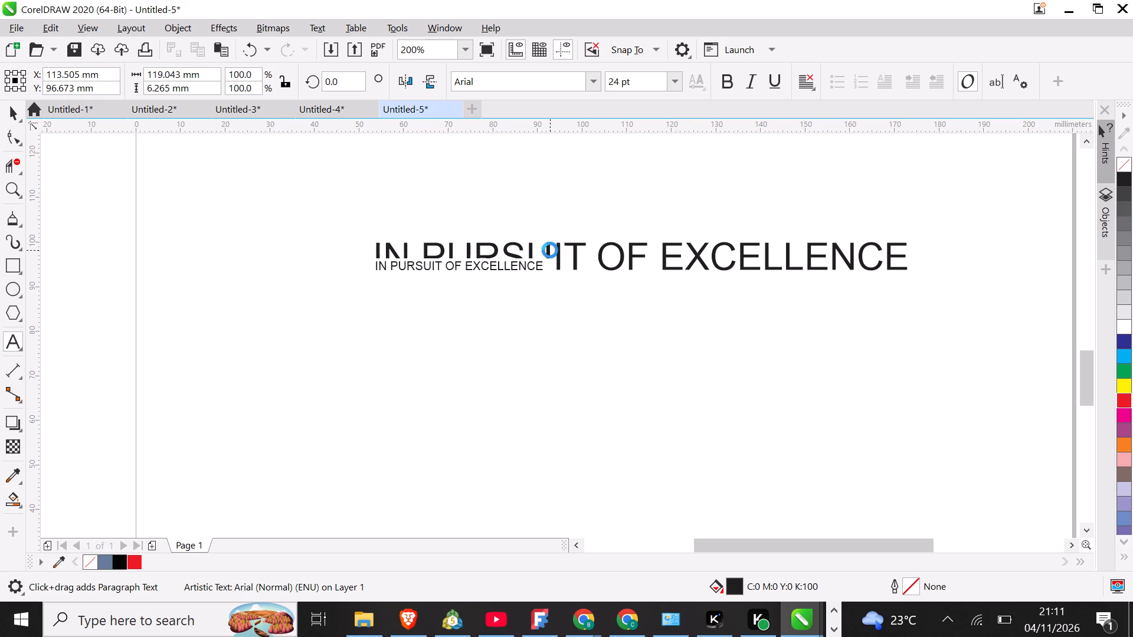
left_click_drag(457, 267, 752, 224)
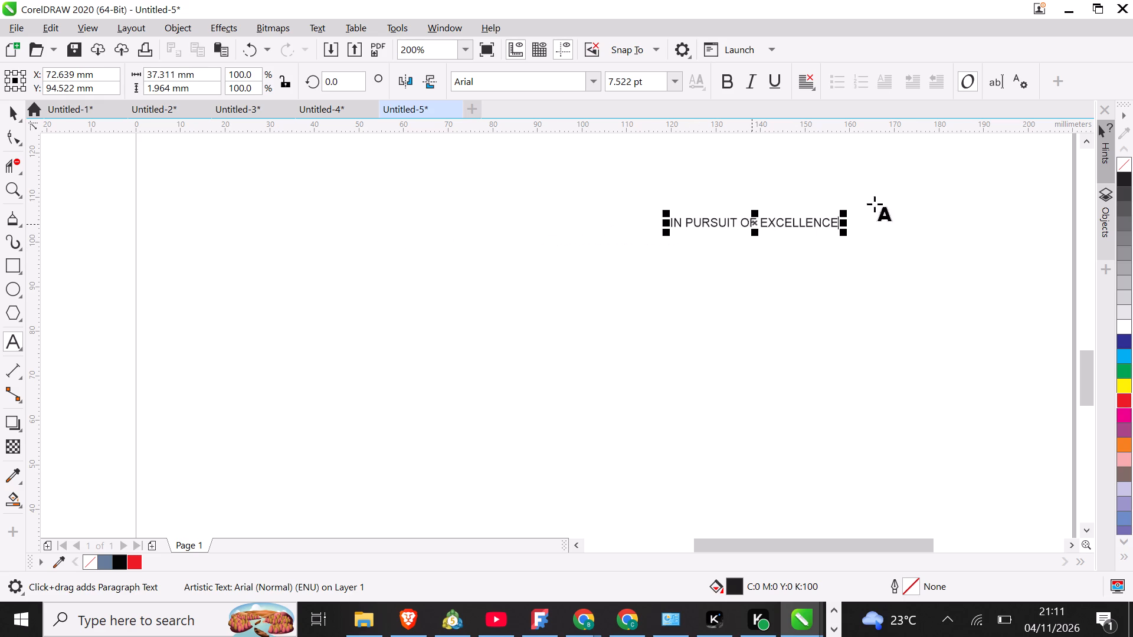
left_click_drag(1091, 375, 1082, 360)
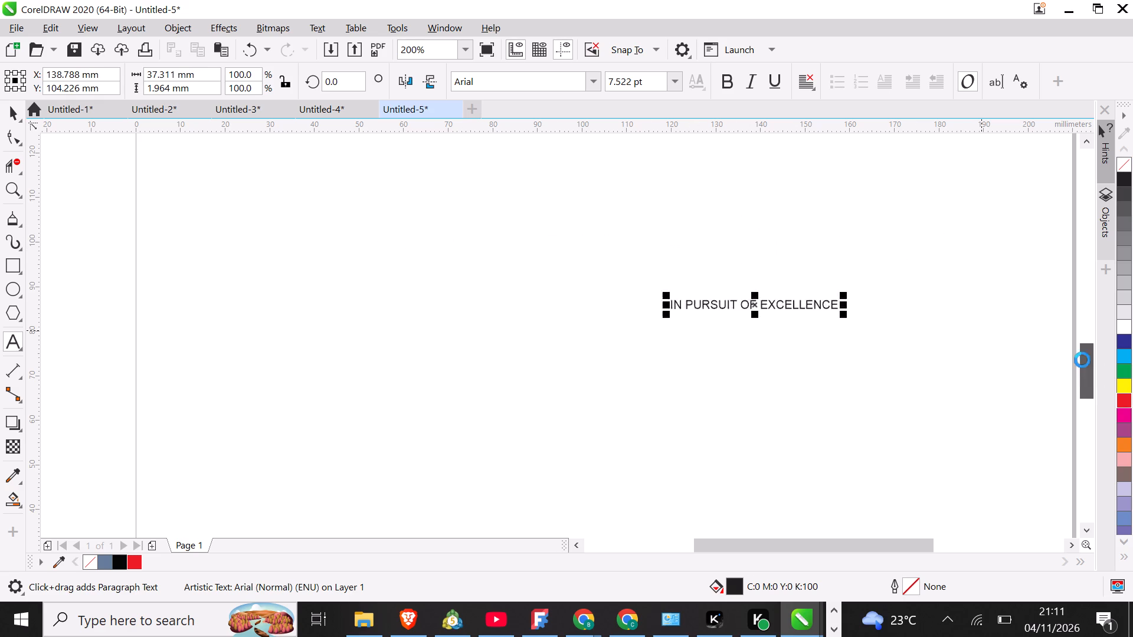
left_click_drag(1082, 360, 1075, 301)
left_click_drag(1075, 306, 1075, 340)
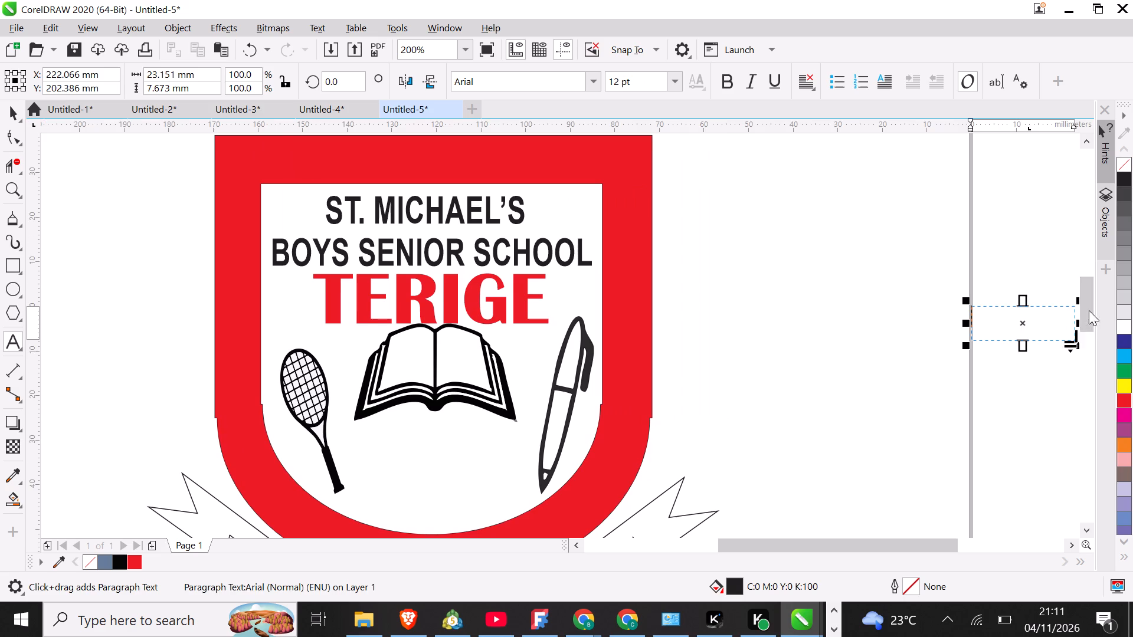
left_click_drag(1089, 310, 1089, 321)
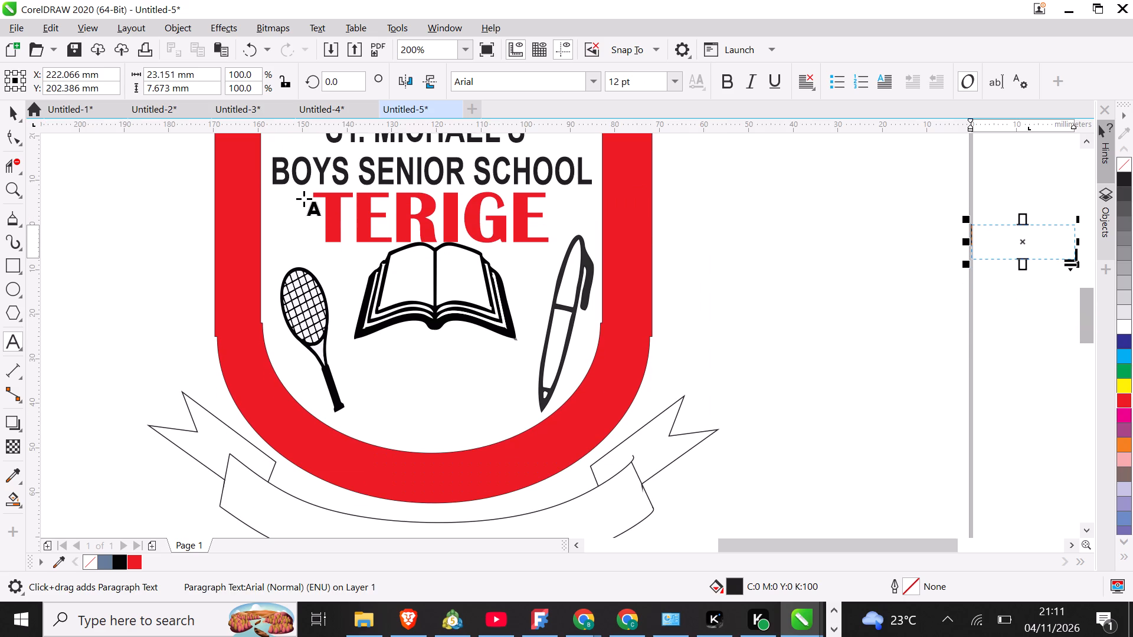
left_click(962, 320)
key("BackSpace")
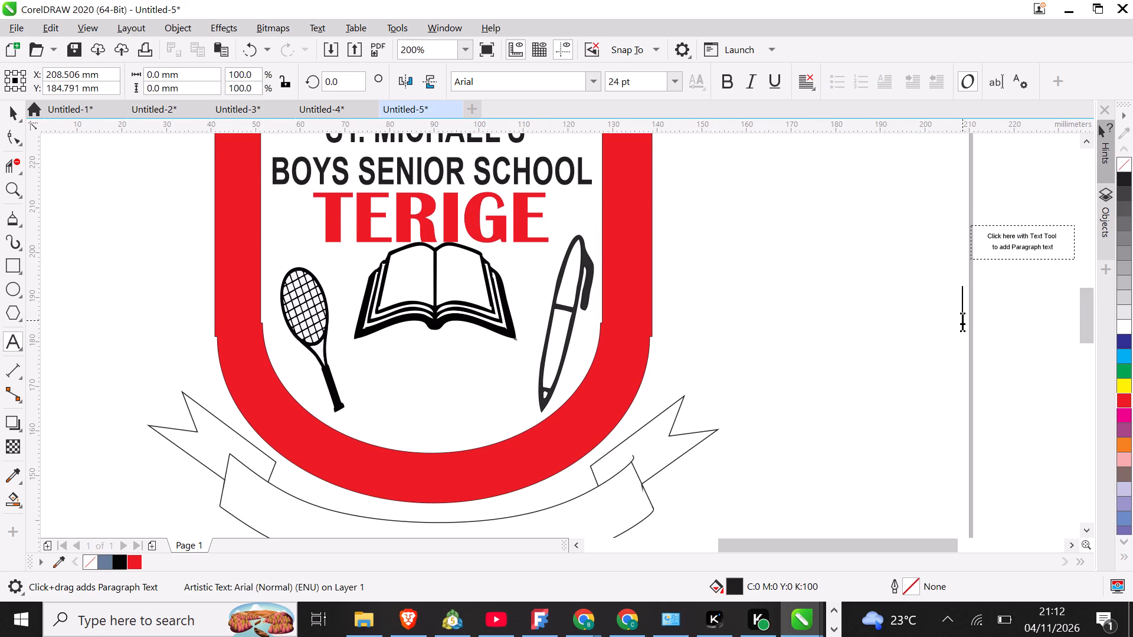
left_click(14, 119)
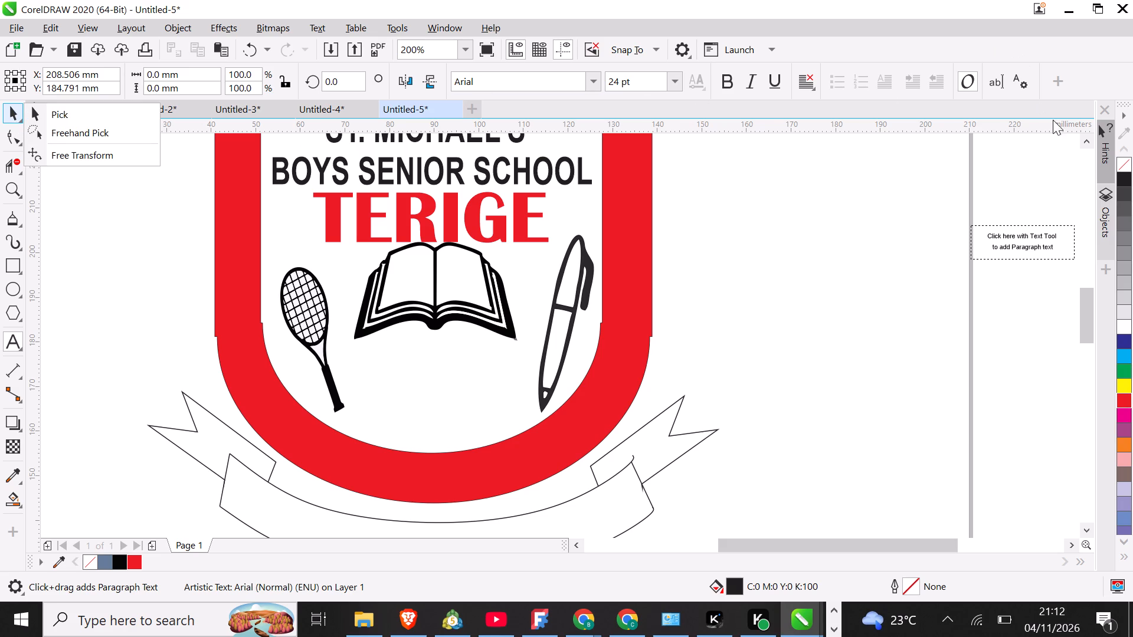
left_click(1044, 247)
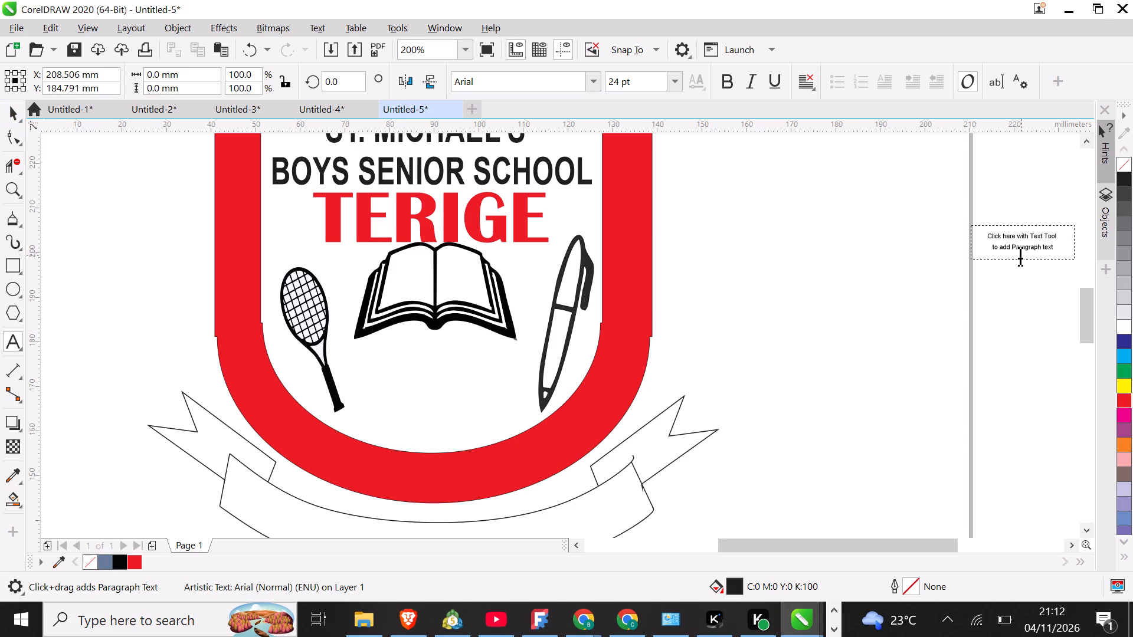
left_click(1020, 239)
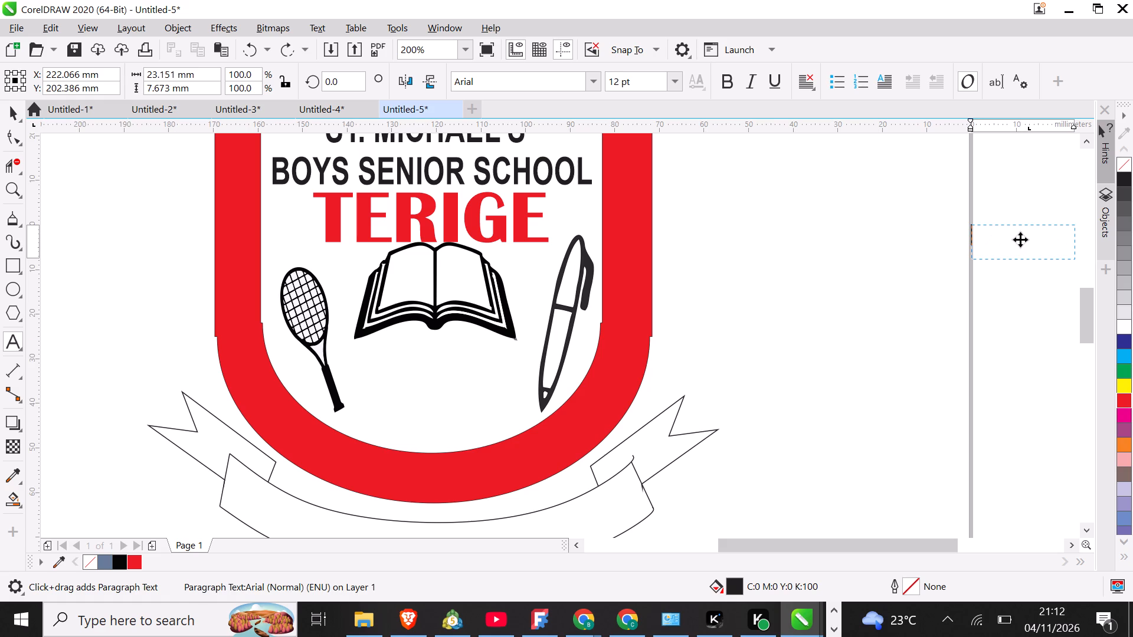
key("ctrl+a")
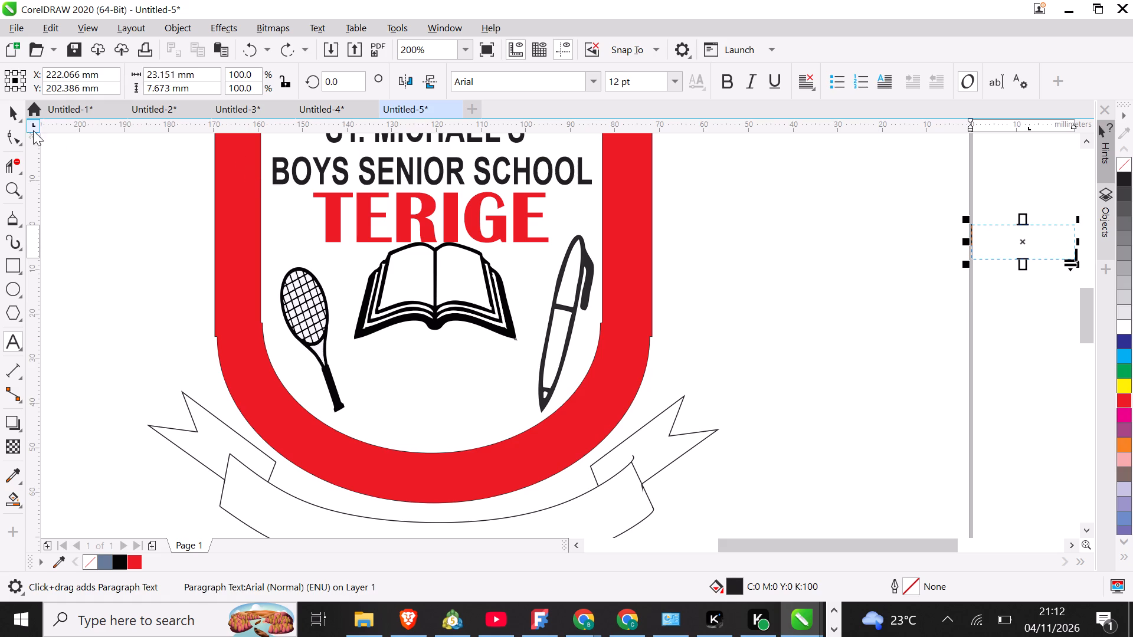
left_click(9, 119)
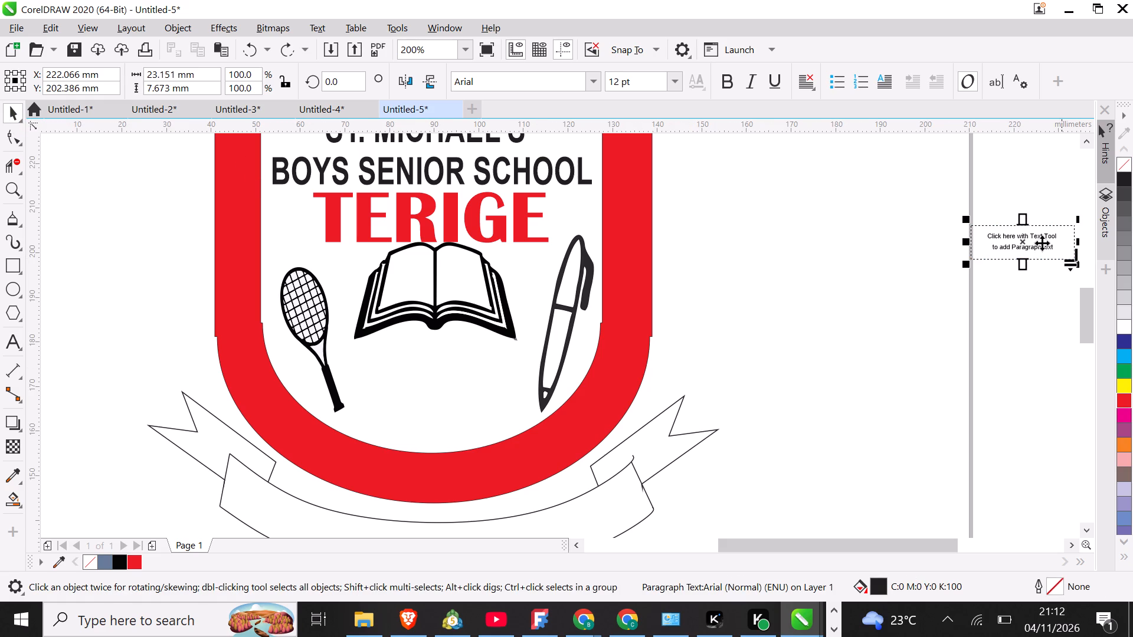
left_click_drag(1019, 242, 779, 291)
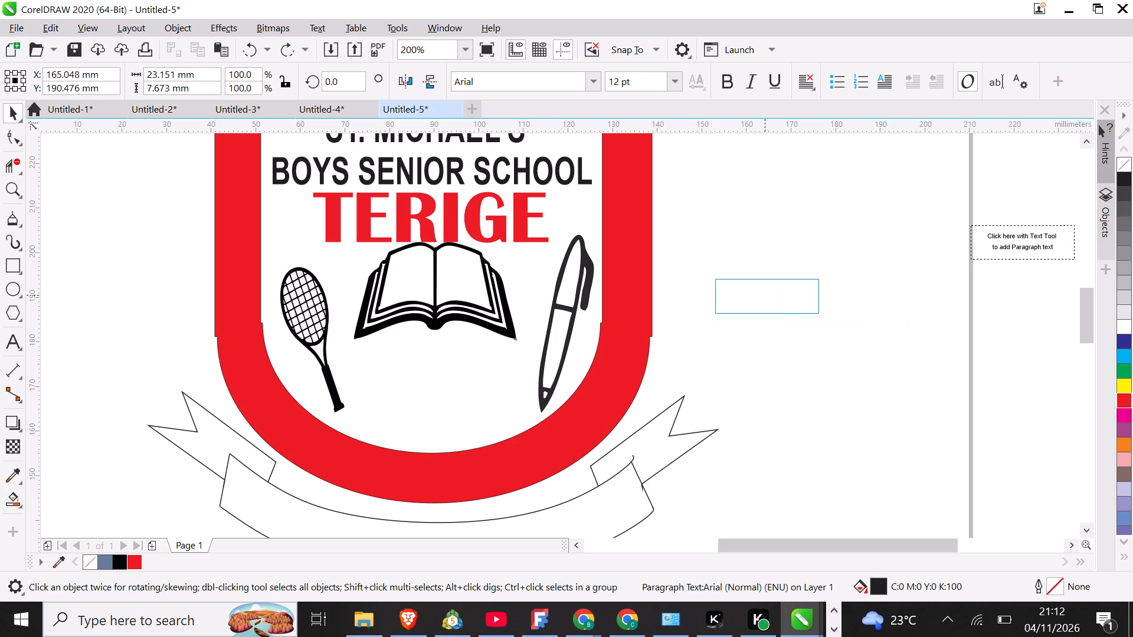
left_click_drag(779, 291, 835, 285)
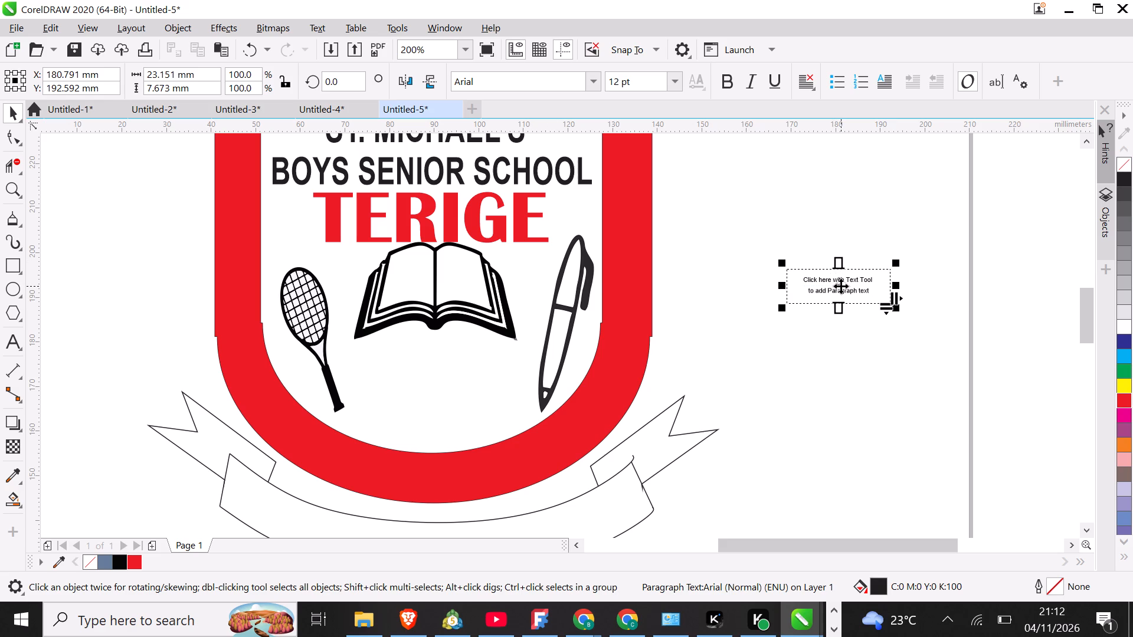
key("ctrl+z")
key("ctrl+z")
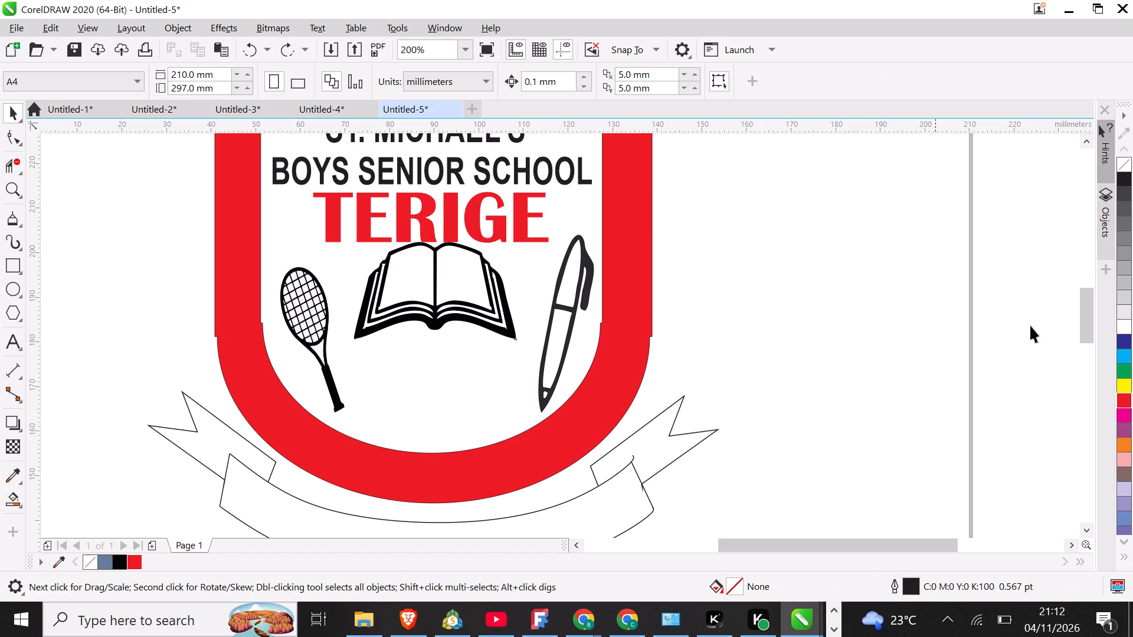
Move the motto text to just beneath the ribbon band, centred at about X 95.8, Y 123.4 mm.
left_click_drag(1092, 338, 1112, 397)
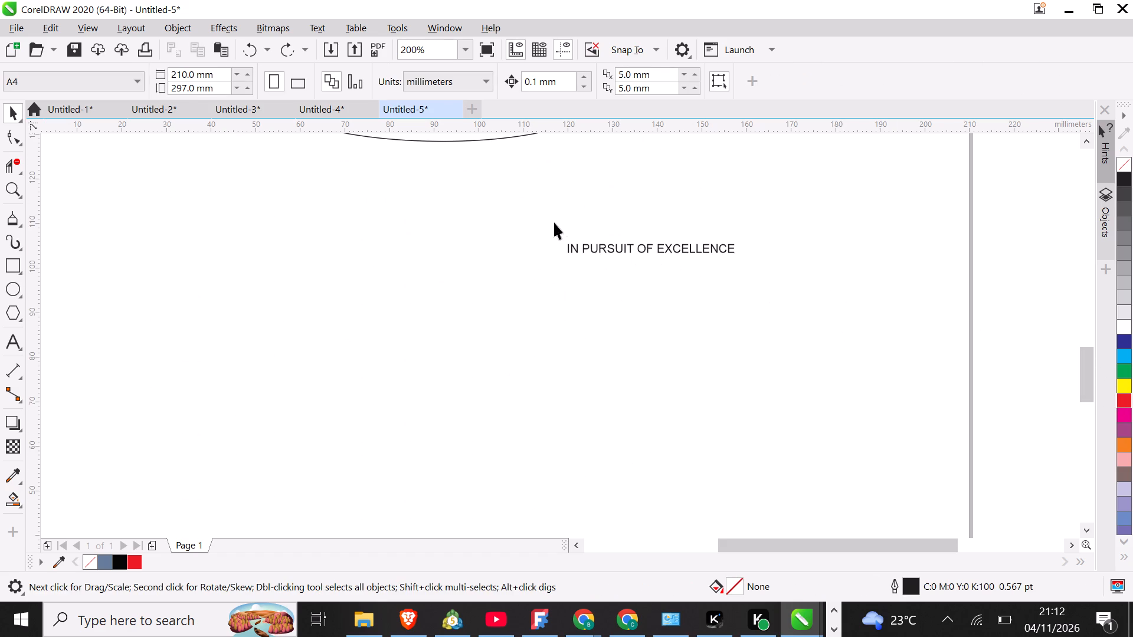
left_click_drag(552, 221, 777, 279)
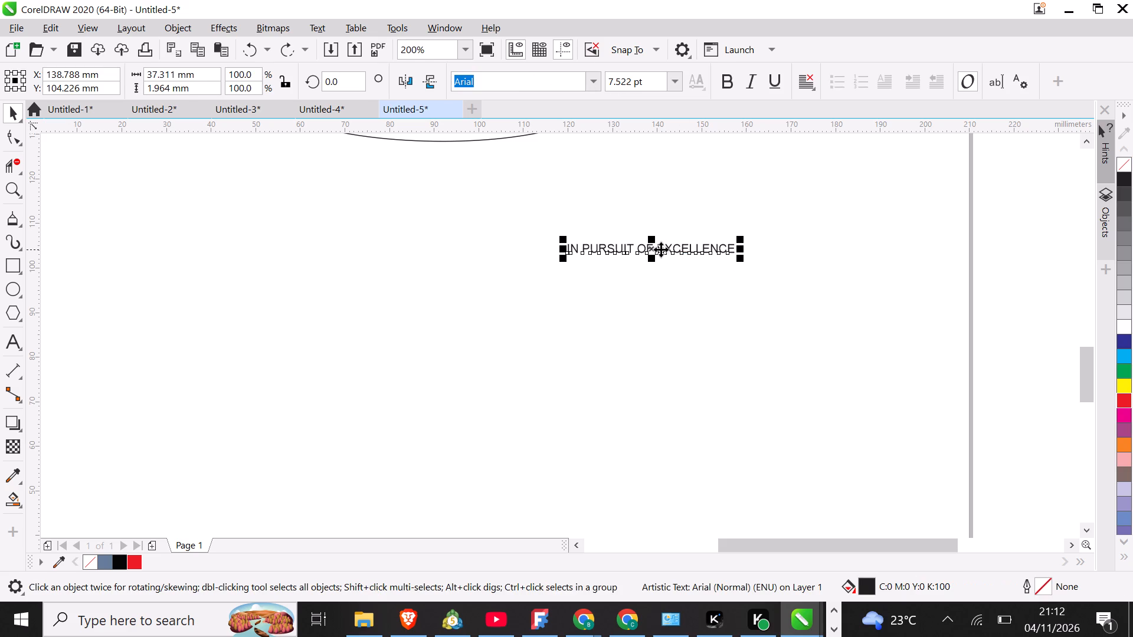
left_click_drag(648, 248, 567, 90)
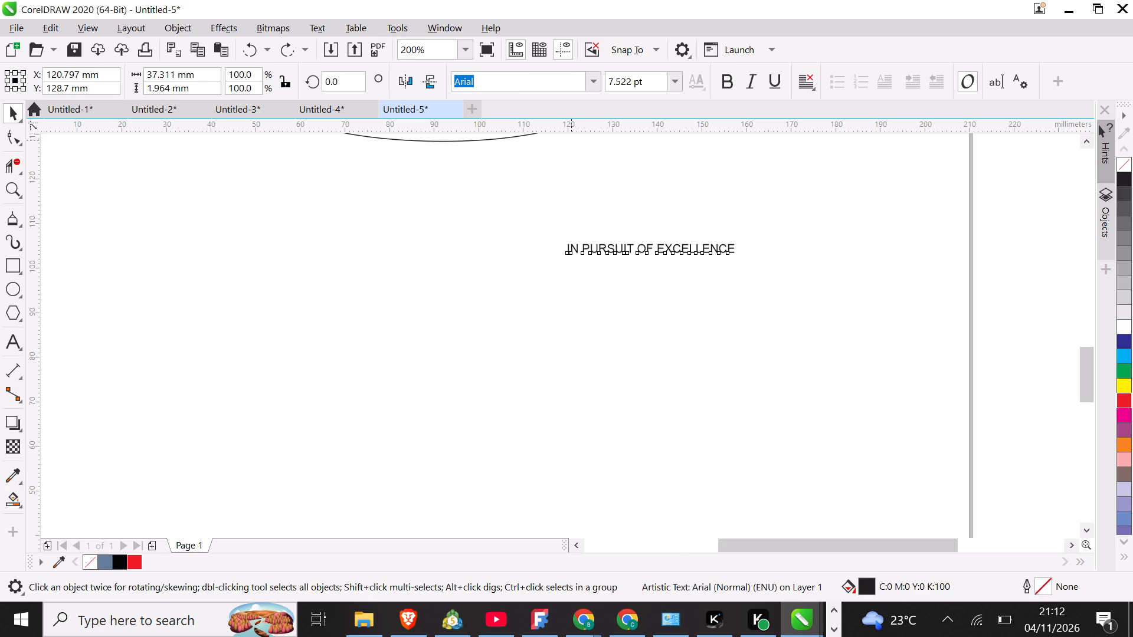
left_click_drag(567, 90, 687, 190)
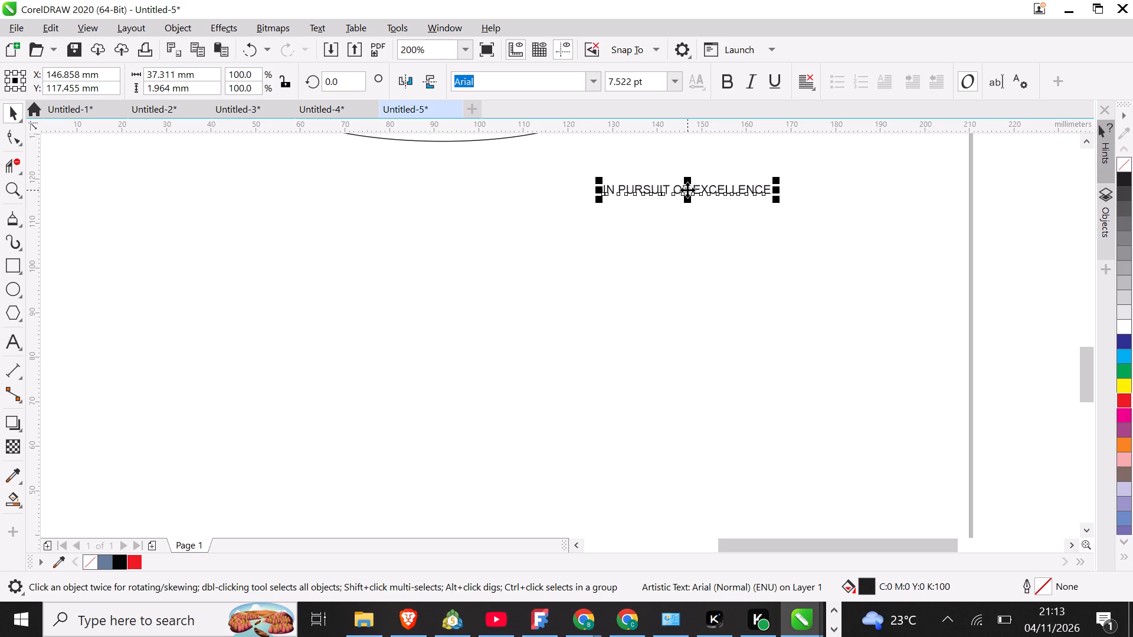
left_click_drag(1088, 349, 1076, 316)
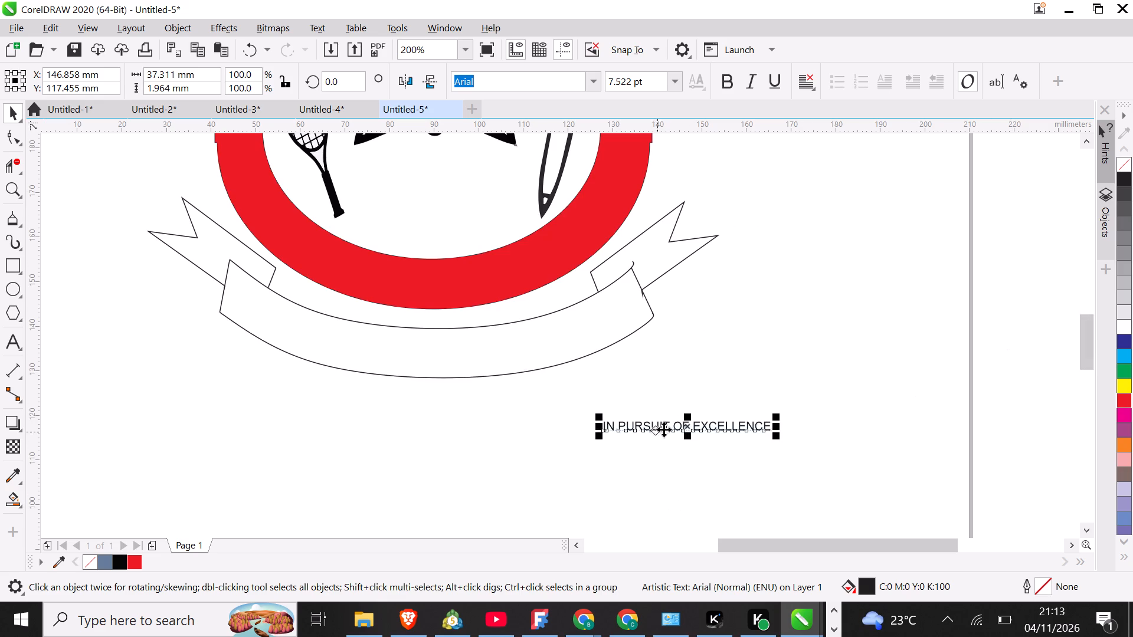
left_click_drag(692, 427, 460, 396)
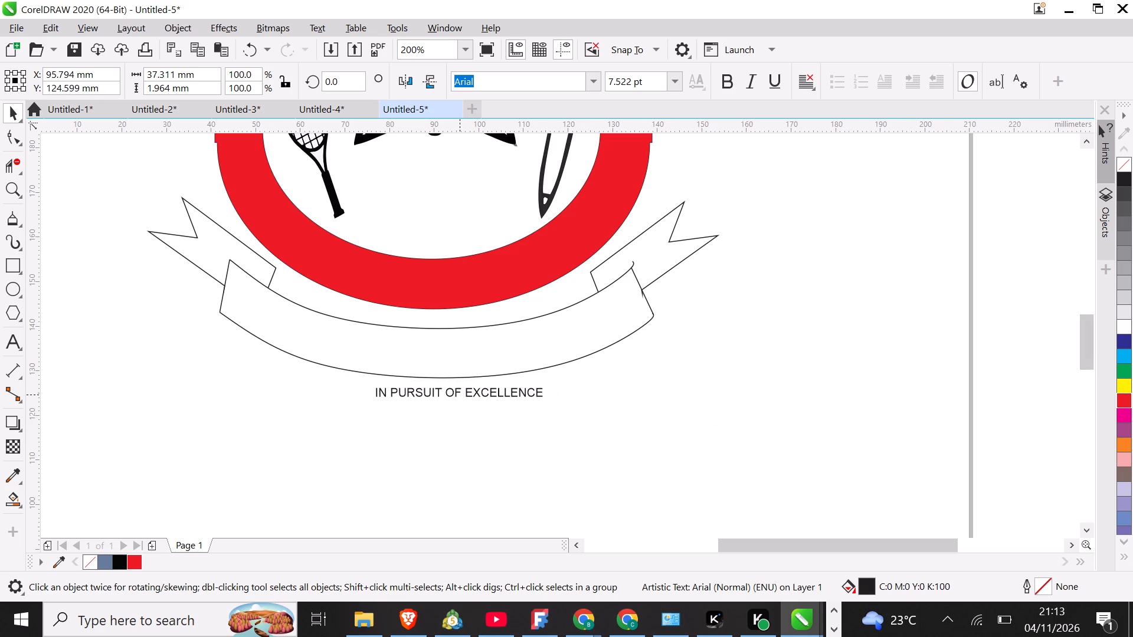
left_click_drag(460, 396, 460, 400)
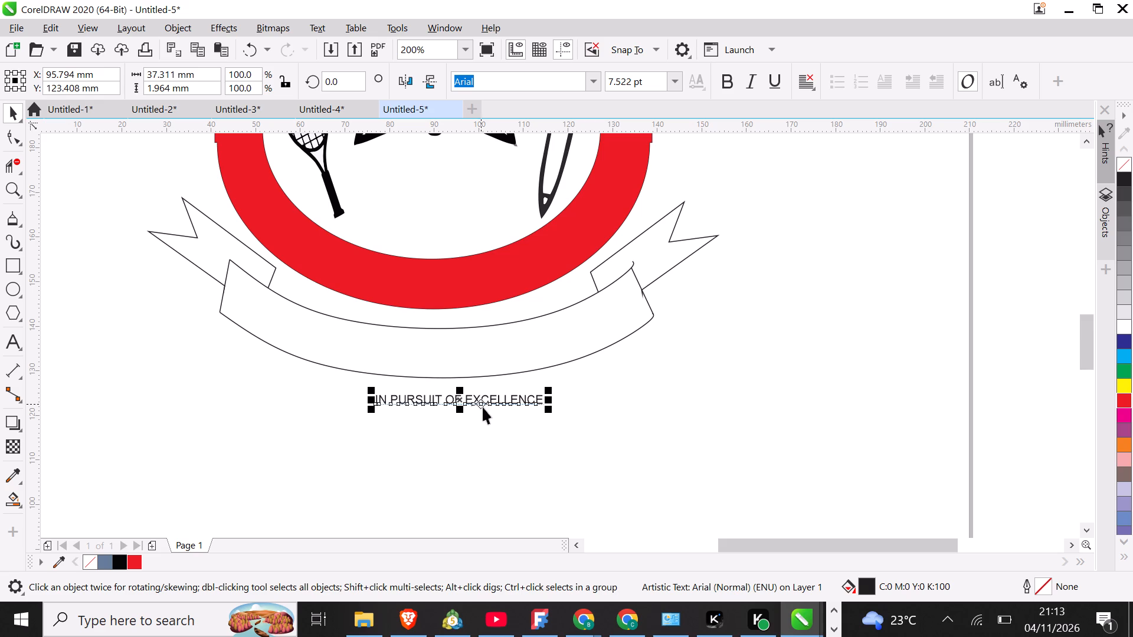
Enlarge the motto text proportionally to about 58.2 mm wide, keeping it beneath the ribbon band.
left_click_drag(550, 390, 588, 382)
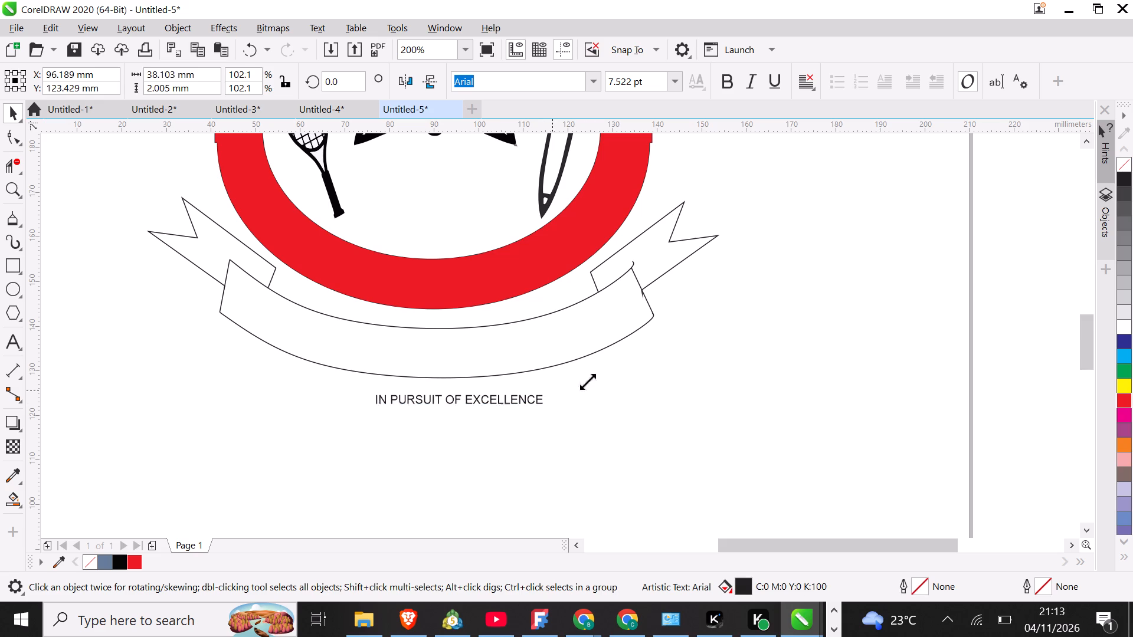
left_click_drag(588, 382, 642, 378)
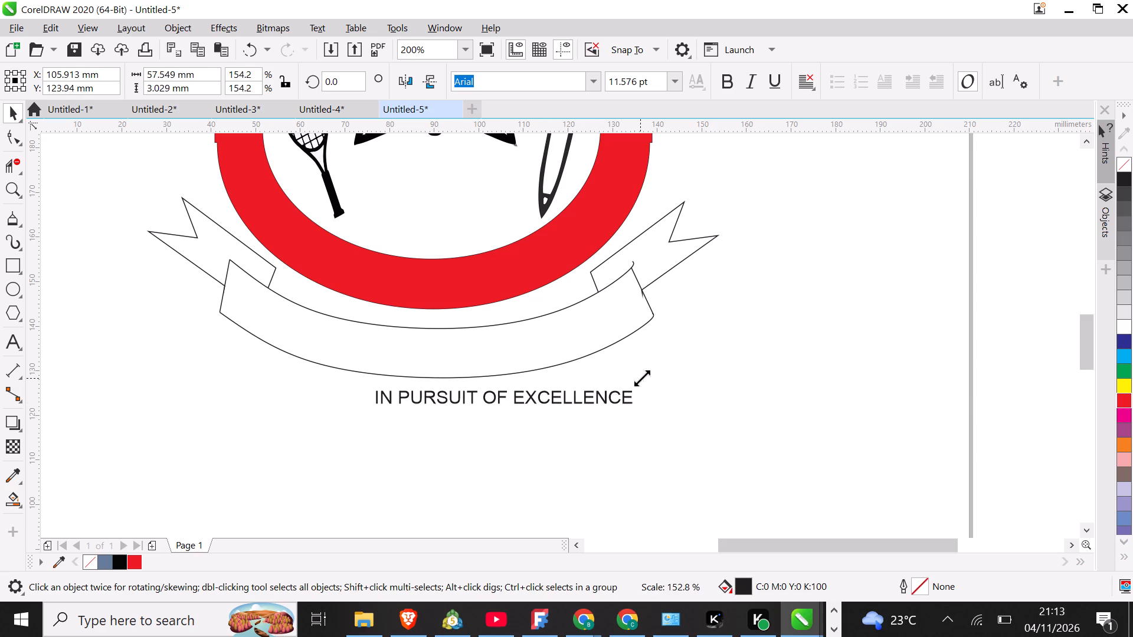
left_click_drag(642, 378, 643, 378)
left_click(570, 399)
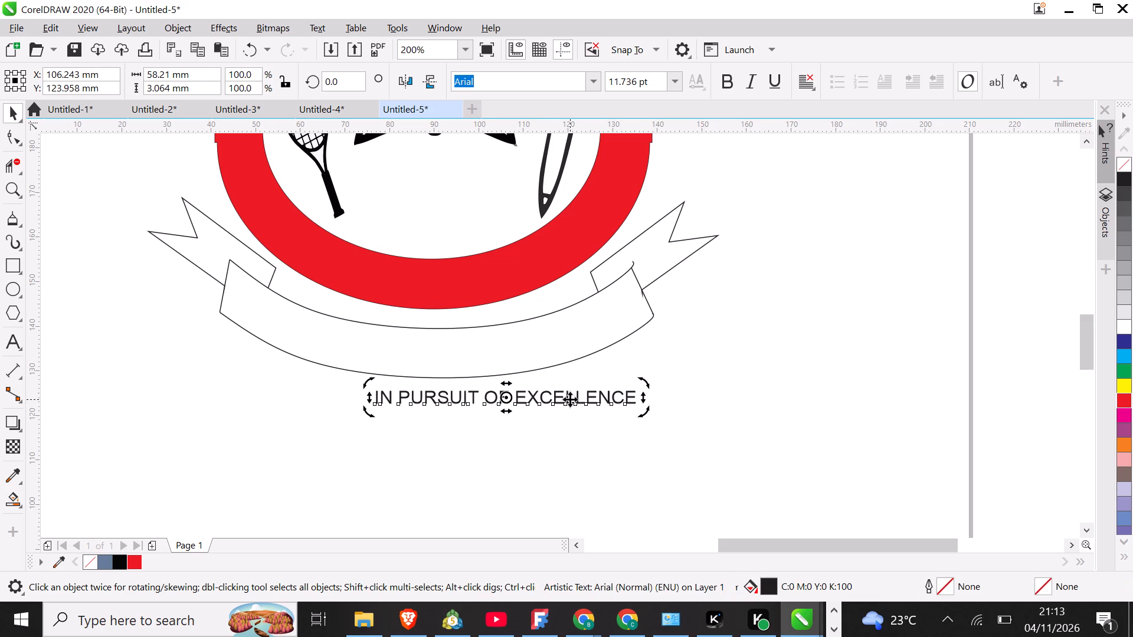
Enlarge the motto text proportionally to about 71.4 mm wide and move it beneath the ribbon band, centred at about X 90.5, Y 123.5 mm.
left_click(615, 397)
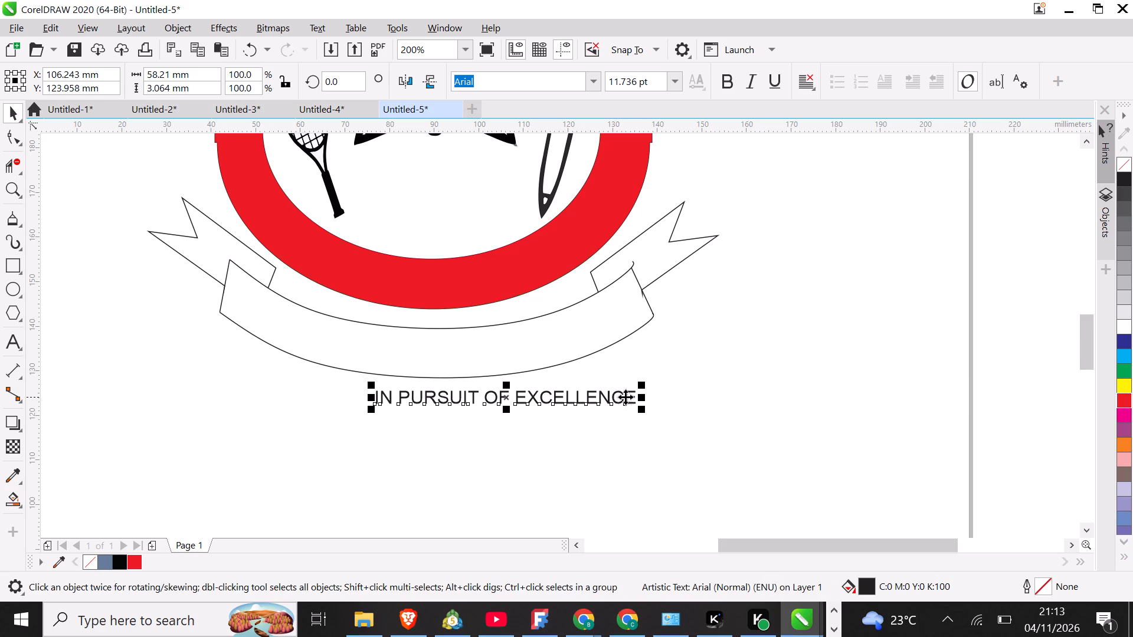
left_click_drag(646, 385, 714, 361)
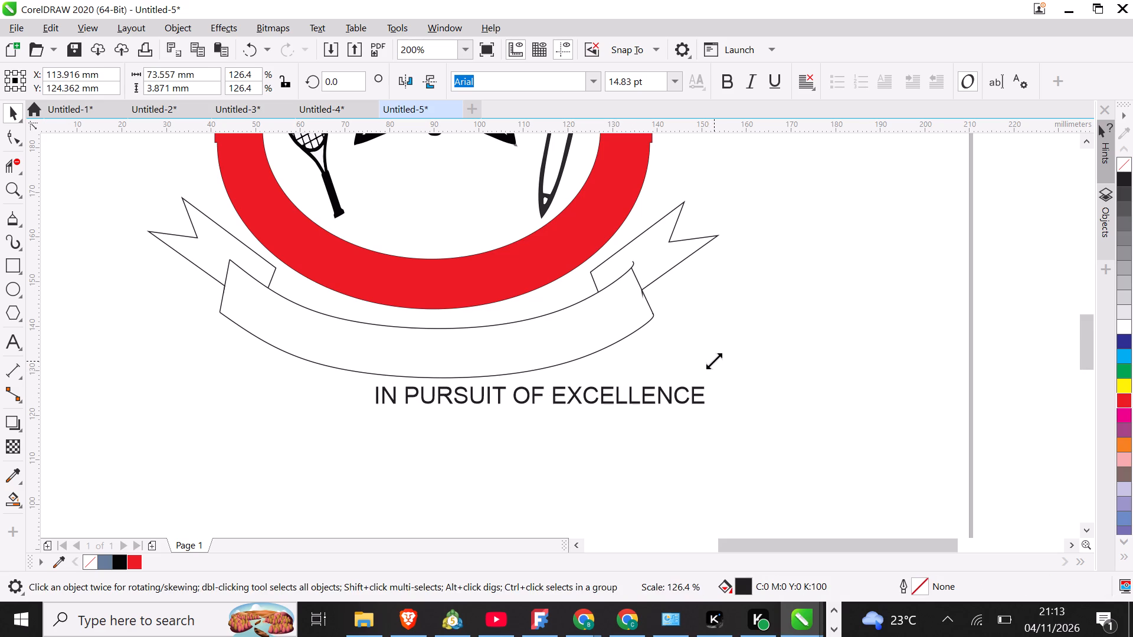
left_click_drag(714, 361, 705, 361)
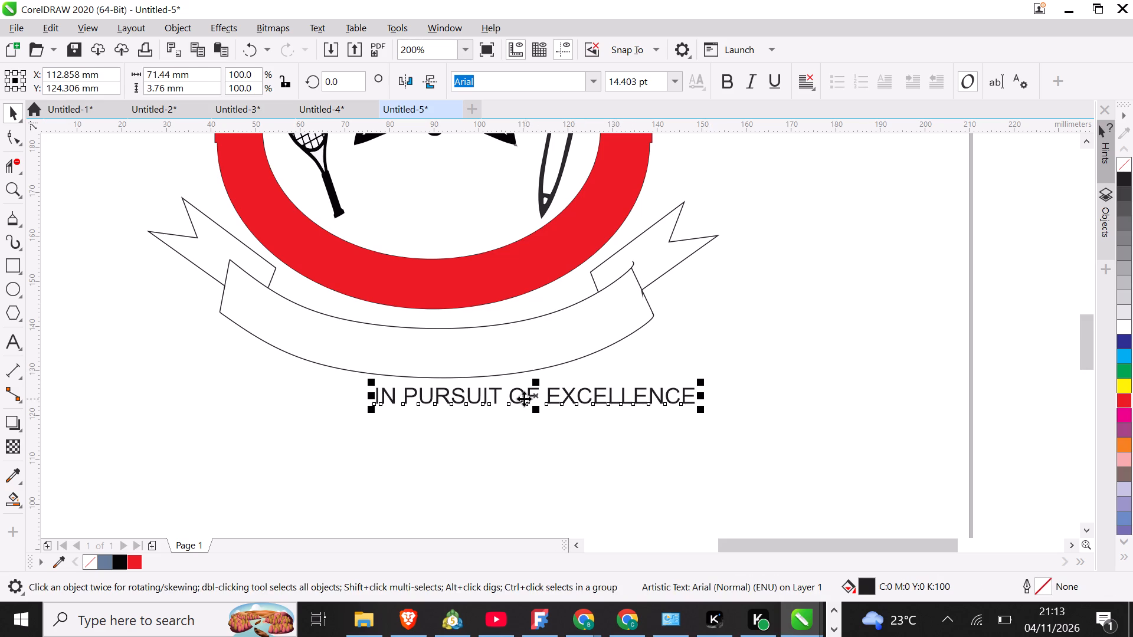
left_click_drag(527, 398, 412, 404)
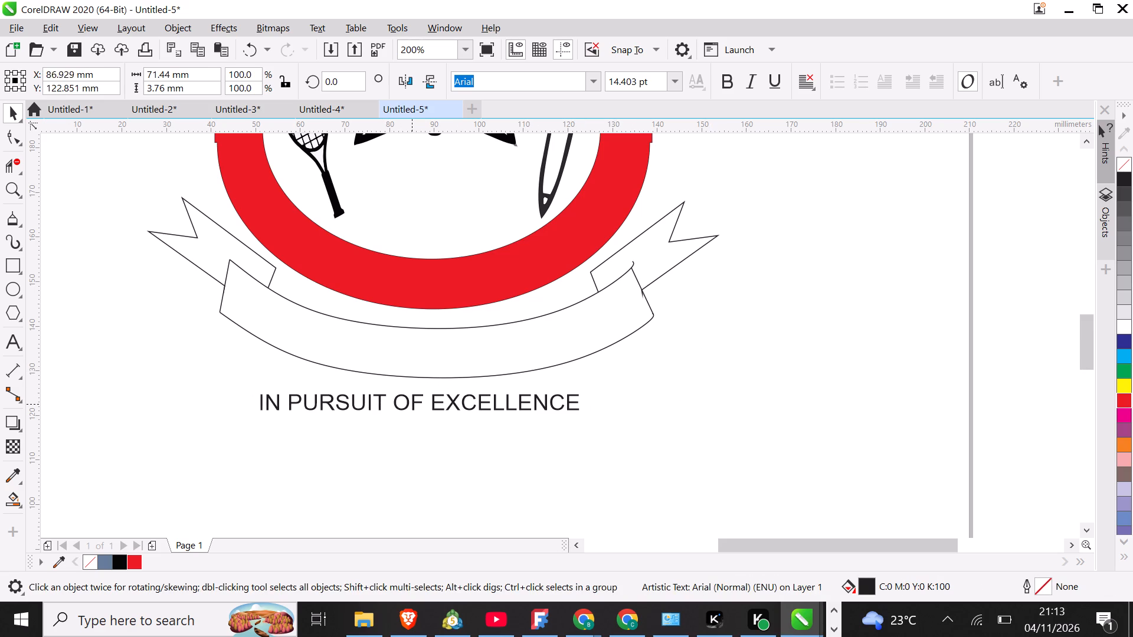
left_click_drag(412, 404, 427, 401)
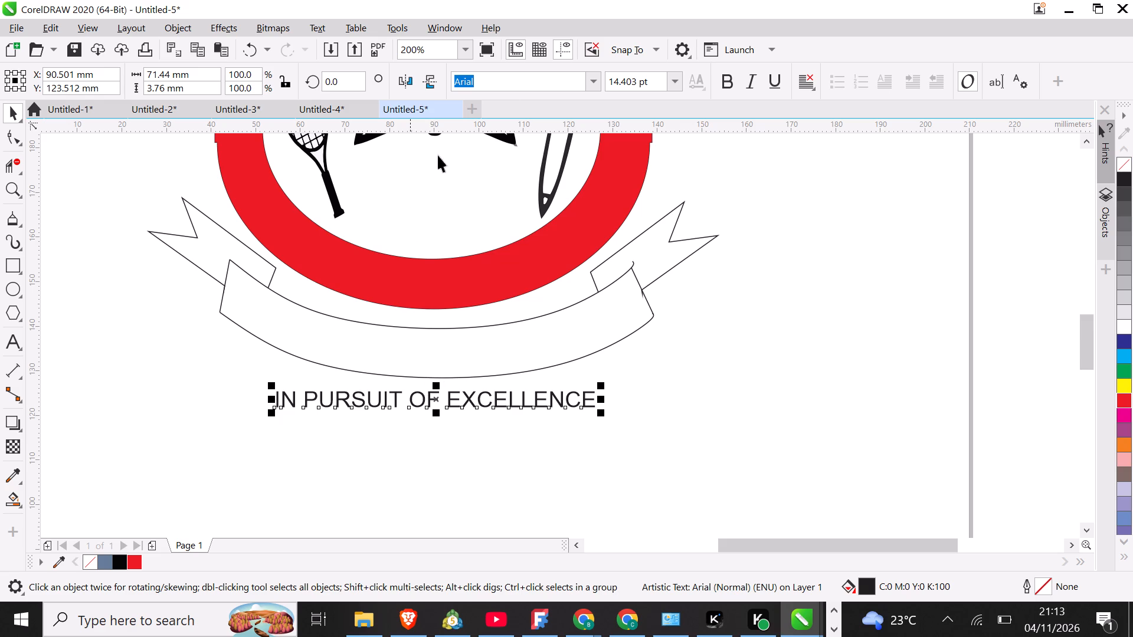
Make the motto text IN PURSUIT OF EXCELLENCE bold.
left_click(715, 90)
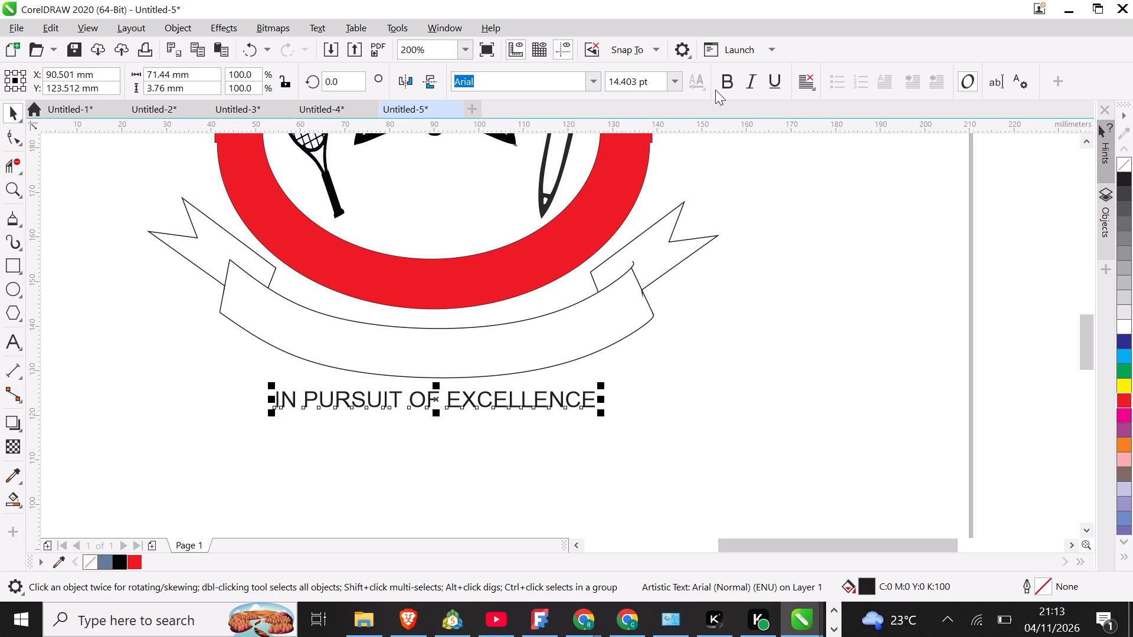
left_click(723, 88)
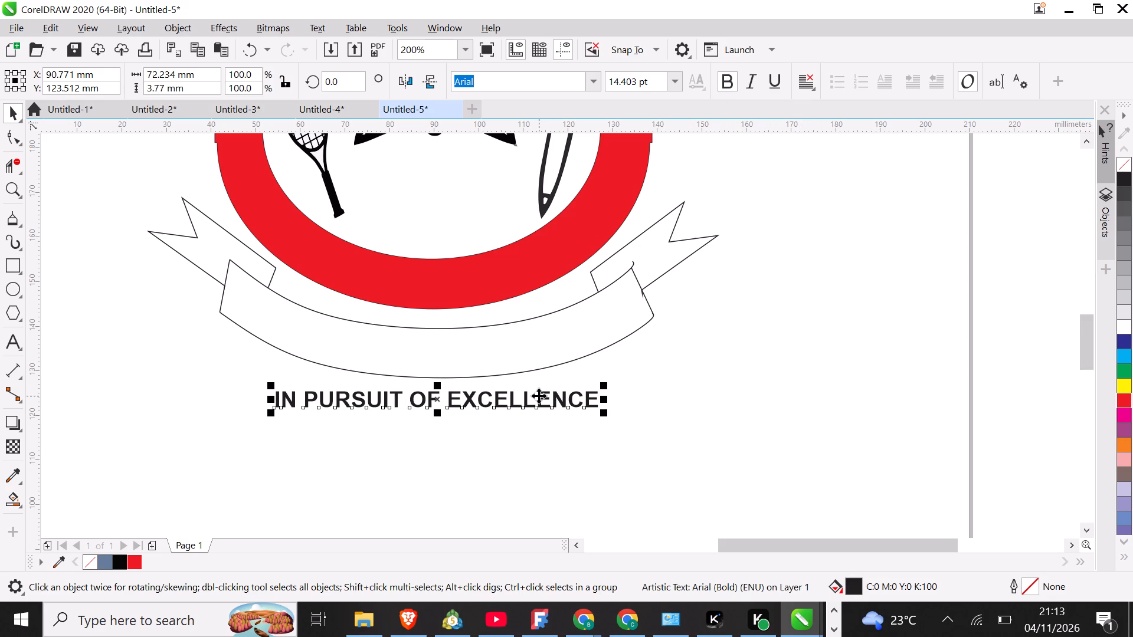
Nudge the bold motto text horizontally to the right until its centre is at about X 93.4 mm.
key("Right")
key("Right")
key("Right")
key("Right")
key("Right")
key("Right")
key("Right")
key("Right")
key("Right")
key("Right")
key("Right")
key("Right")
key("Right")
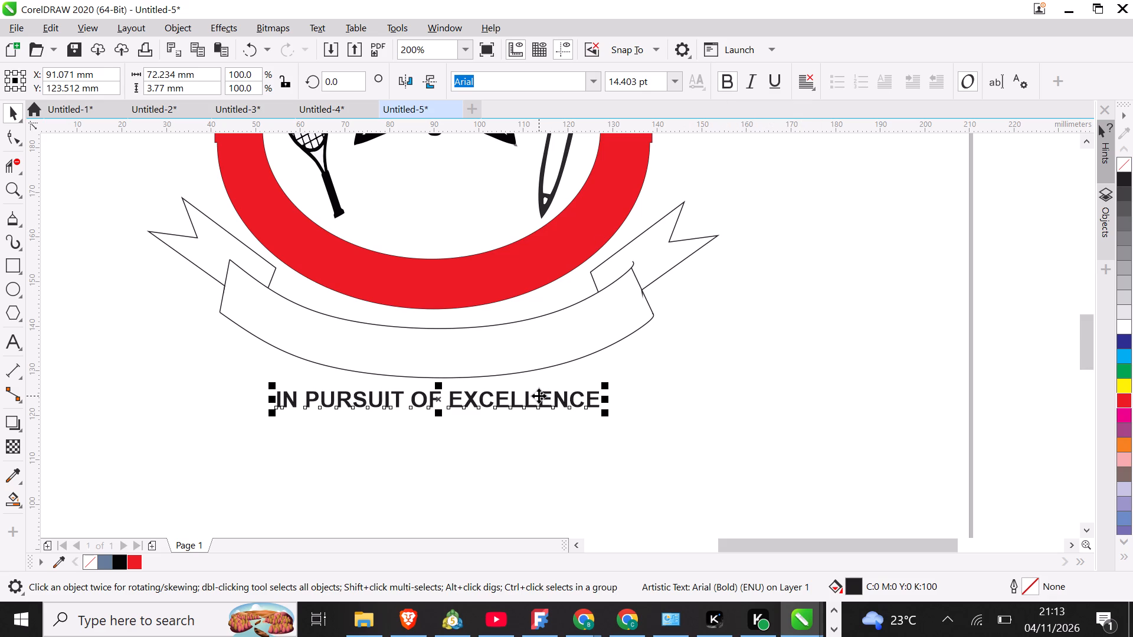
key("Right")
key("Right")
key("Right")
key("Right")
key("Right")
key("Right")
key("Right")
key("Right")
key("Right")
key("Right")
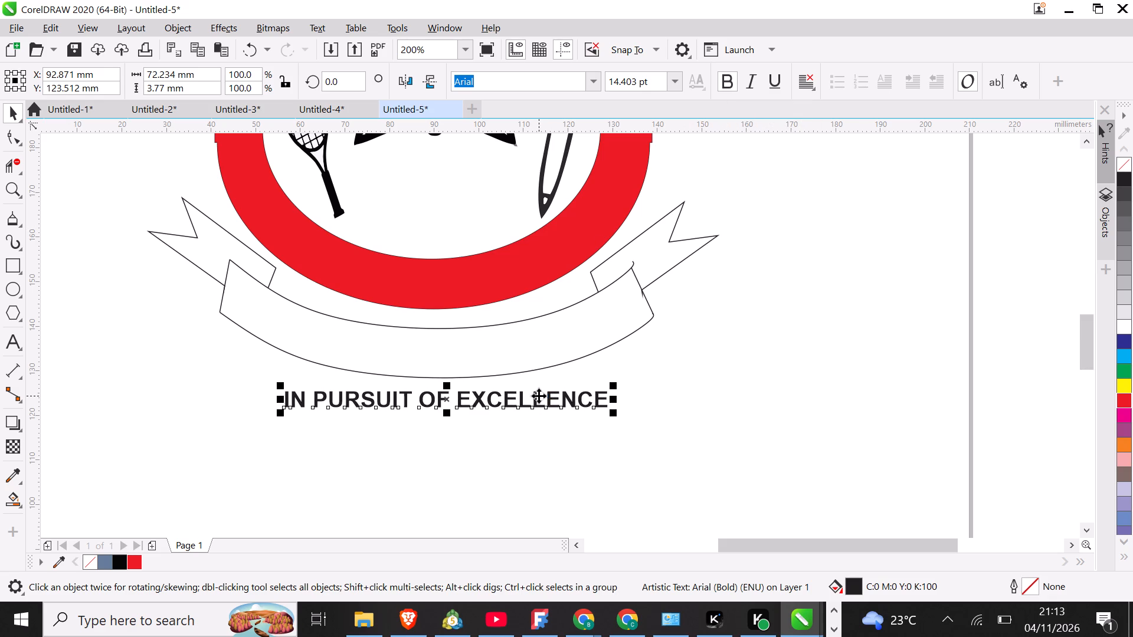
key("Right")
key("Right")
key("Right")
key("Right")
key("Right")
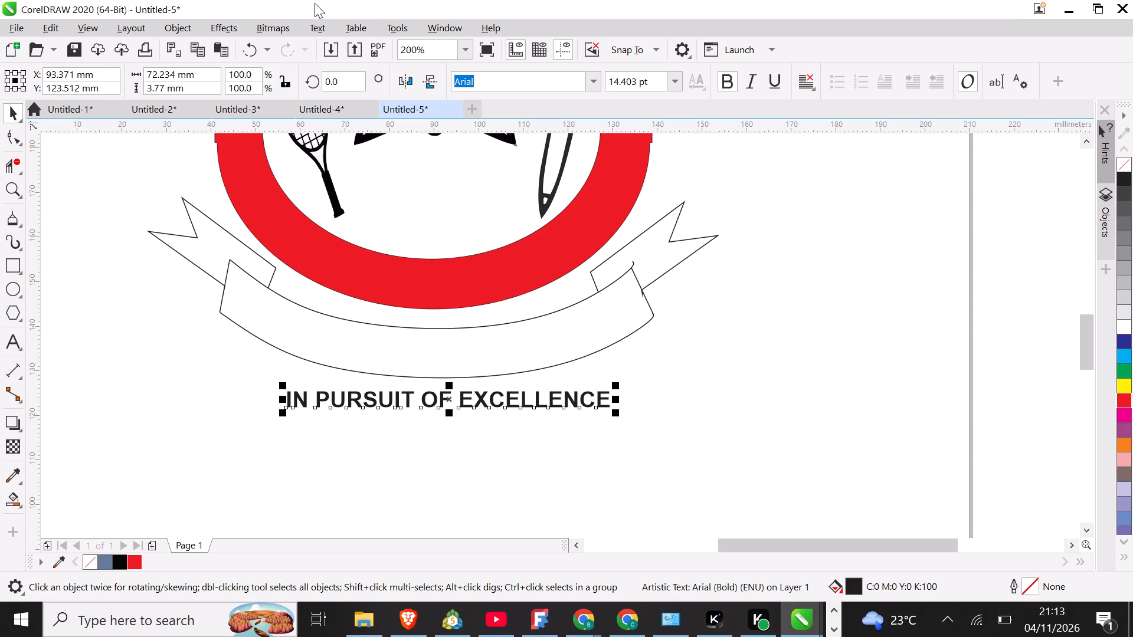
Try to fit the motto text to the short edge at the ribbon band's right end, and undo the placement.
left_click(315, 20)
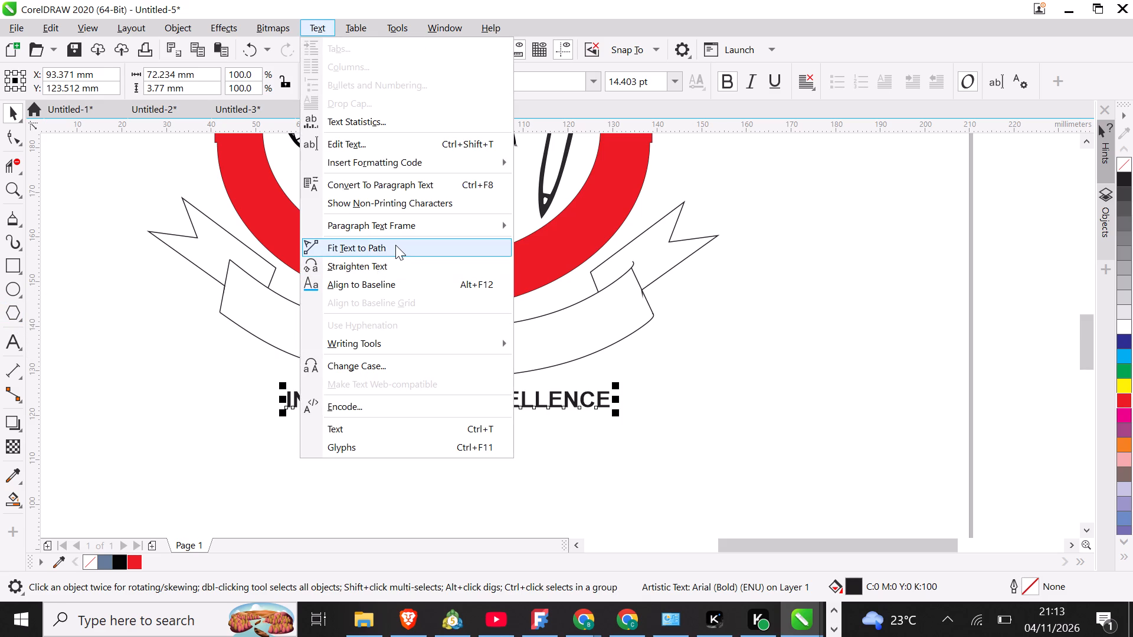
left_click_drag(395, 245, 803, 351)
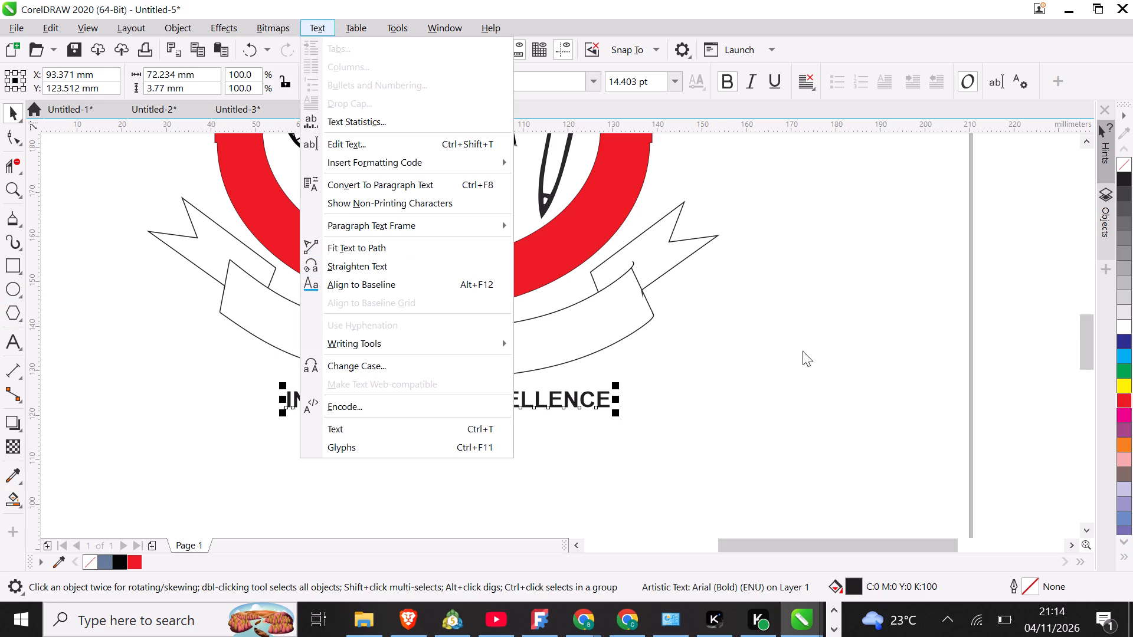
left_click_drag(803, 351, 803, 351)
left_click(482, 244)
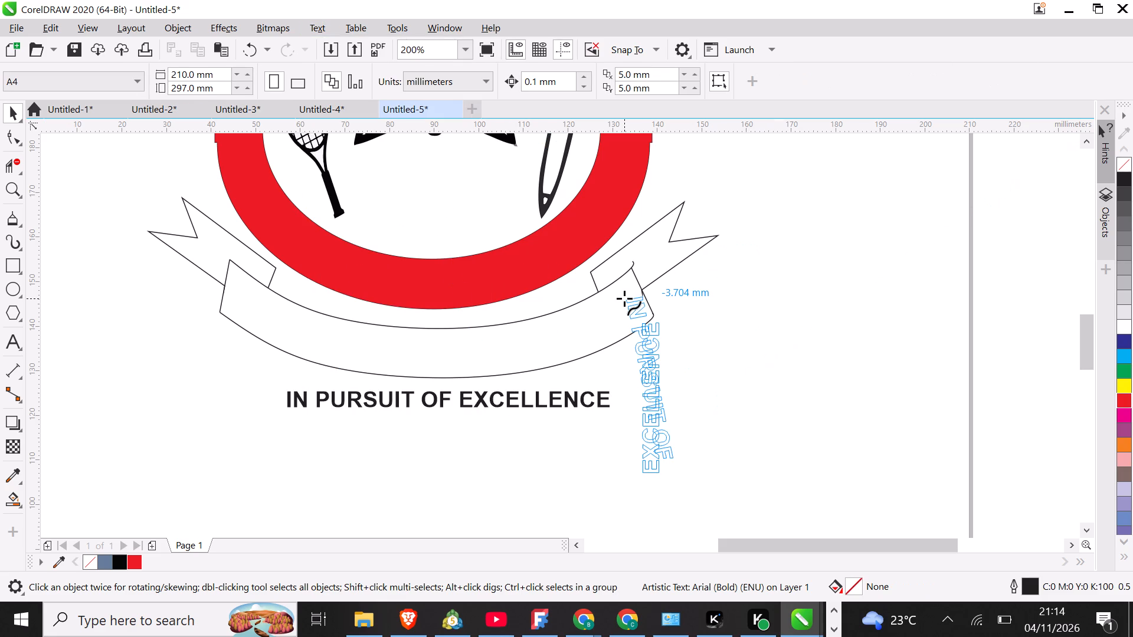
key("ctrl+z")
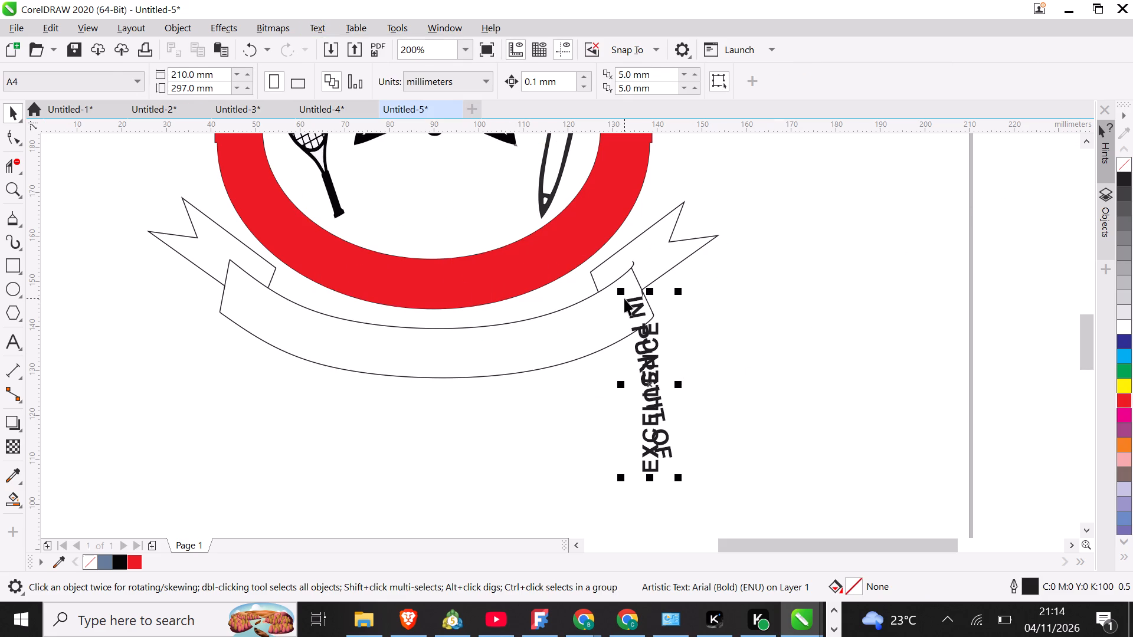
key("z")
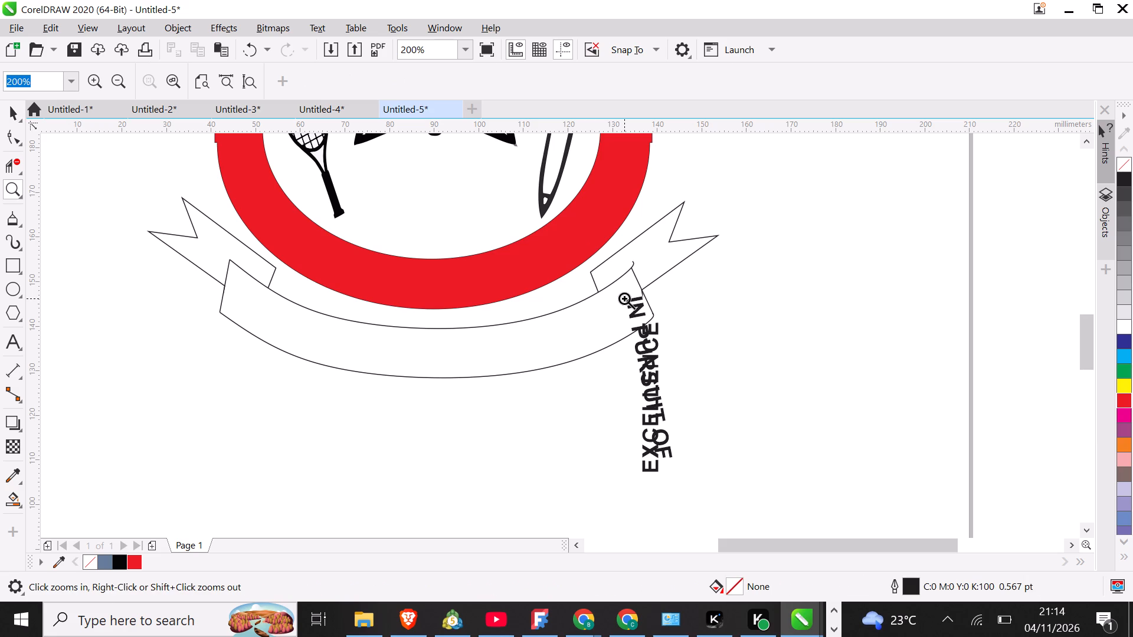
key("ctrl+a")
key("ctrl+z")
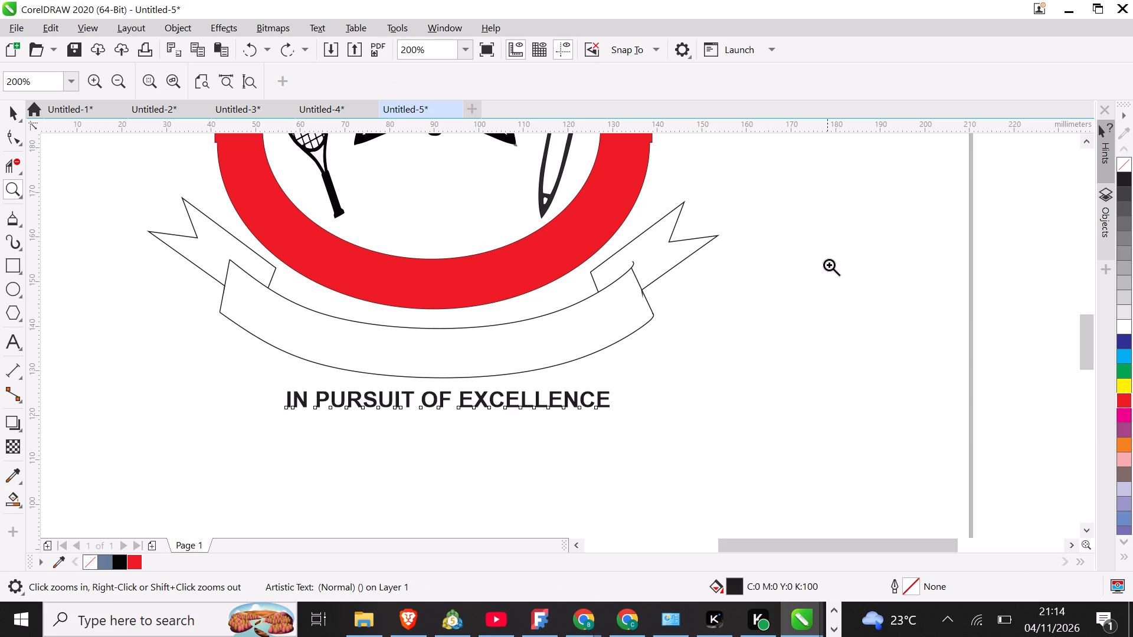
Fit the motto text to the ribbon band's lower curve, inside the band, at 2.0 mm distance and about 14.7 mm offset.
triple_click(580, 545)
left_click(580, 545)
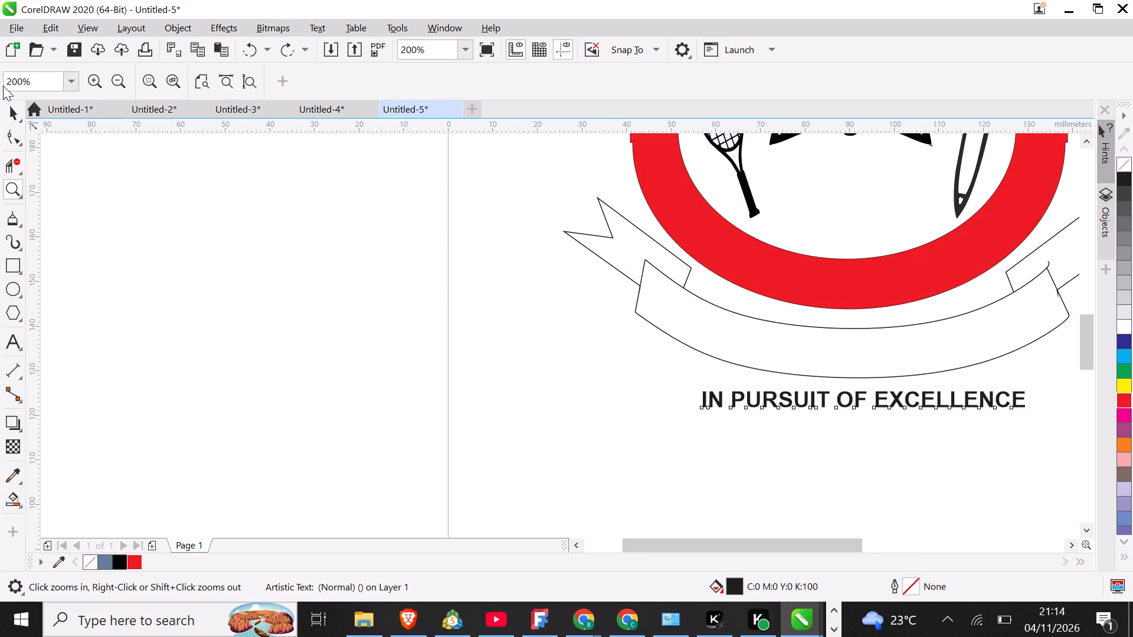
left_click(17, 117)
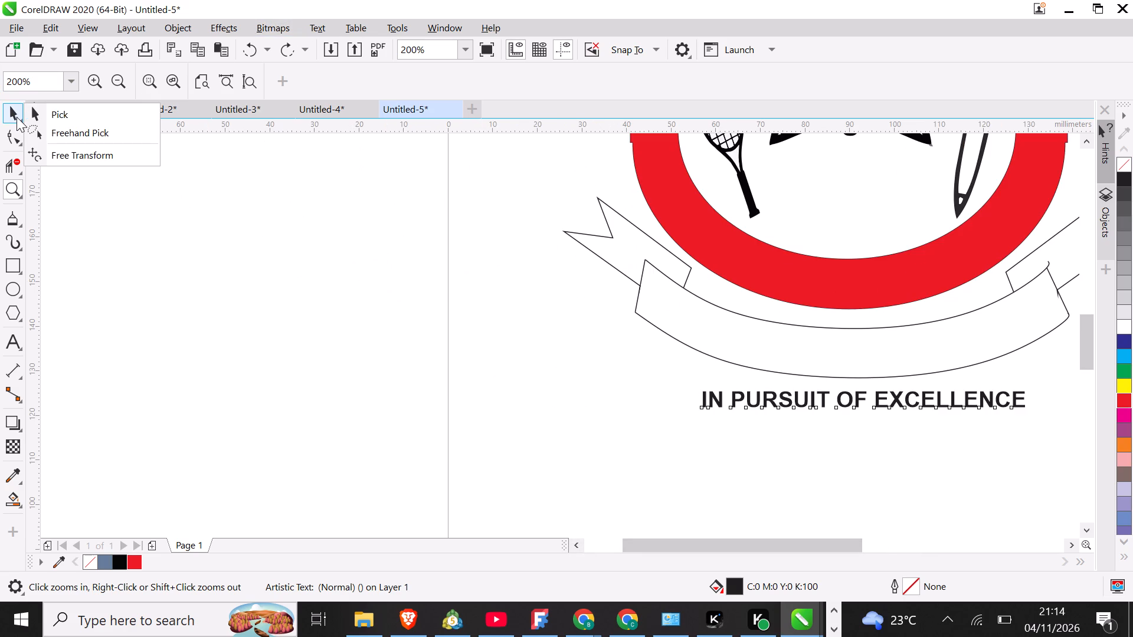
left_click(45, 116)
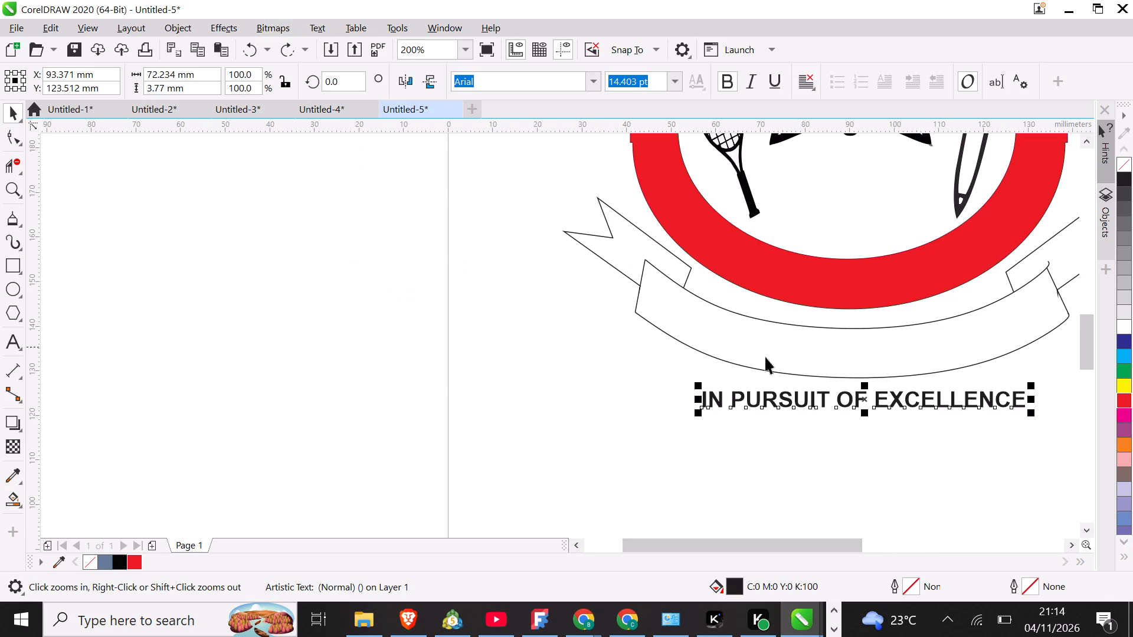
left_click(764, 388)
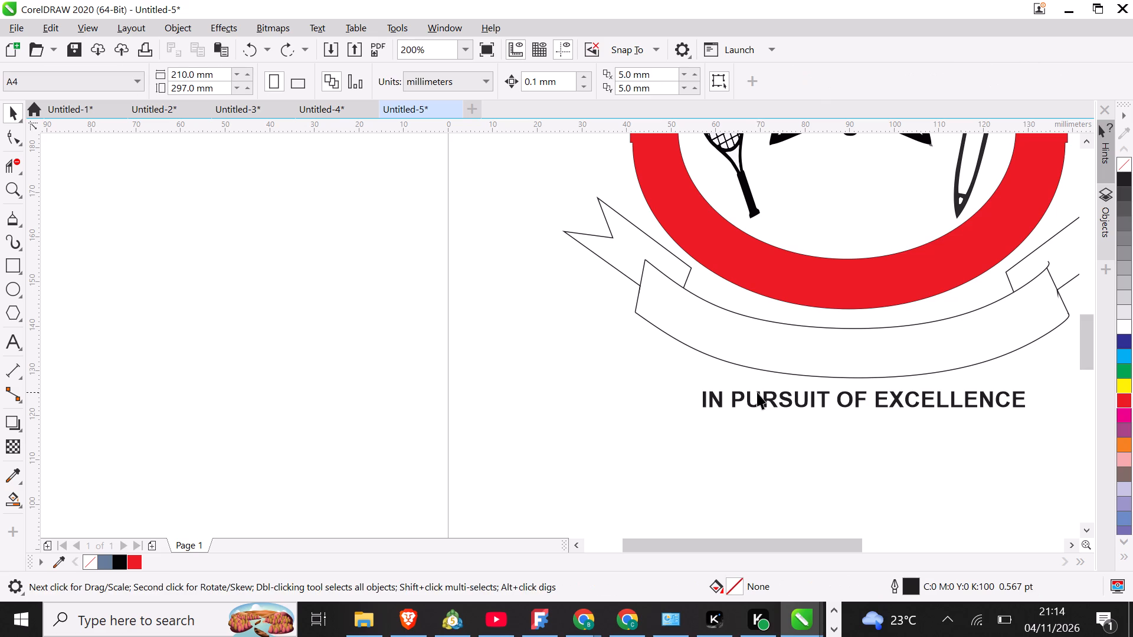
left_click(757, 392)
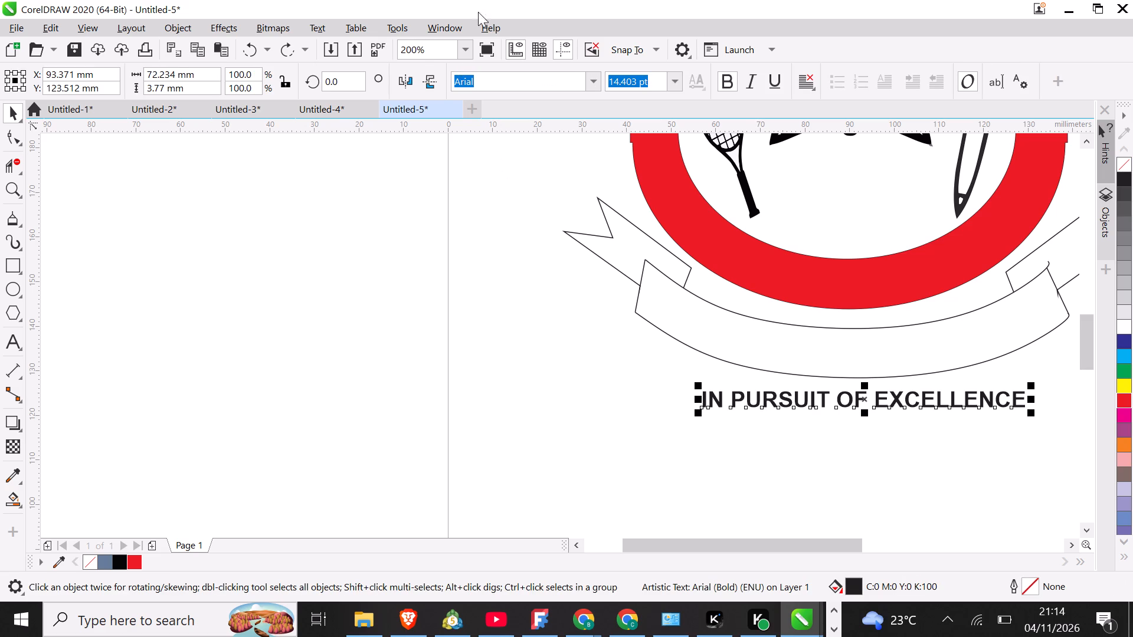
left_click(329, 21)
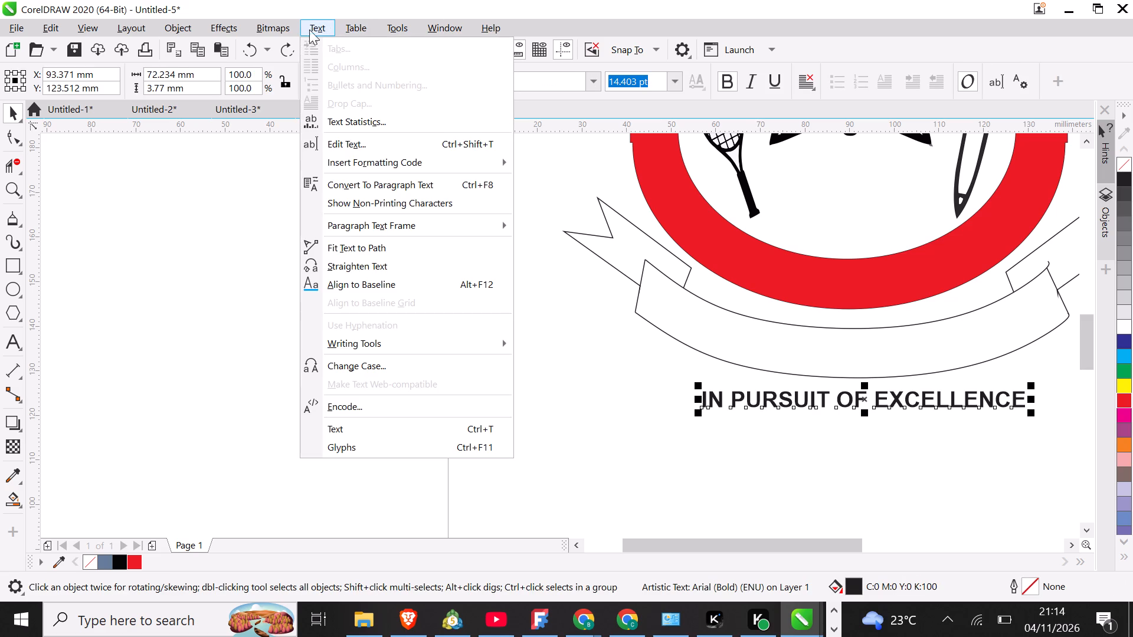
left_click(379, 253)
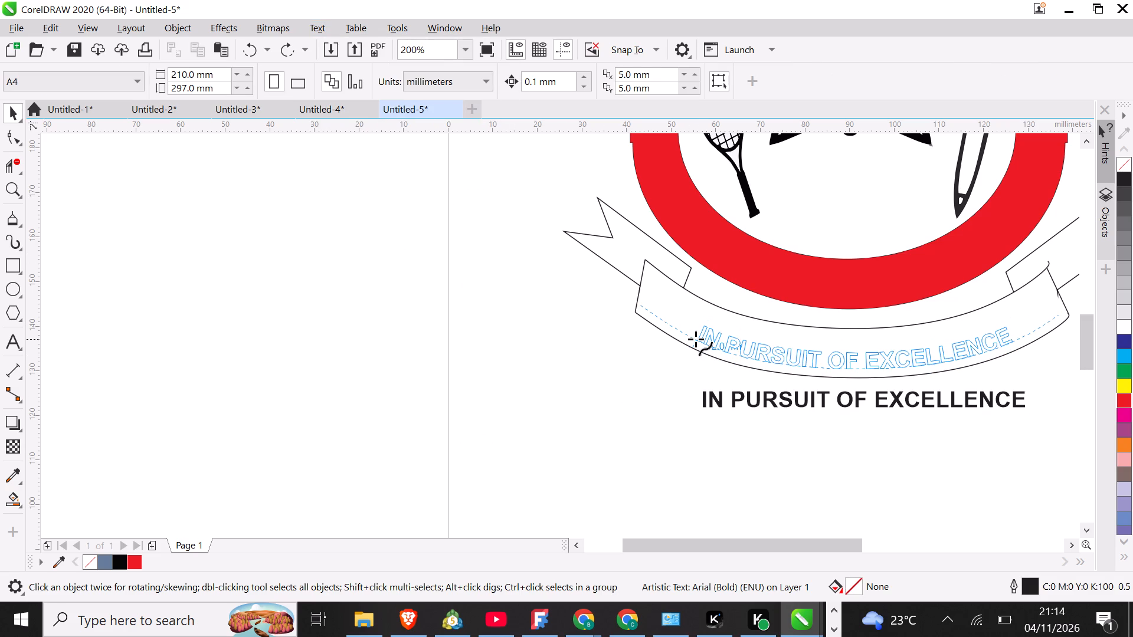
left_click(696, 339)
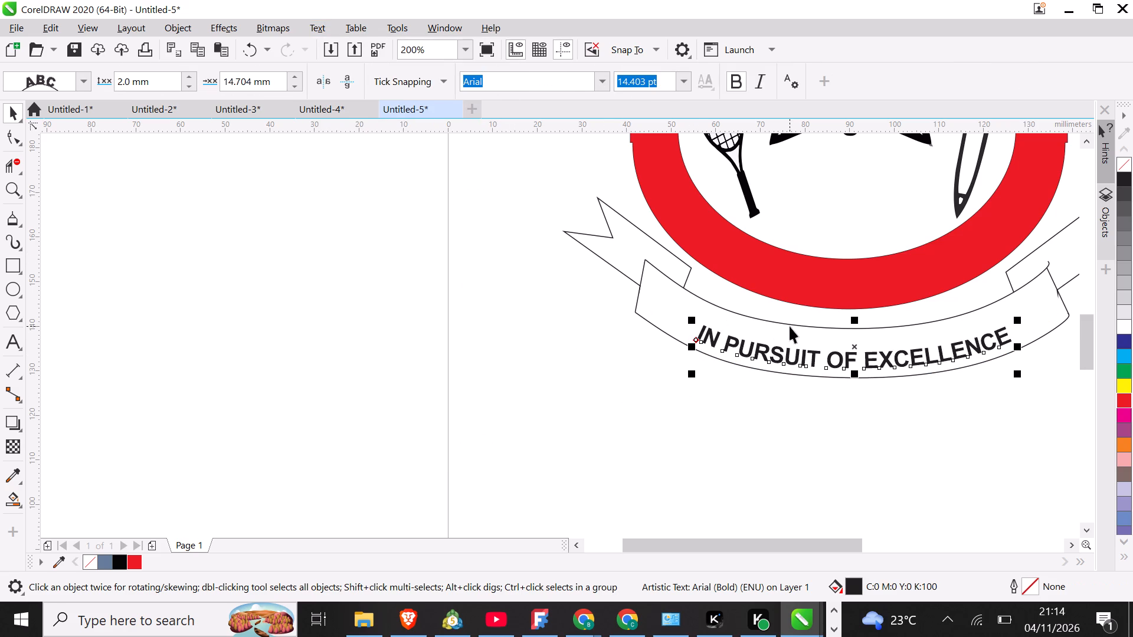
Stretch the curved motto text vertically to about 30.9 pt so its letters fill most of the ribbon band's height.
left_click_drag(849, 322, 852, 274)
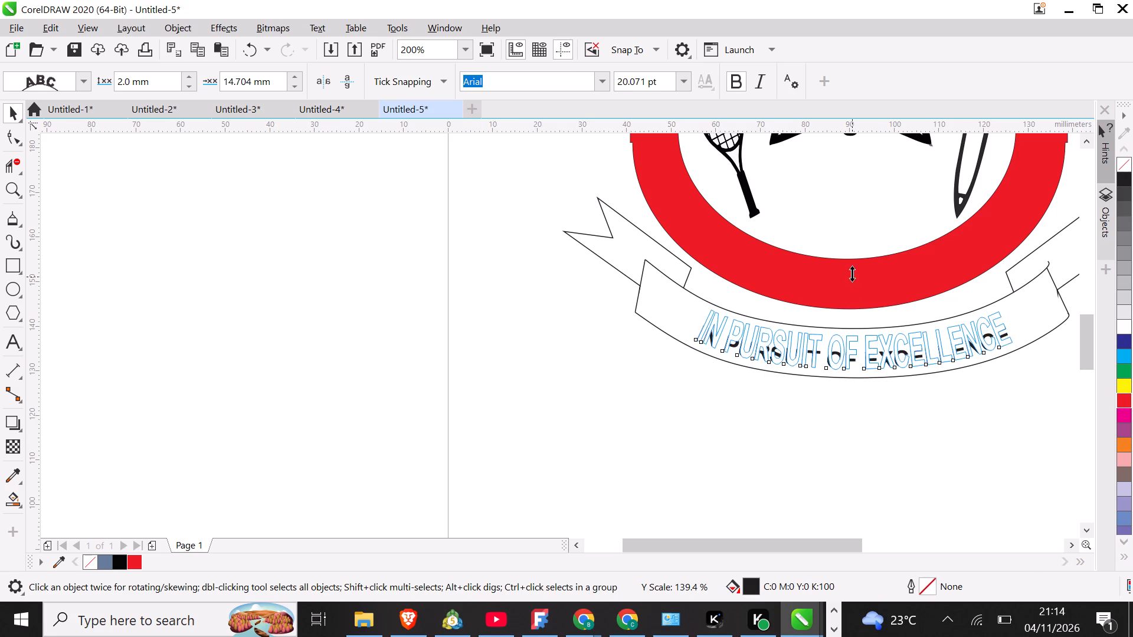
left_click_drag(852, 274, 852, 272)
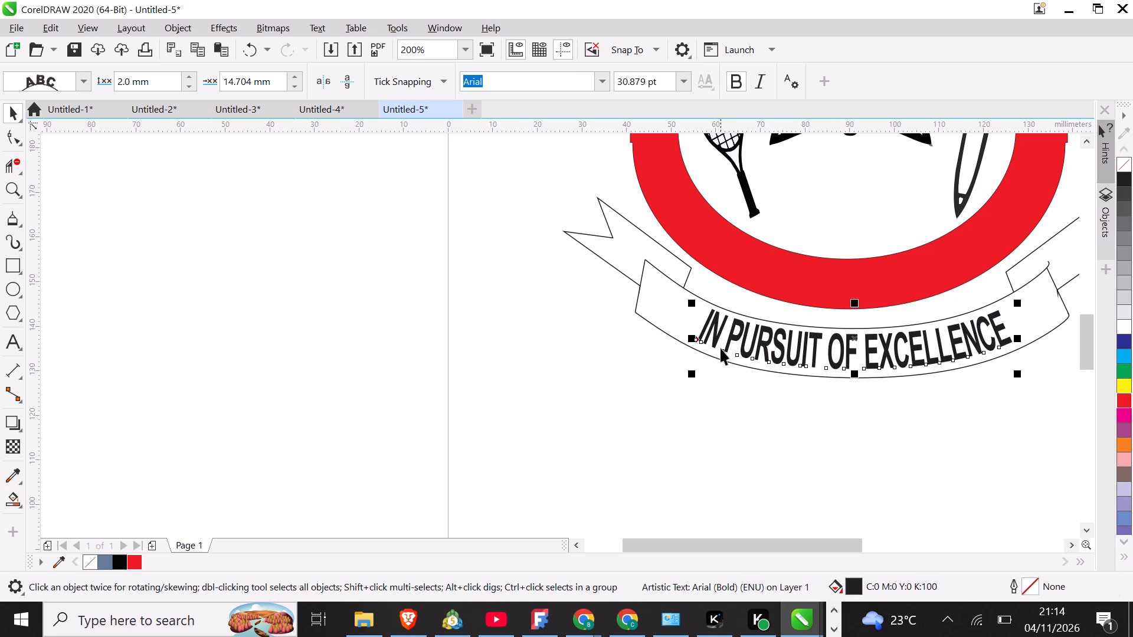
Slide the curved motto text along its path to the band's left end, at about 1.9 mm offset and 2.0 mm distance.
left_click_drag(696, 340, 675, 330)
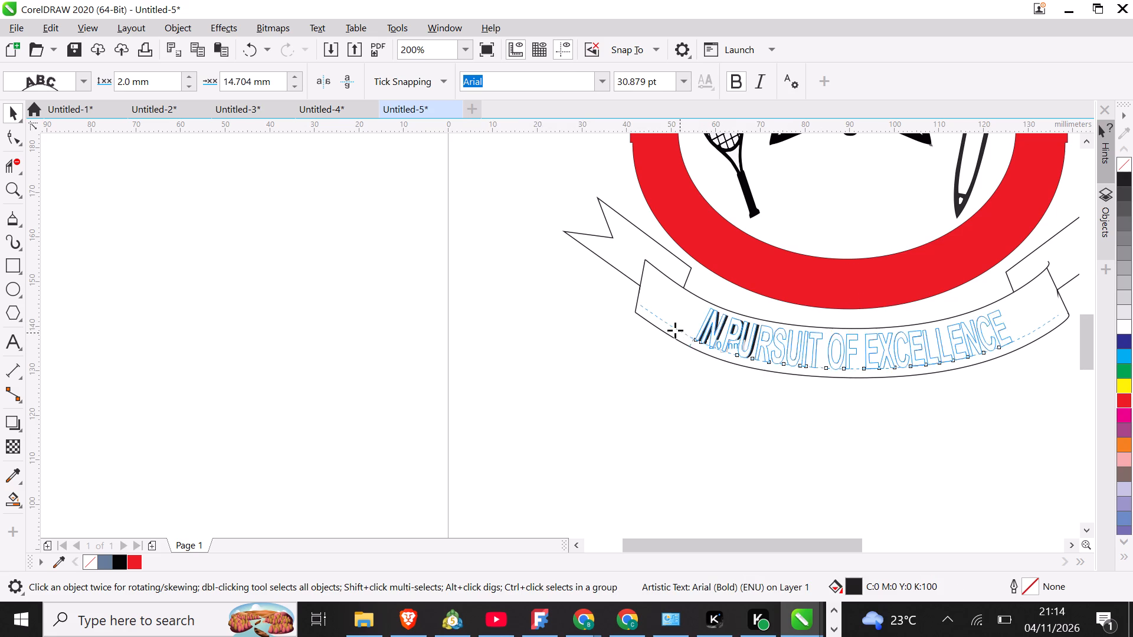
left_click_drag(675, 330, 646, 314)
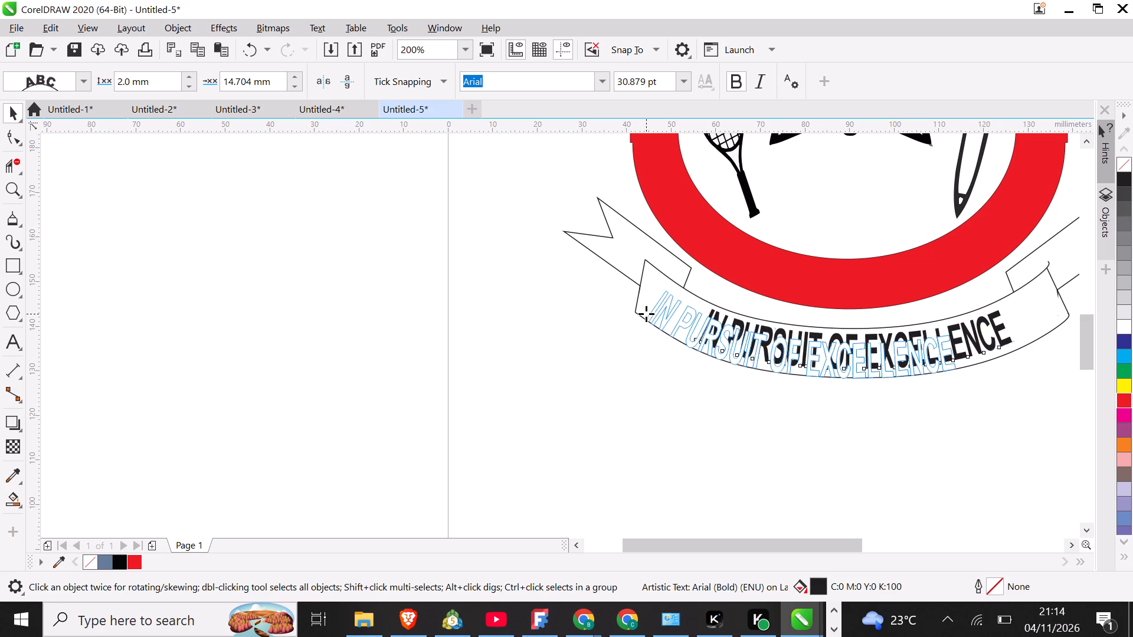
left_click_drag(646, 314, 646, 311)
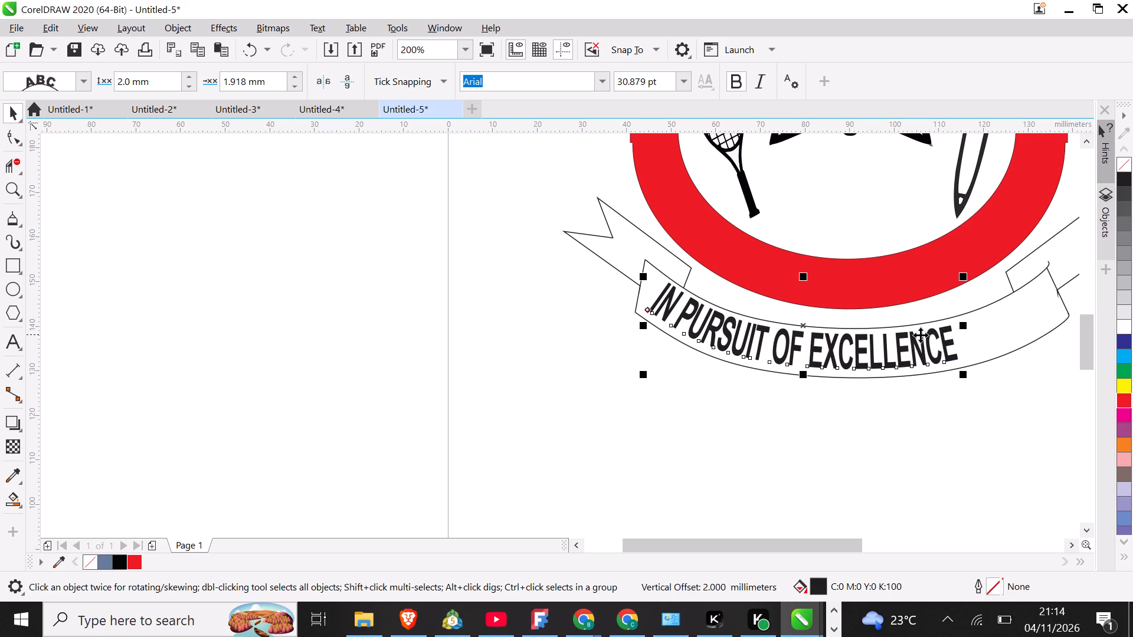
Stretch the curved motto text horizontally so it spans the ribbon band from its left end to its right end.
left_click_drag(963, 327, 1004, 313)
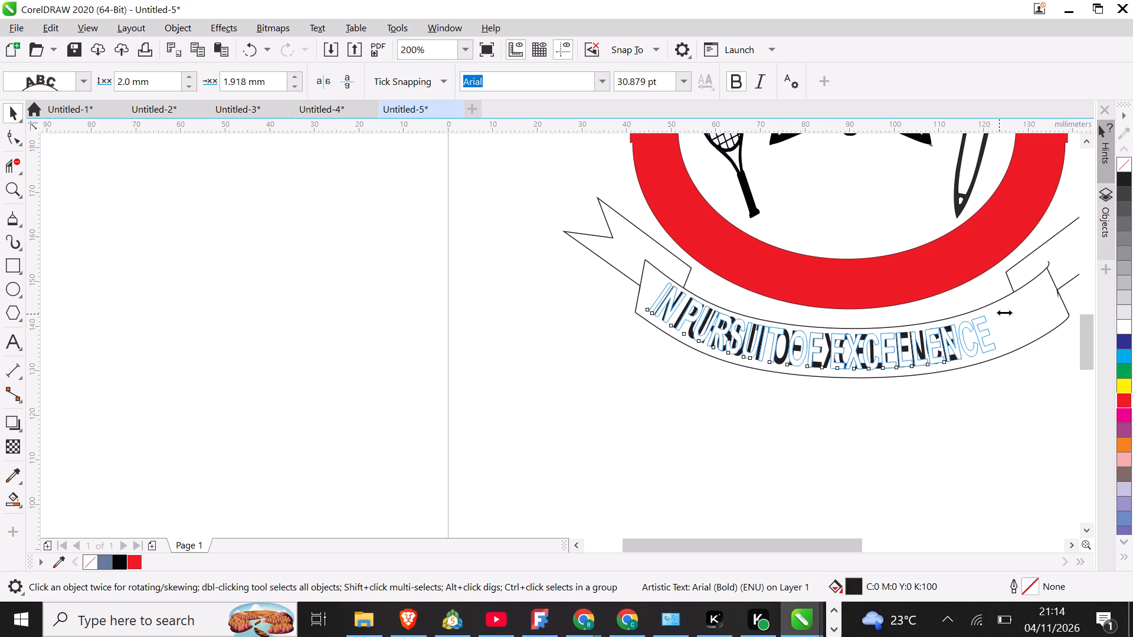
left_click_drag(1004, 313, 1064, 288)
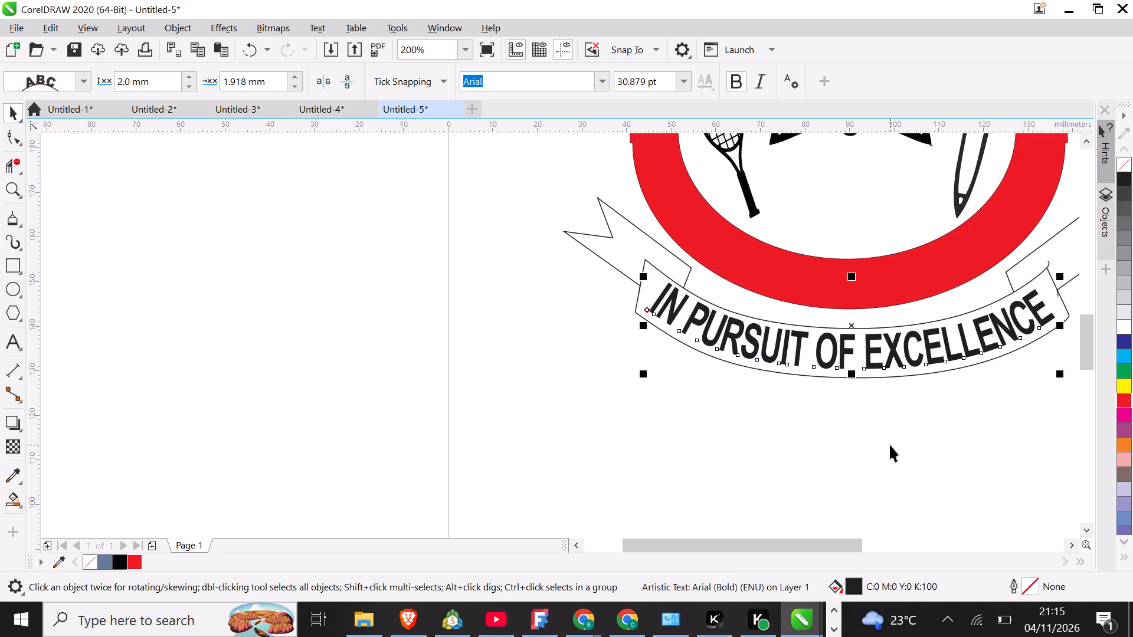
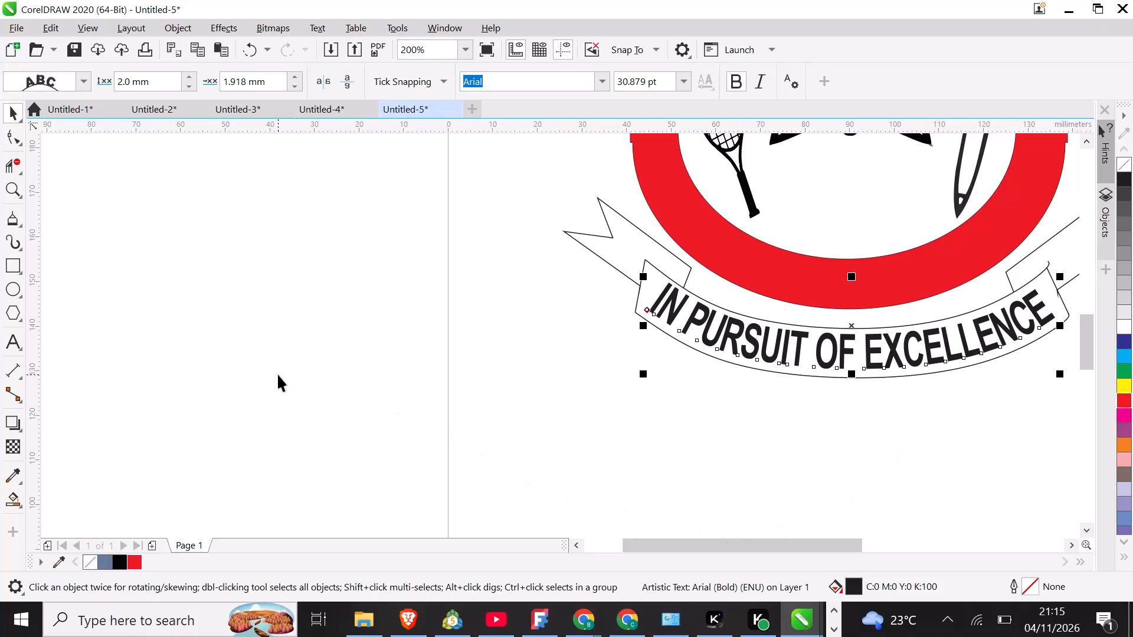
Write 19 and 83 as two separate 24 pt Arial artistic texts in the blank area beside the page.
left_click(3, 339)
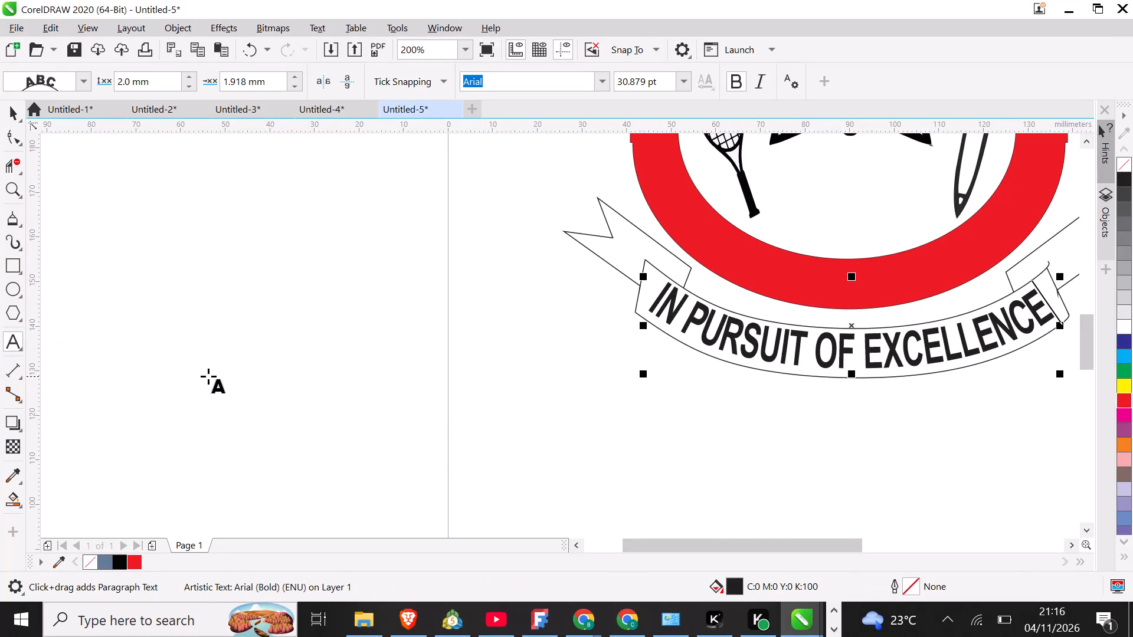
left_click(292, 403)
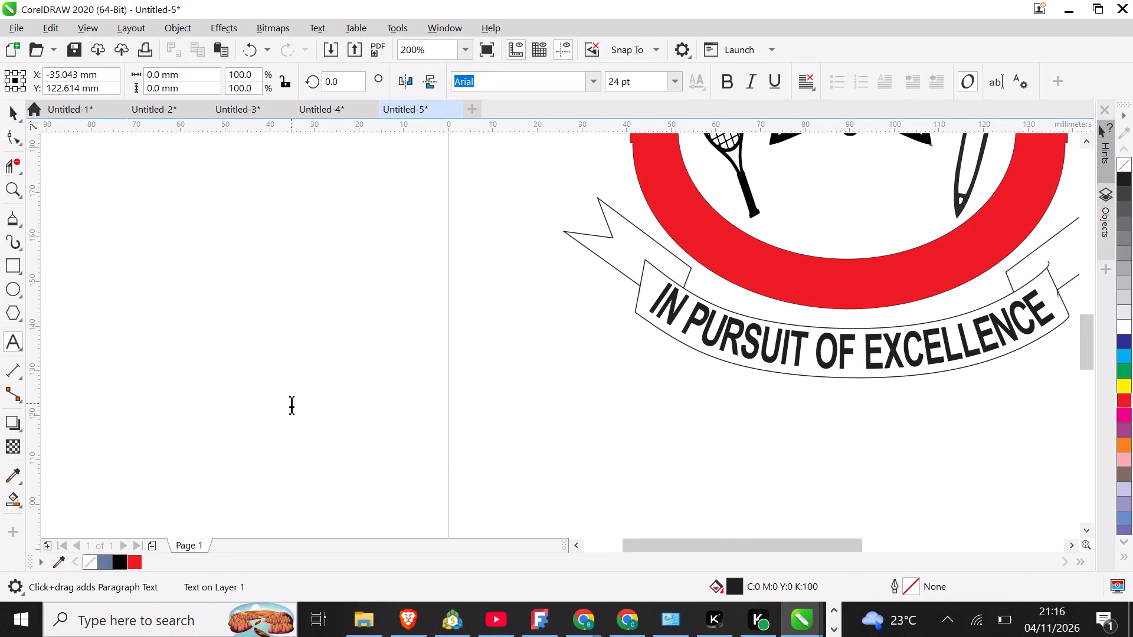
key("1")
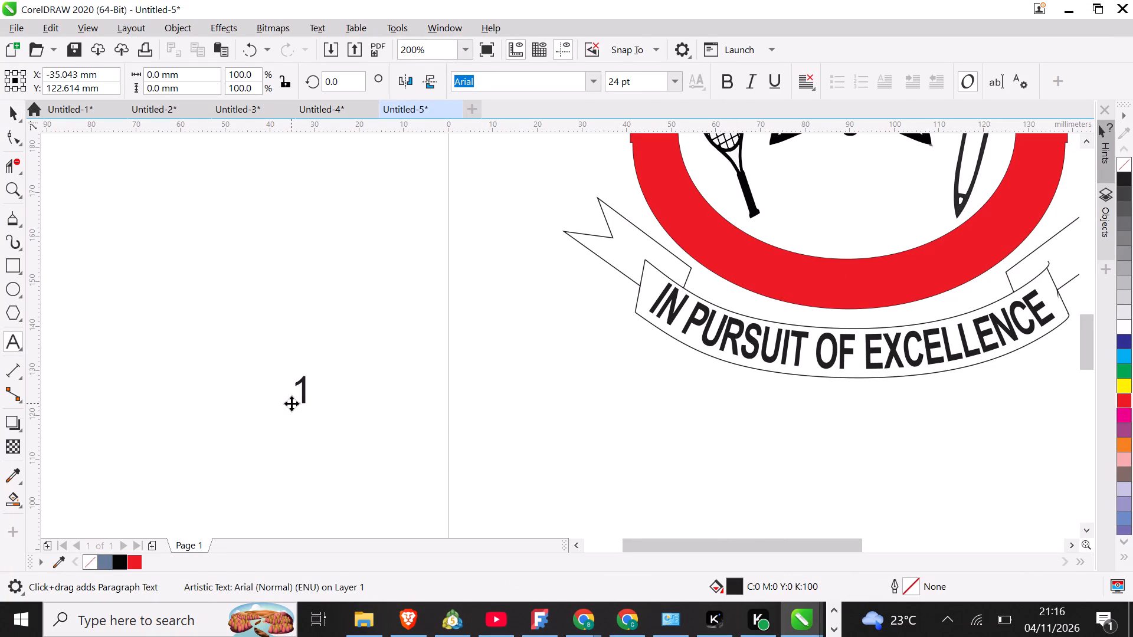
key("9")
left_click(323, 440)
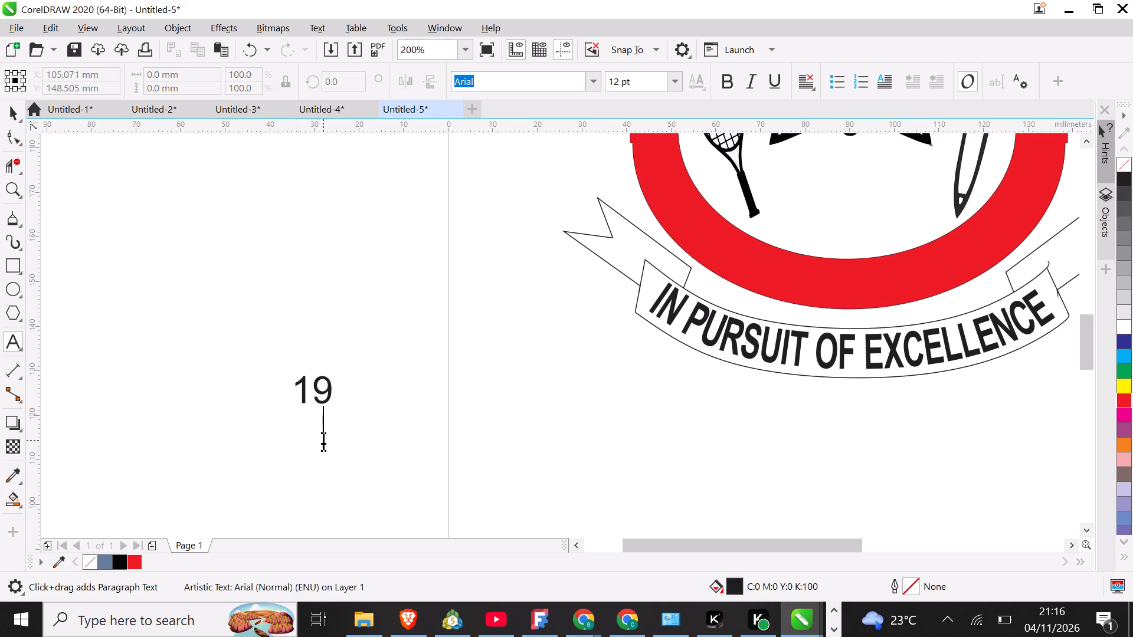
key("8")
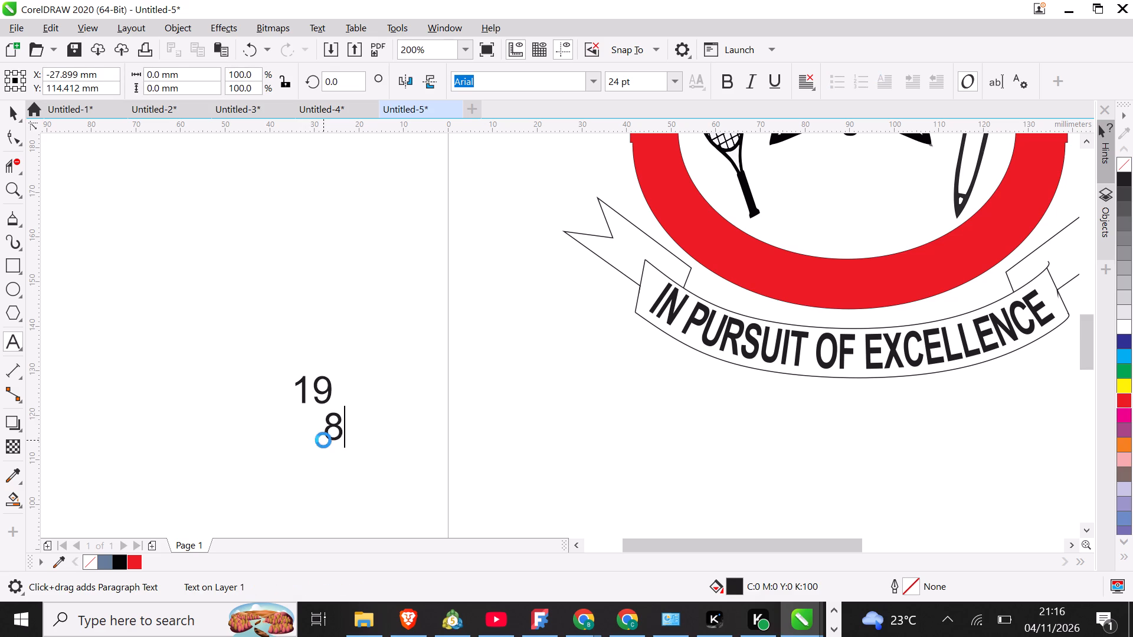
key("3")
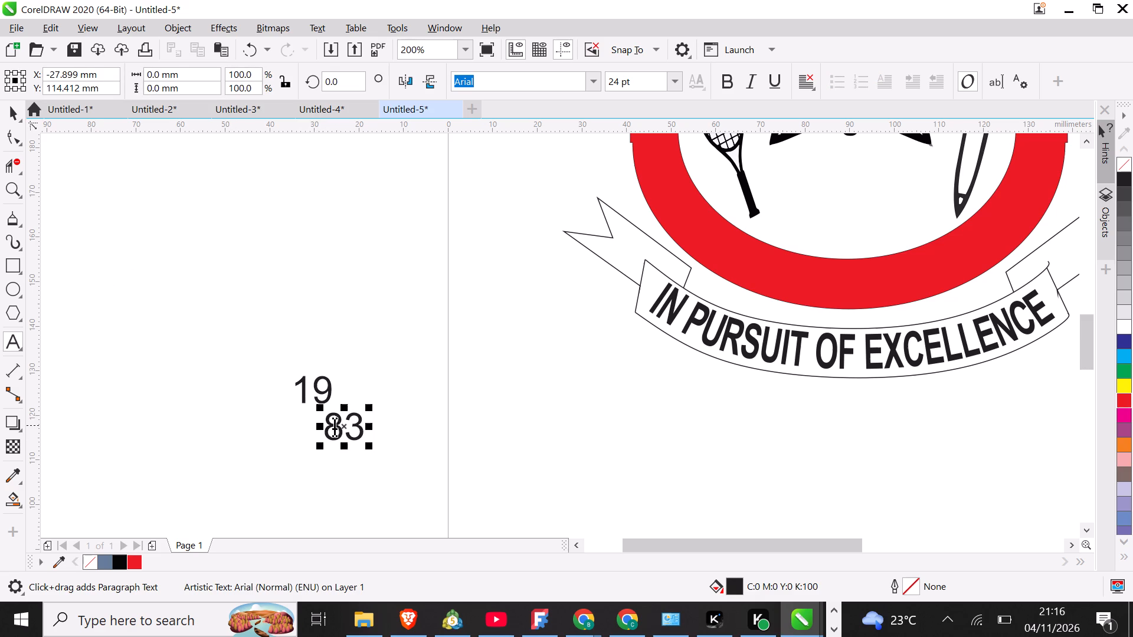
Move the 83 text onto the ribbon's right tail, at about X 139, Y 156 mm, and make it bold.
left_click_drag(346, 428, 644, 370)
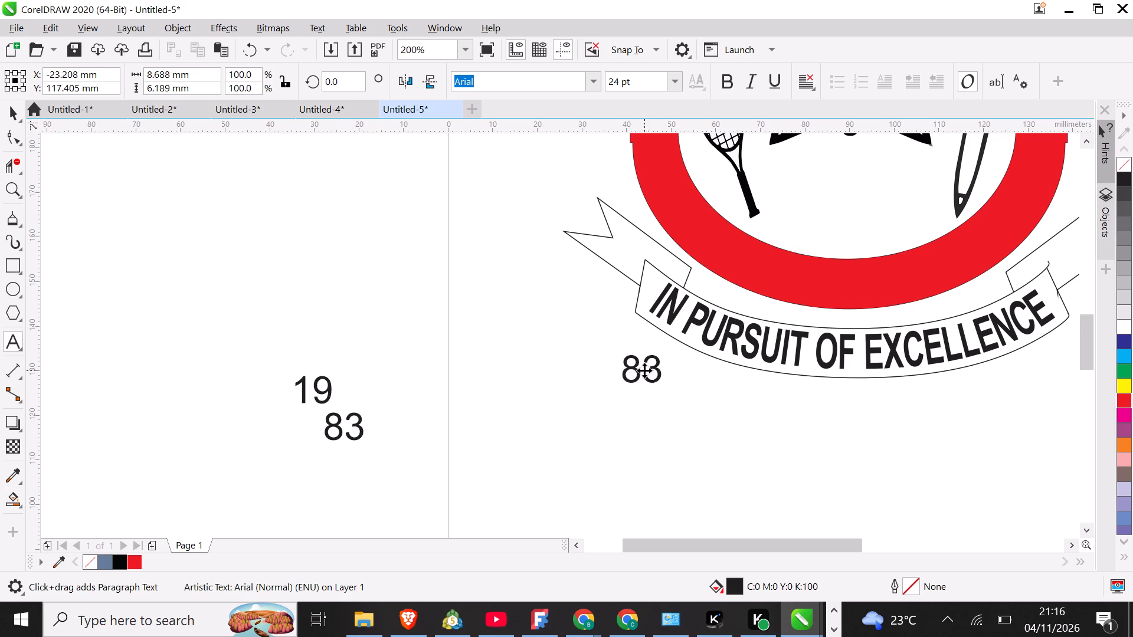
left_click_drag(644, 370, 1070, 257)
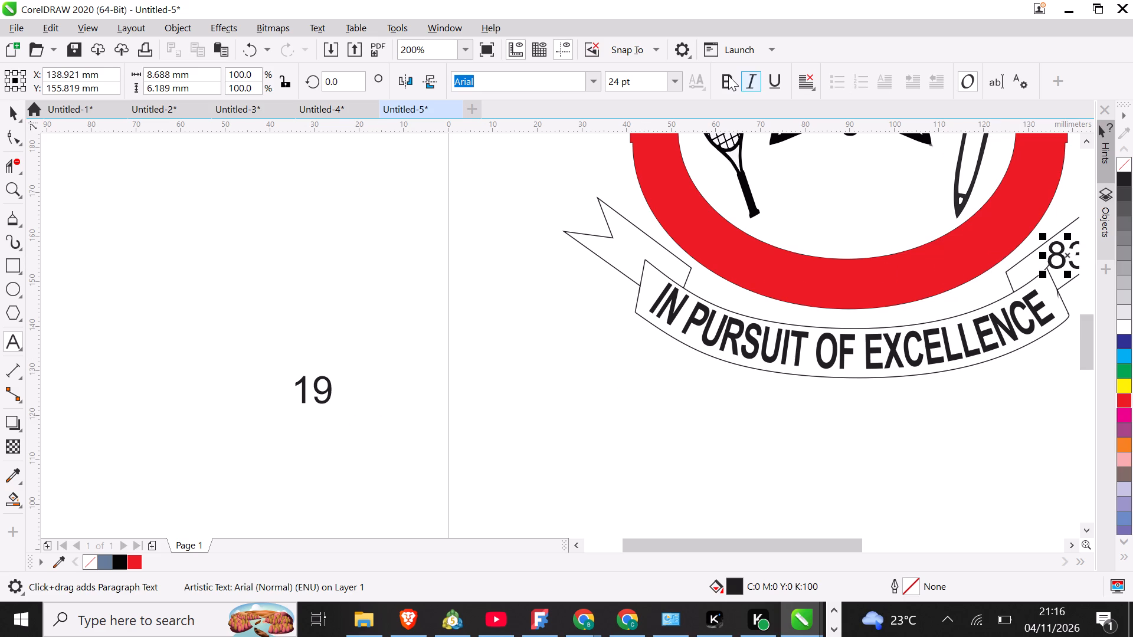
left_click(727, 78)
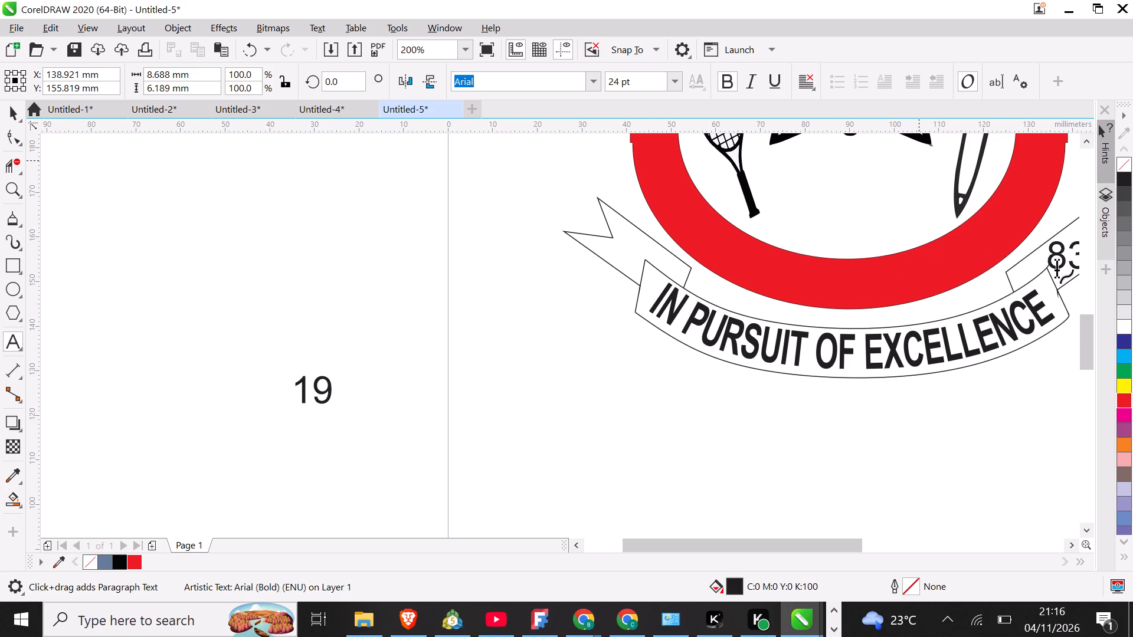
left_click(1067, 263)
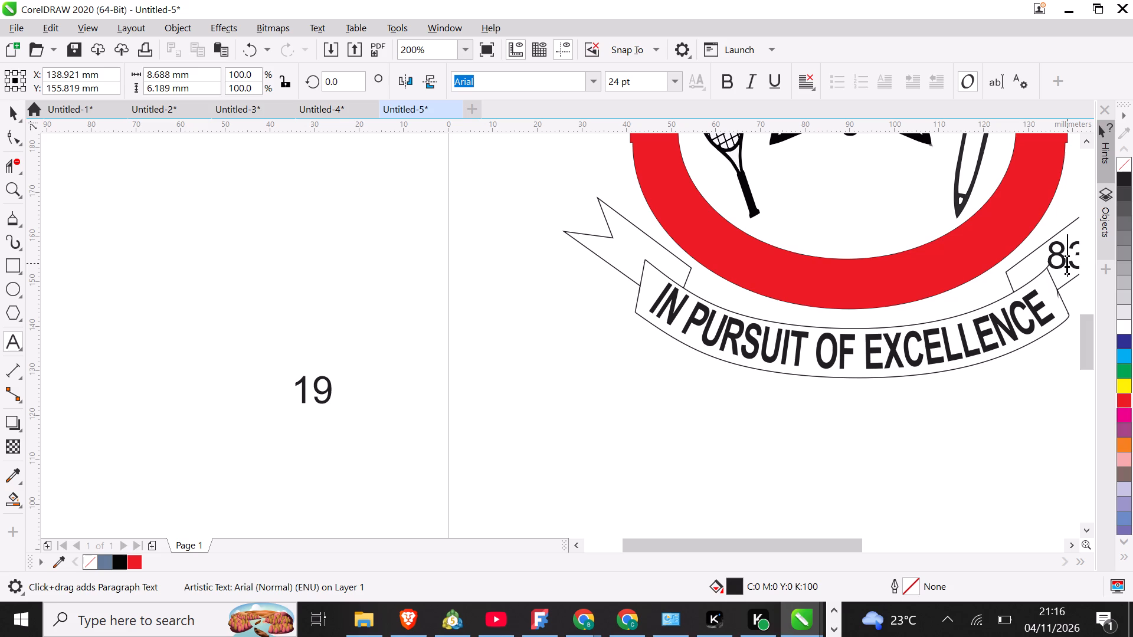
key("ctrl+a")
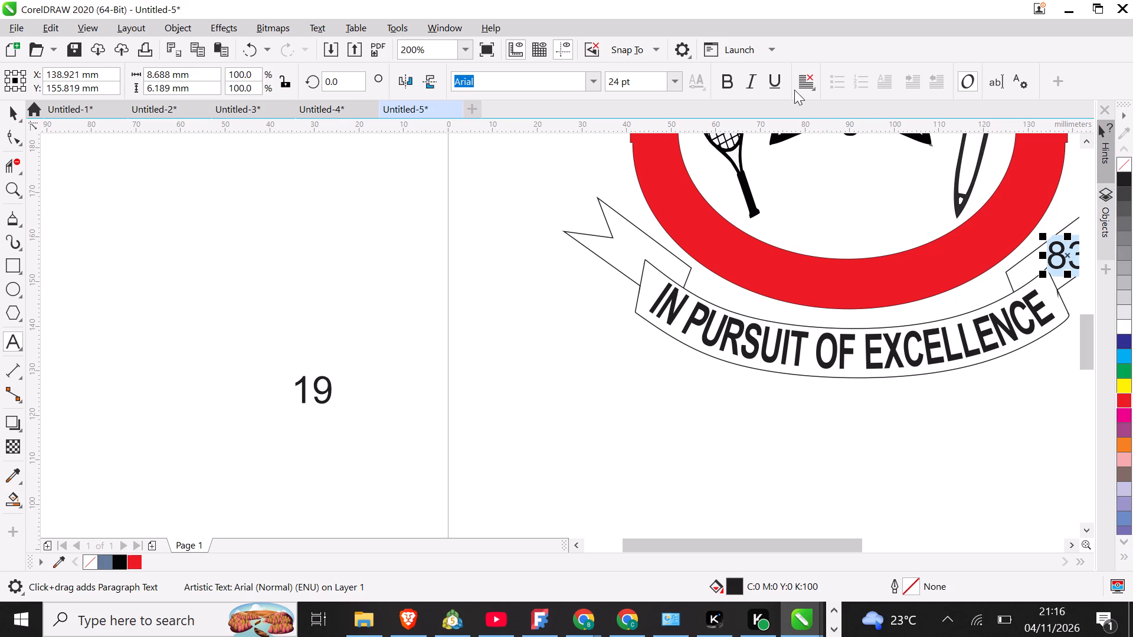
left_click(727, 79)
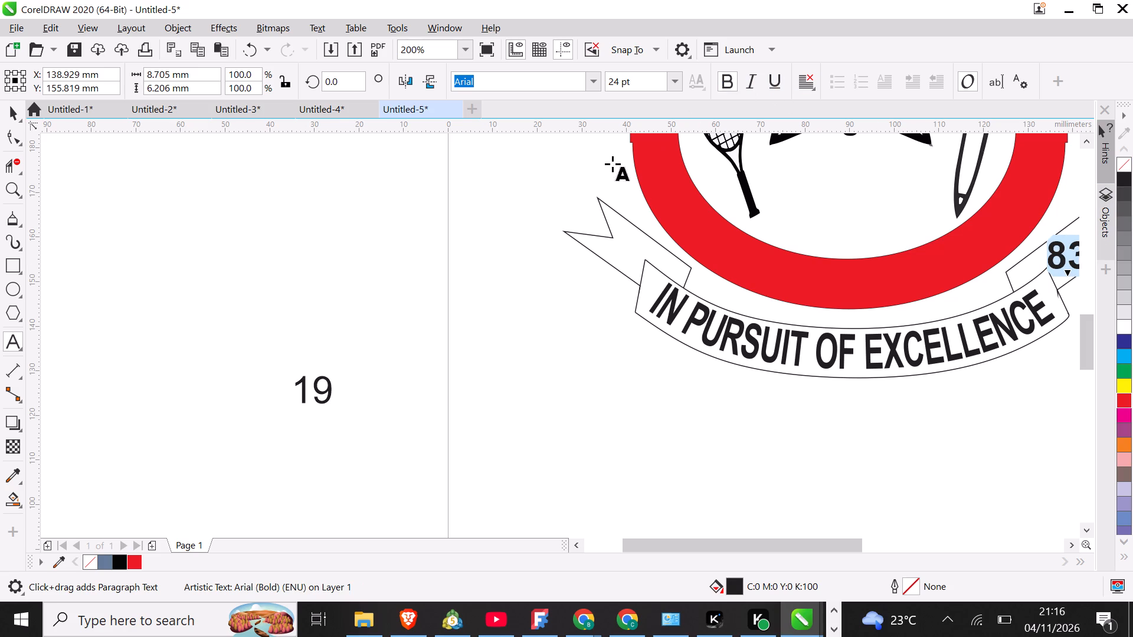
Make the 19 text bold and place it on the ribbon's left tail, at about X 40, Y 157 mm.
left_click(325, 389)
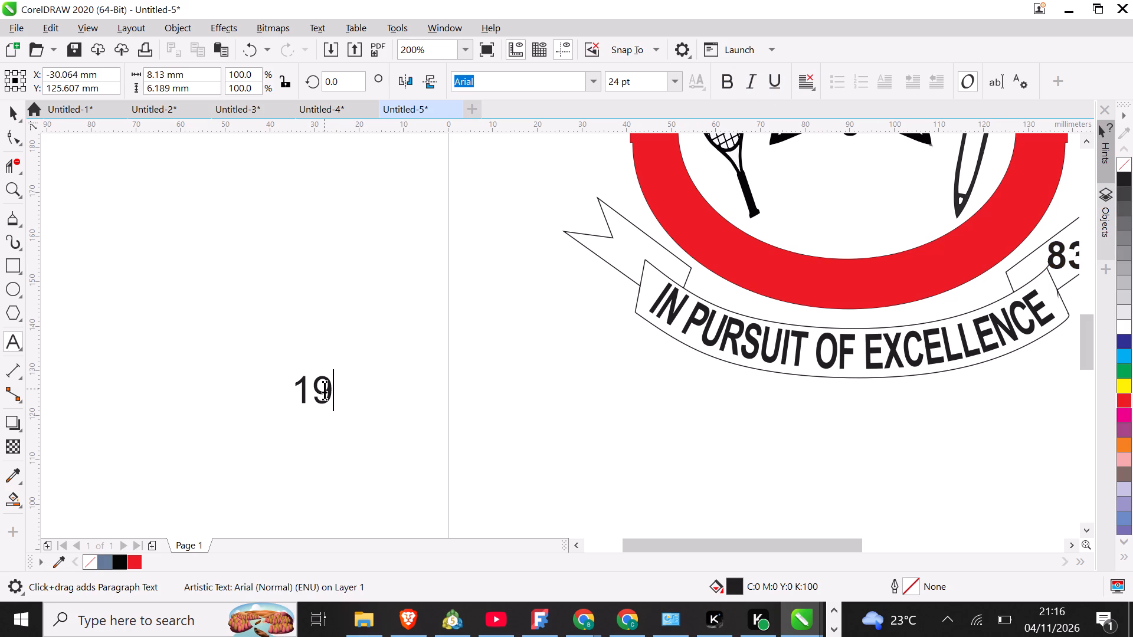
key("ctrl+a")
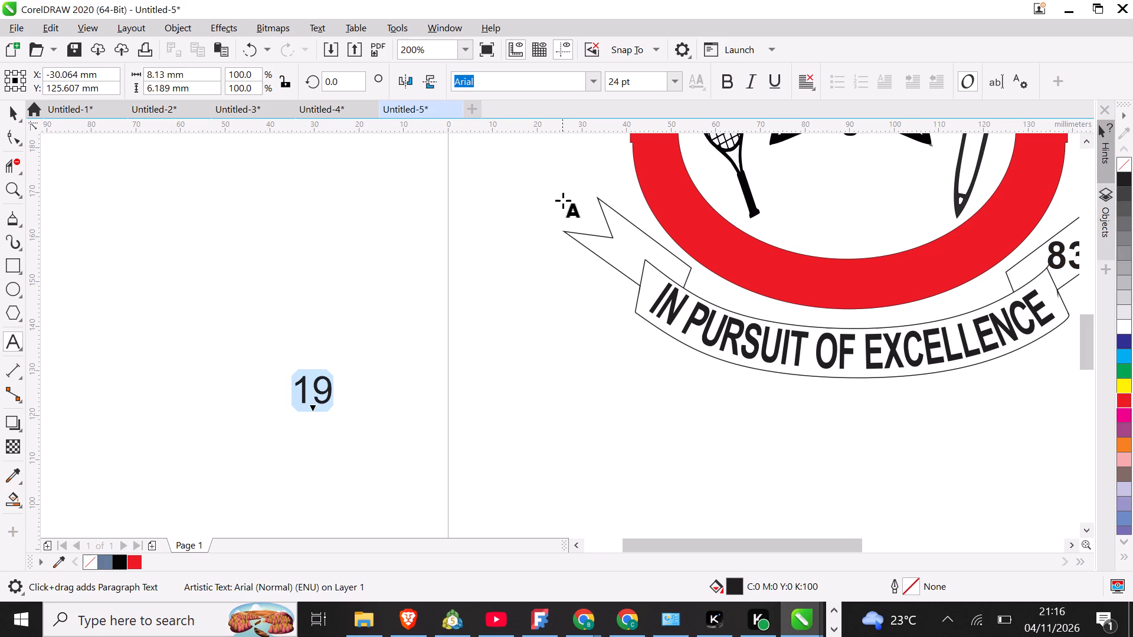
left_click(733, 77)
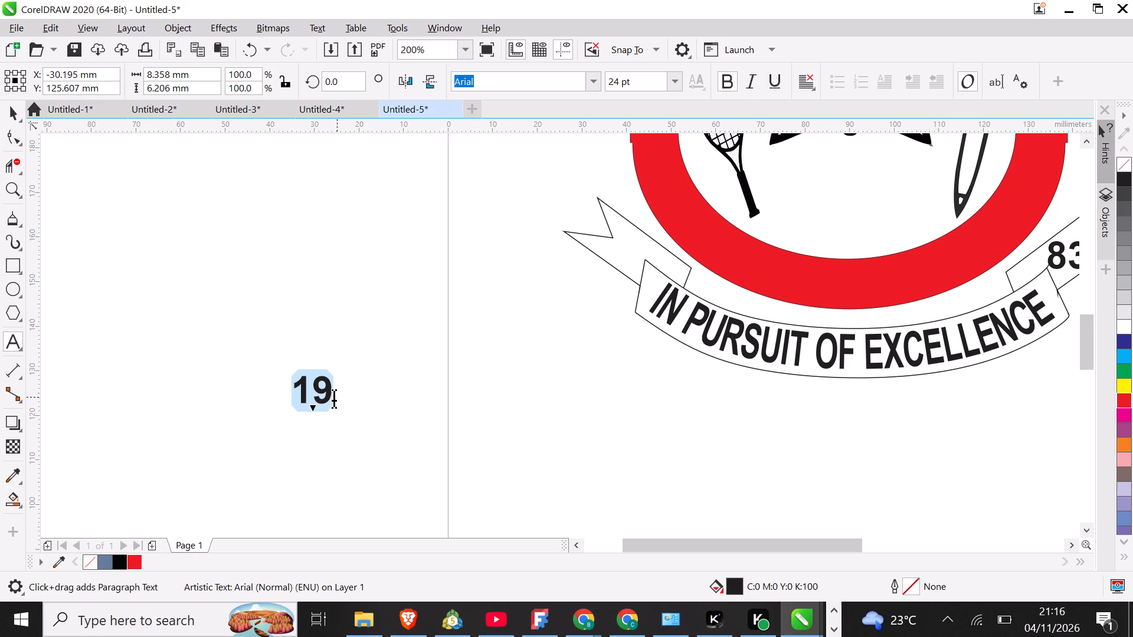
left_click_drag(315, 389, 611, 271)
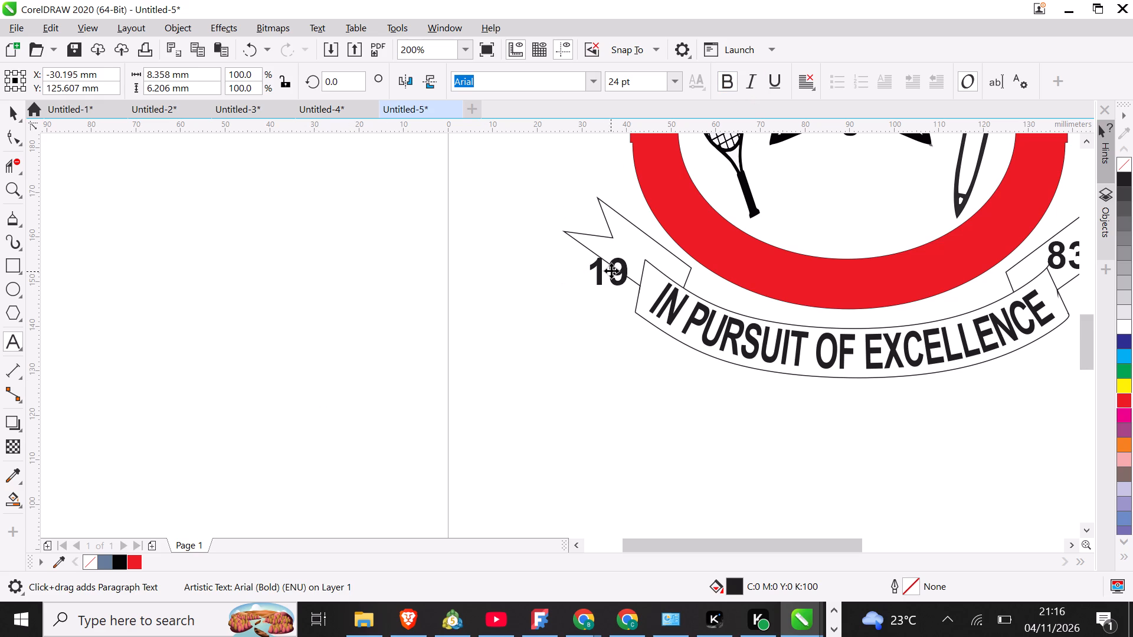
left_click_drag(611, 271, 637, 250)
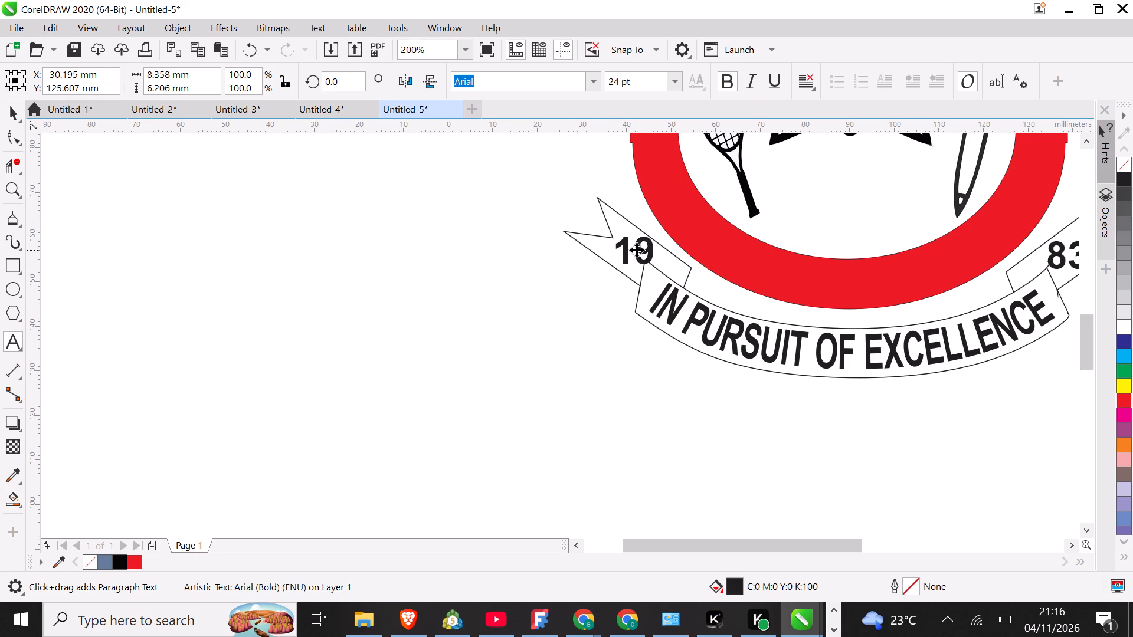
left_click_drag(637, 250, 629, 251)
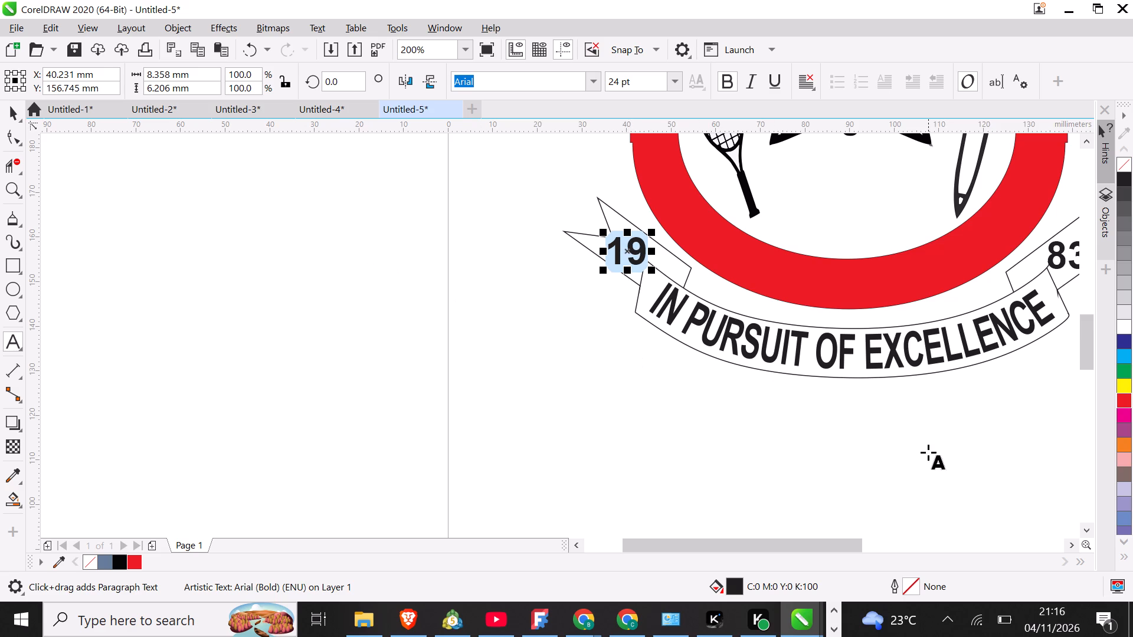
triple_click(1069, 543)
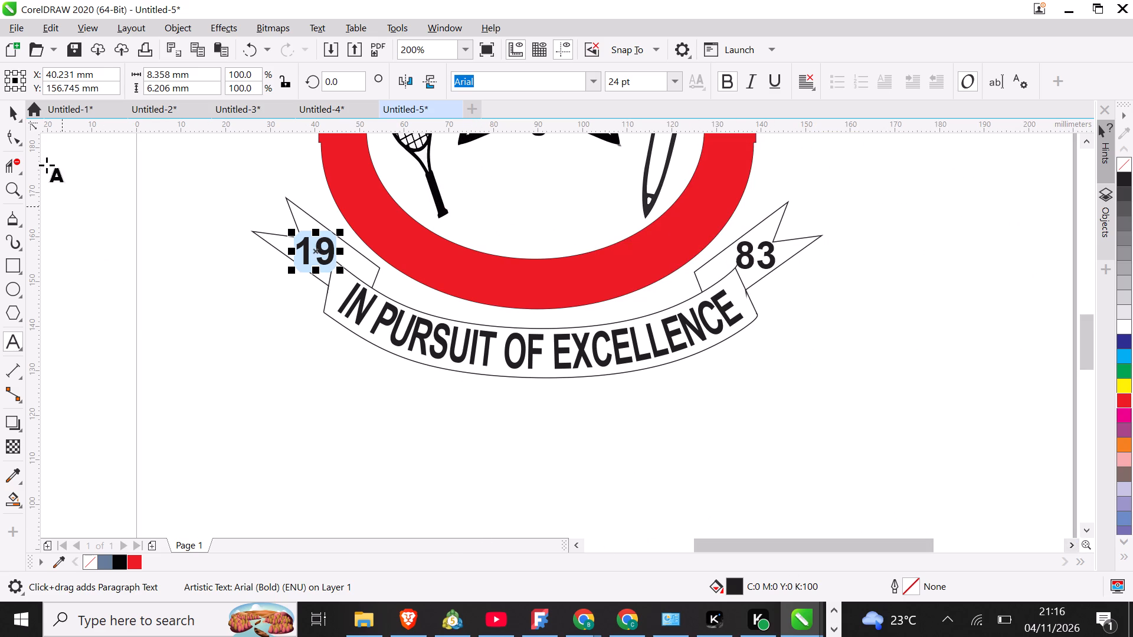
left_click(4, 116)
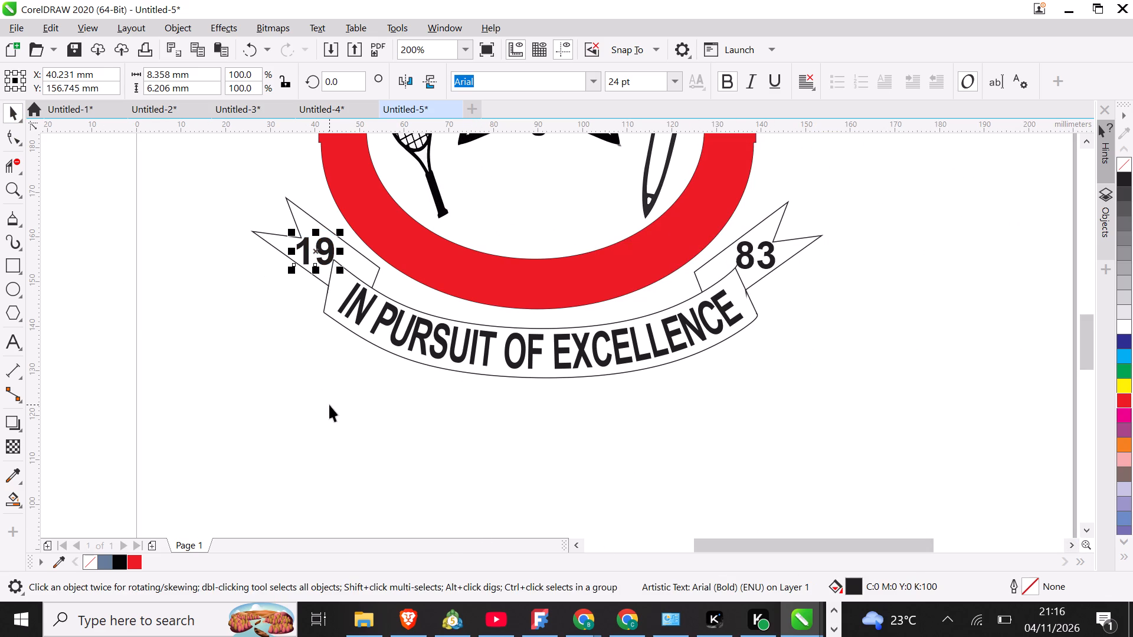
left_click(329, 405)
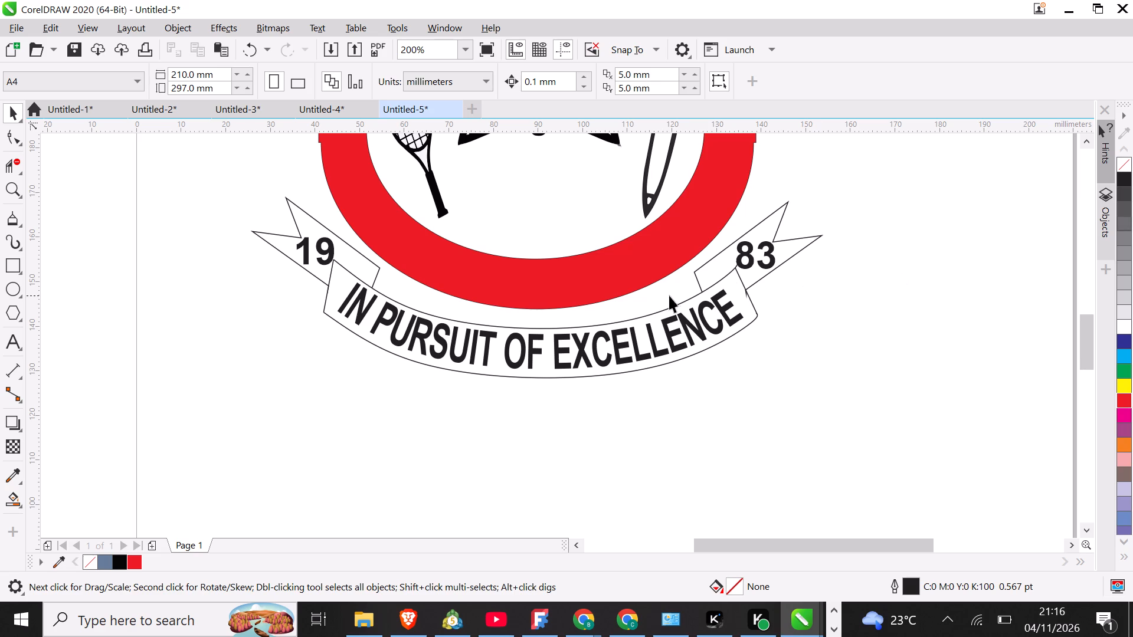
Smart-fill the ribbon's left tail around the 19 and the hole of the 9, and colour both cyan.
left_click(21, 504)
left_click(51, 509)
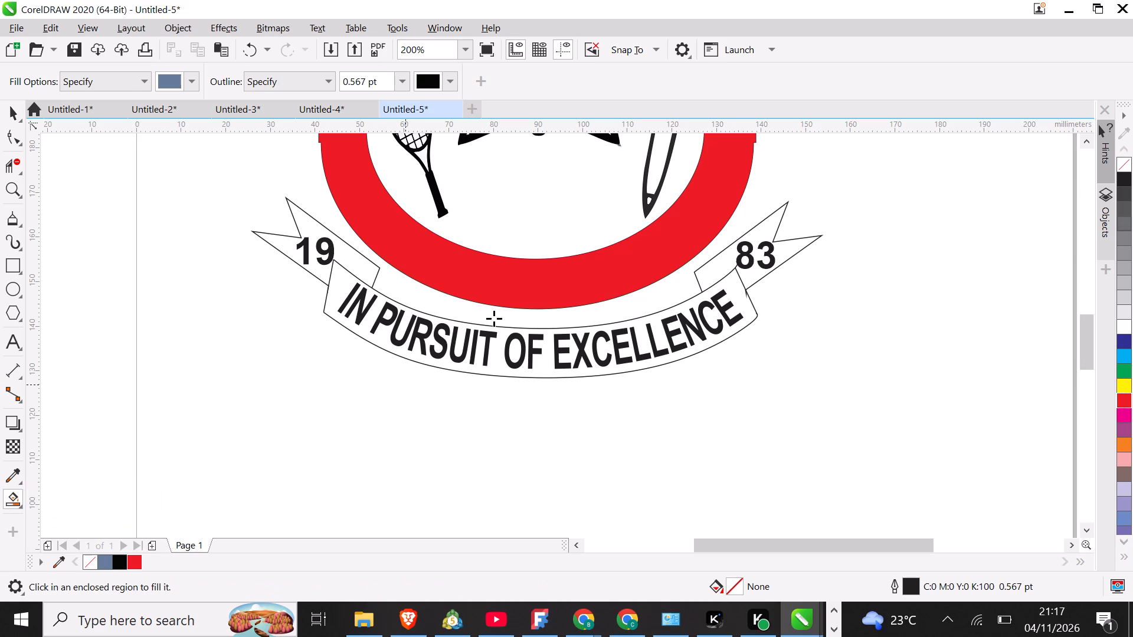
left_click(368, 267)
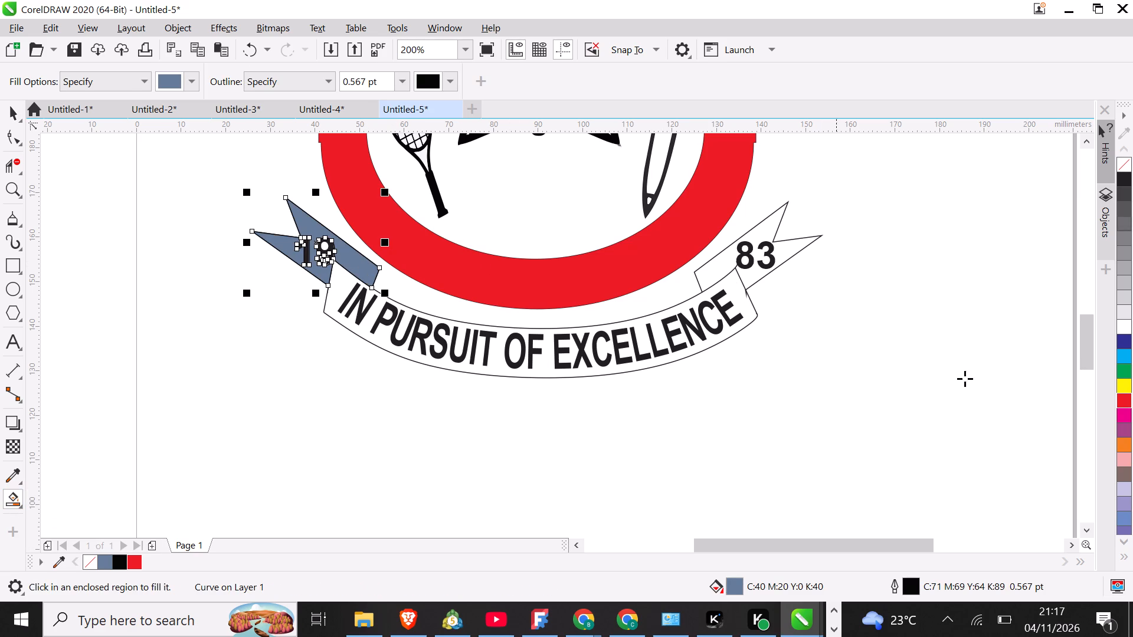
left_click(1128, 356)
left_click(325, 247)
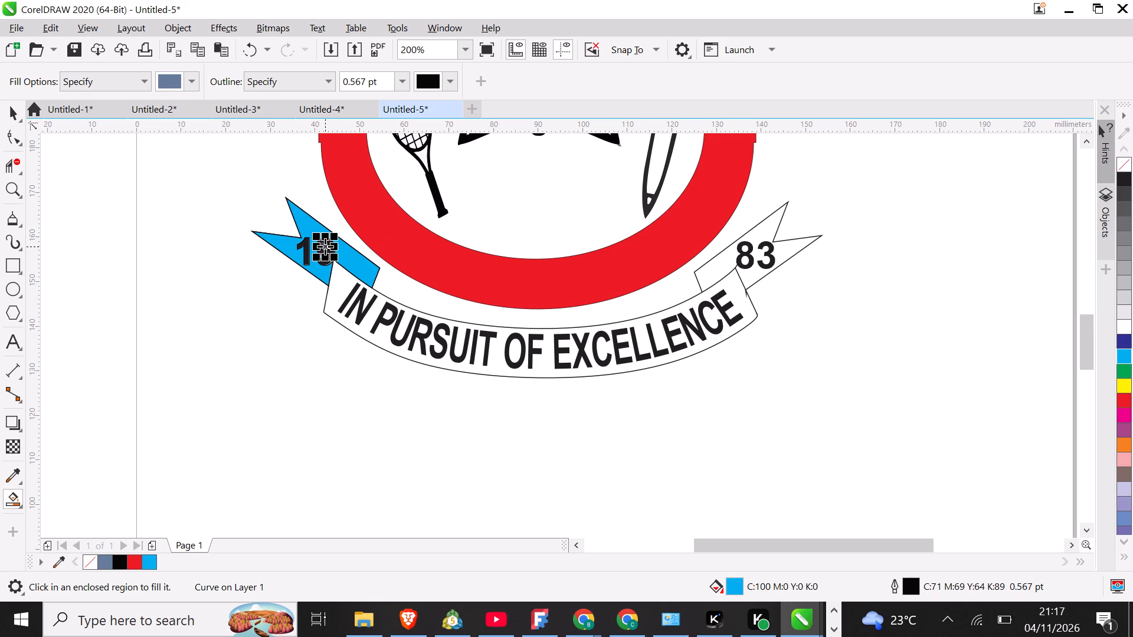
left_click(1118, 358)
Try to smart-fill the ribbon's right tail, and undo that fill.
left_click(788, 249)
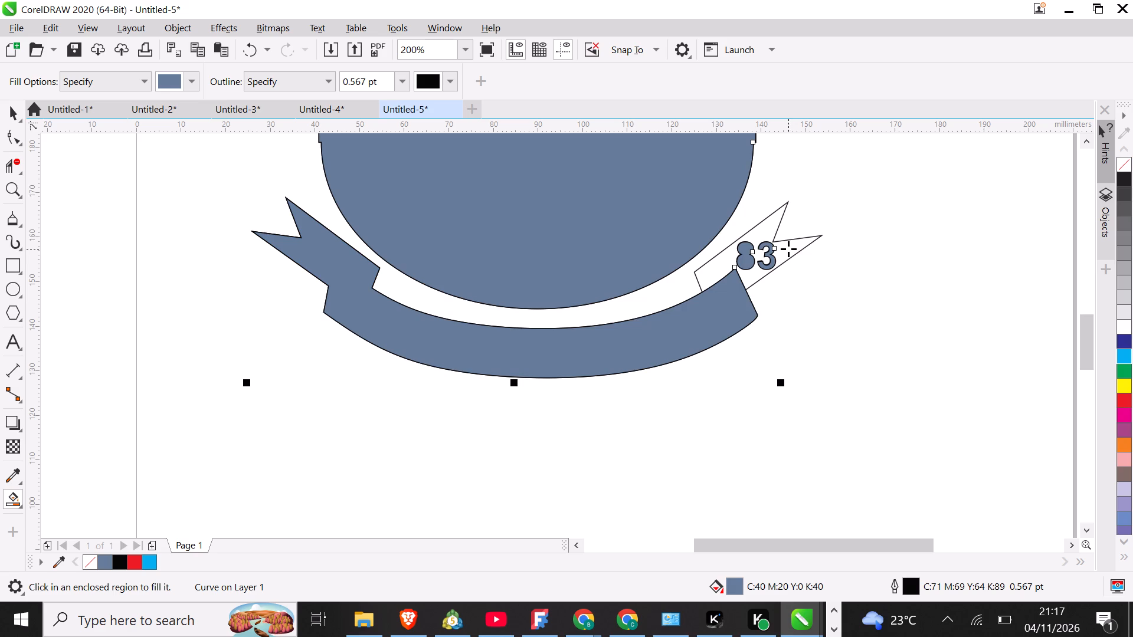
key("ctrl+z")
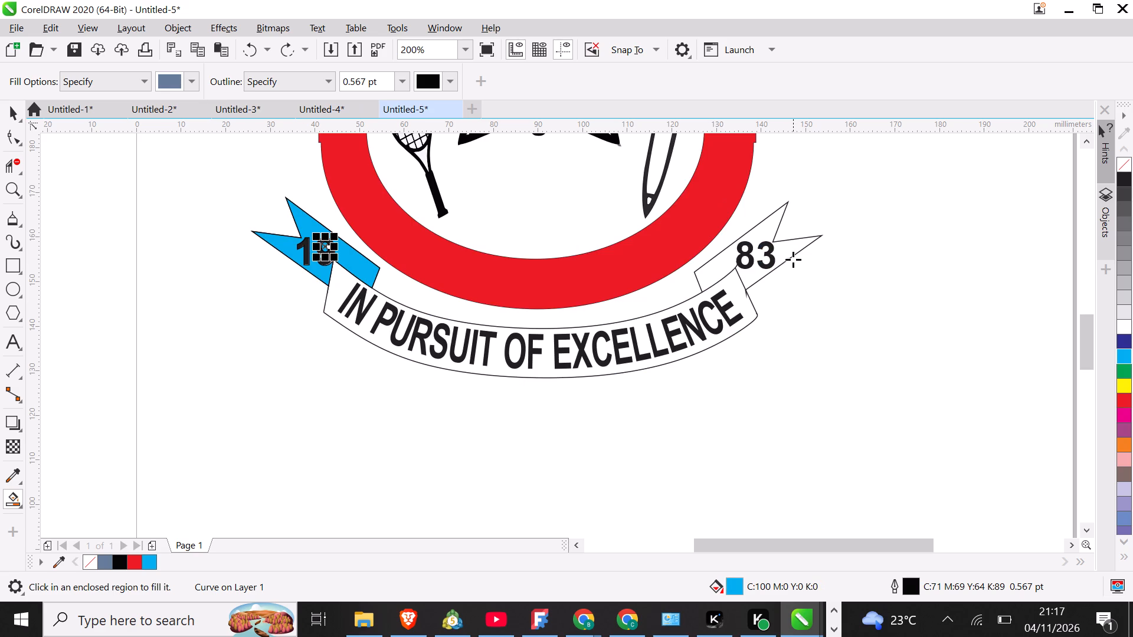
Smart-fill the upper and lower holes of the 8 in 83 and colour both cyan.
left_click(746, 246)
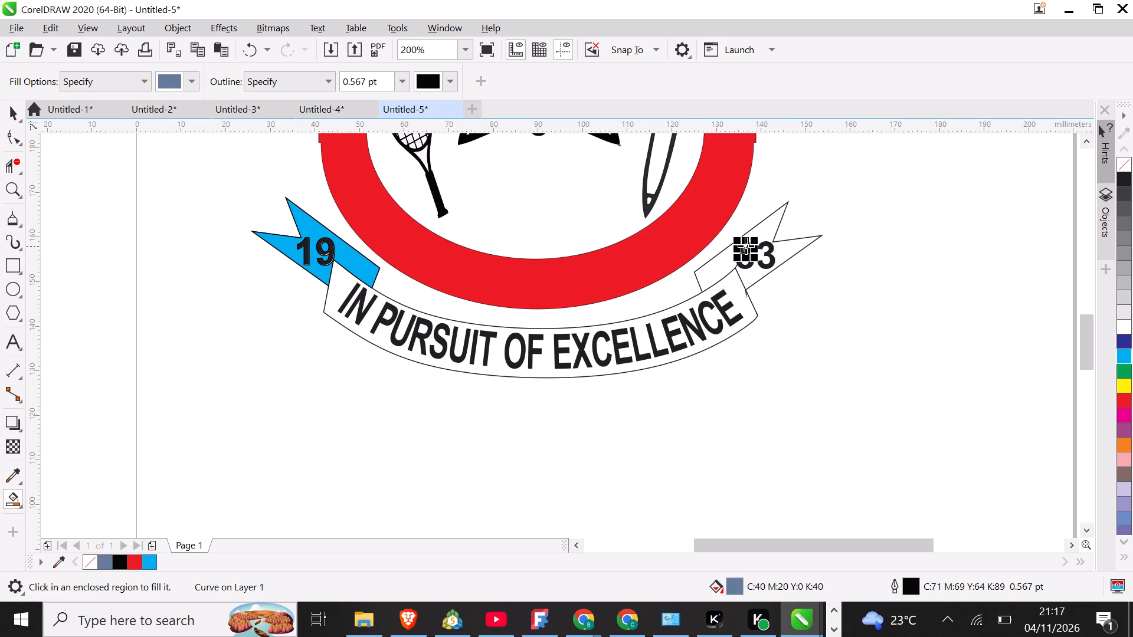
left_click(1125, 352)
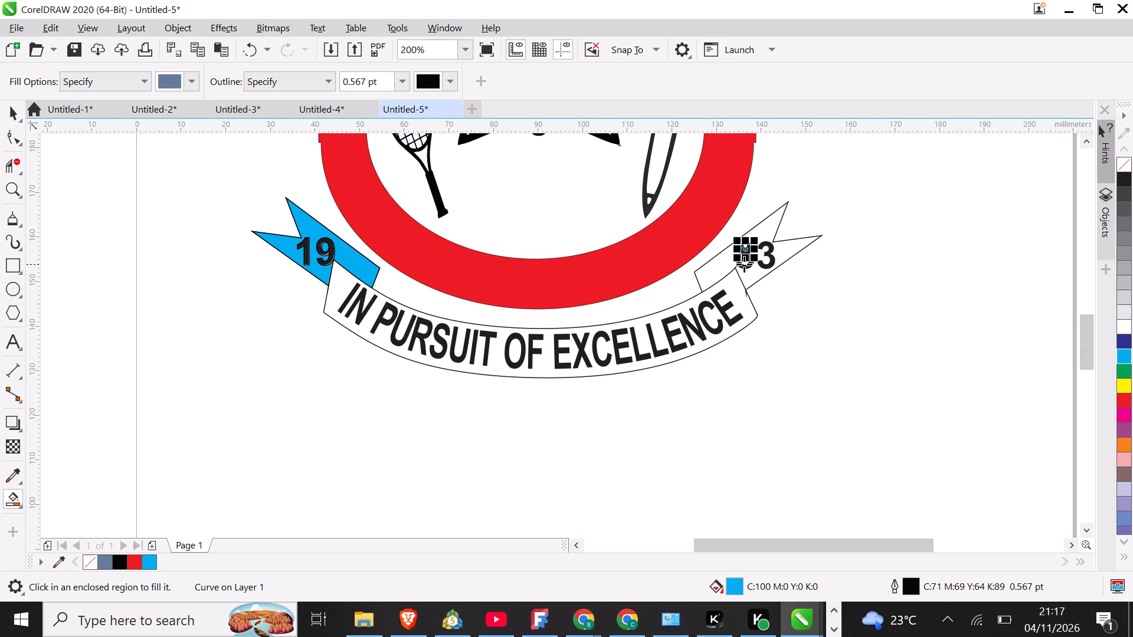
left_click(744, 261)
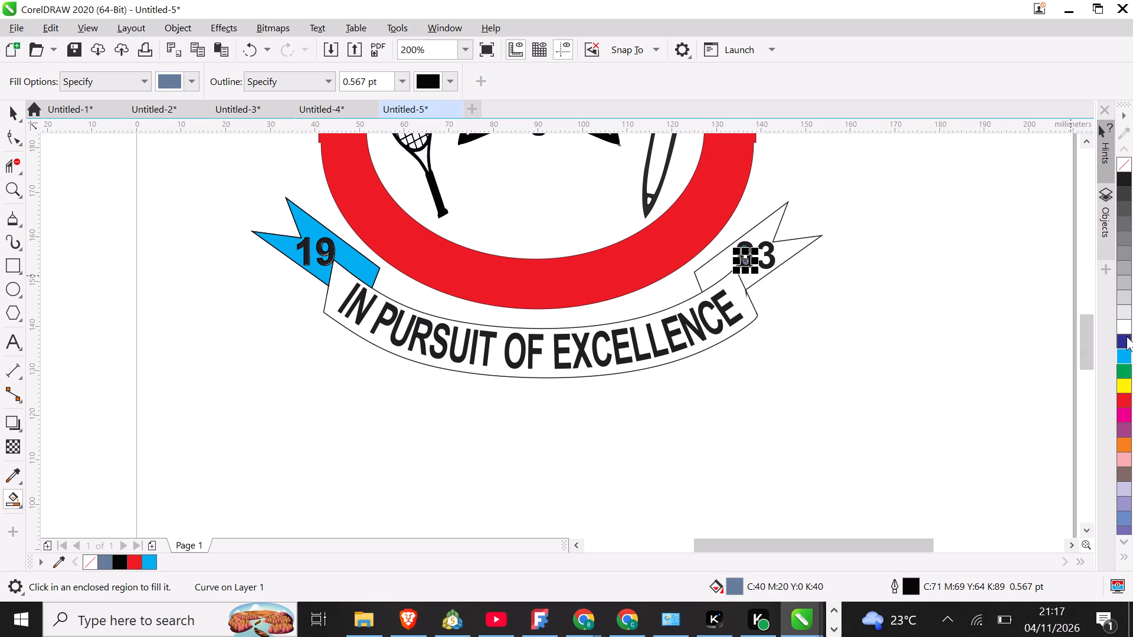
left_click(1132, 355)
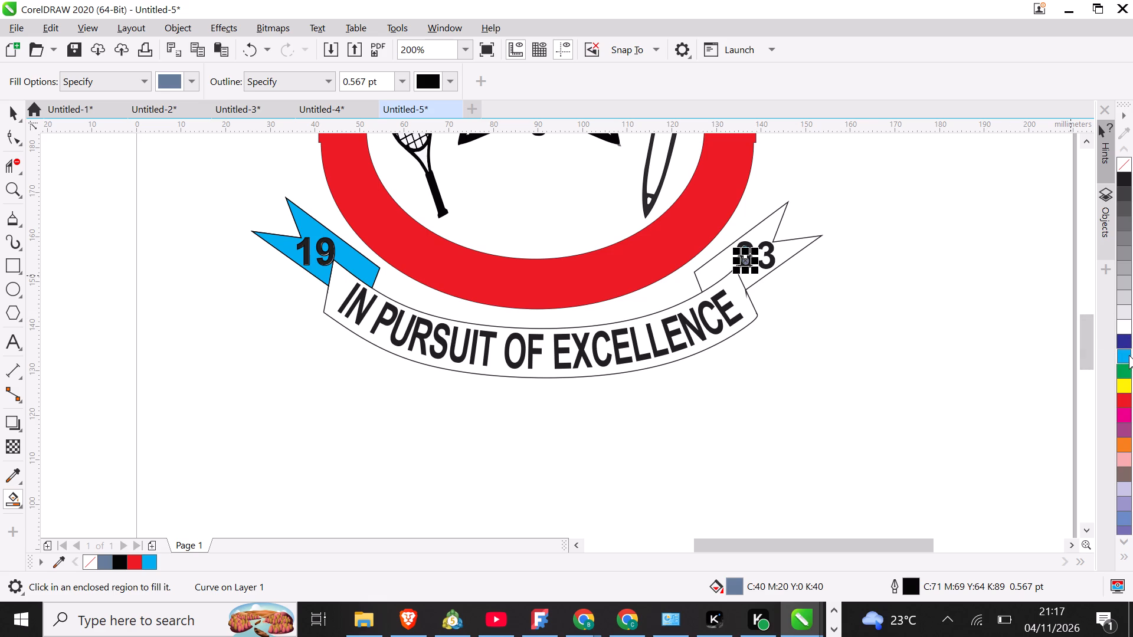
left_click(1128, 355)
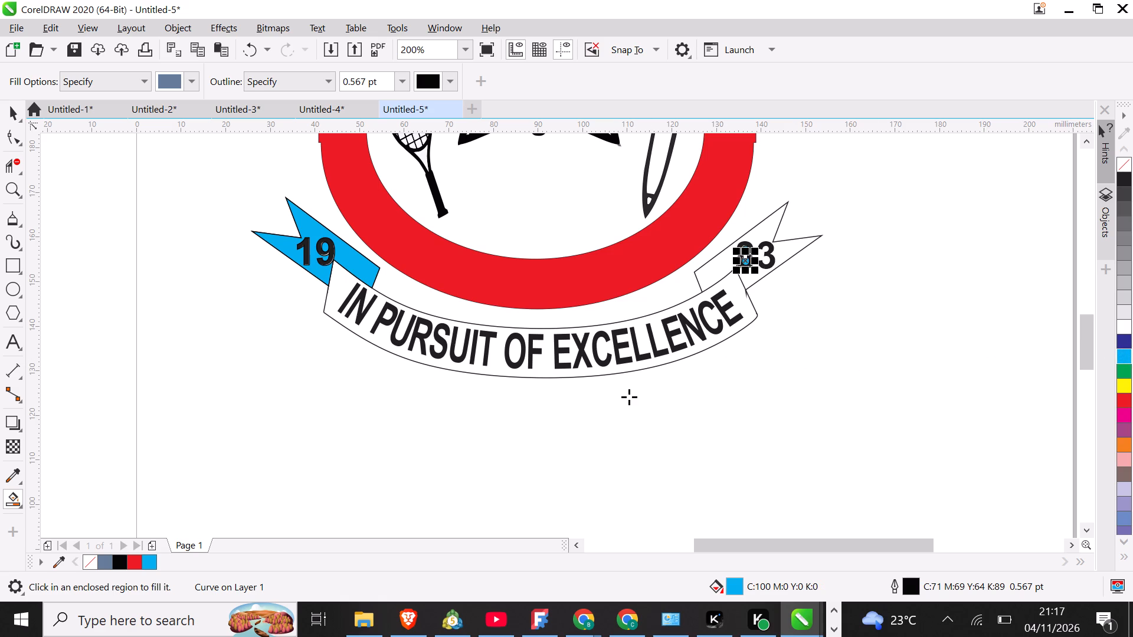
left_click(19, 113)
left_click(781, 394)
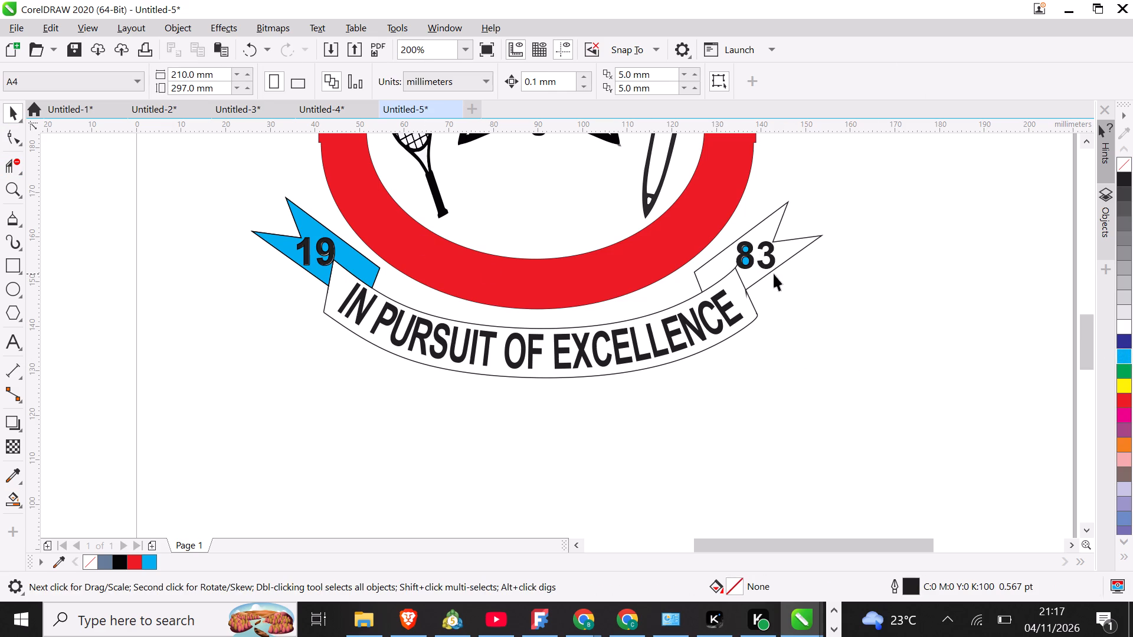
Nudge the outline of the ribbon's right tail to about X 139.1, Y 157.0 mm.
left_click(776, 241)
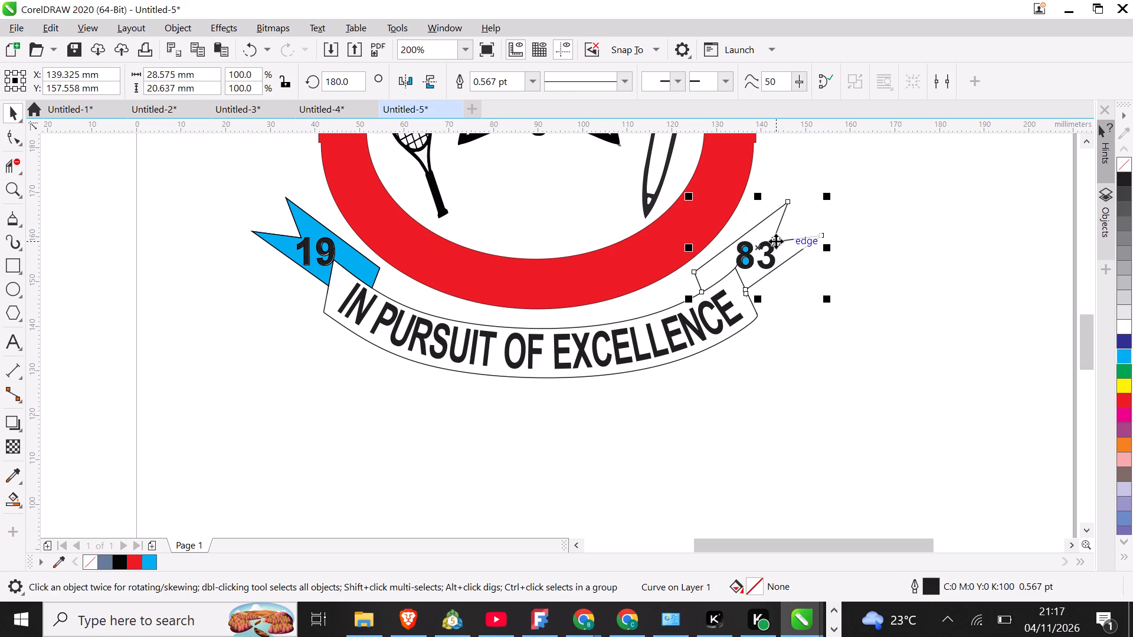
key("Left")
key("Left")
key("Left")
key("Left")
key("Left")
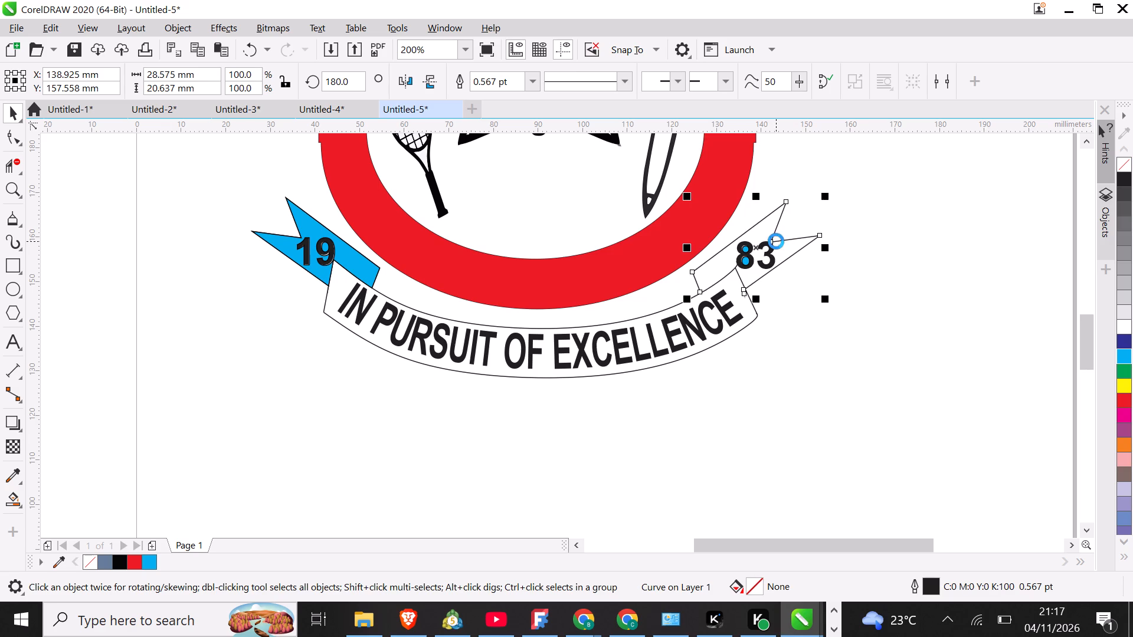
key("Down")
key("Down")
key("Down")
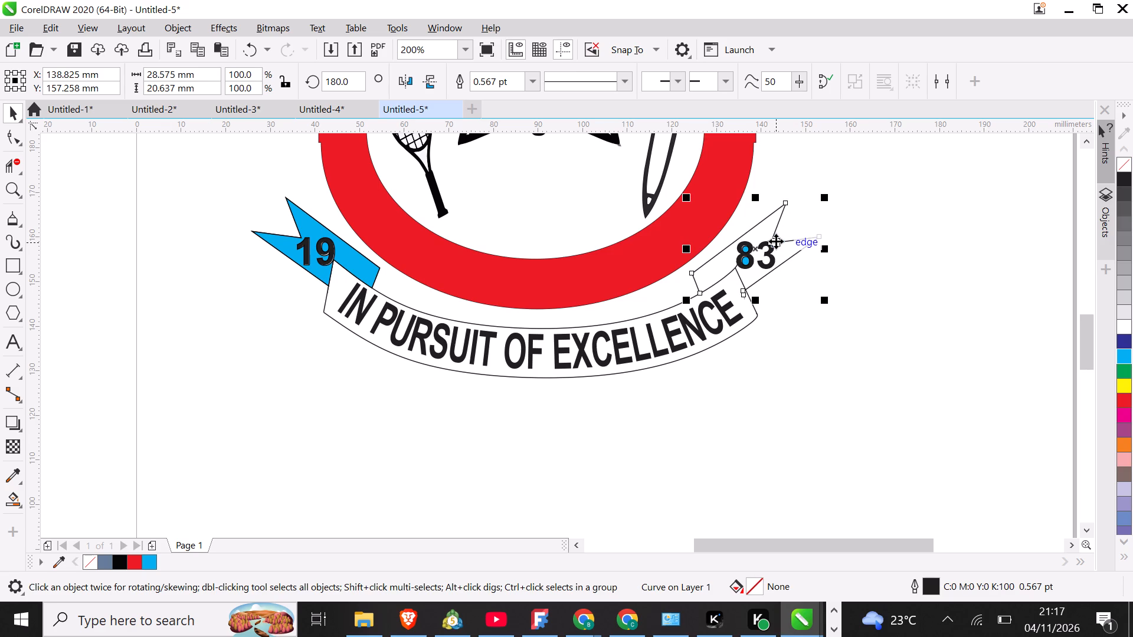
key("Right")
key("Right")
key("Right")
key("Down")
key("Down")
key("Down")
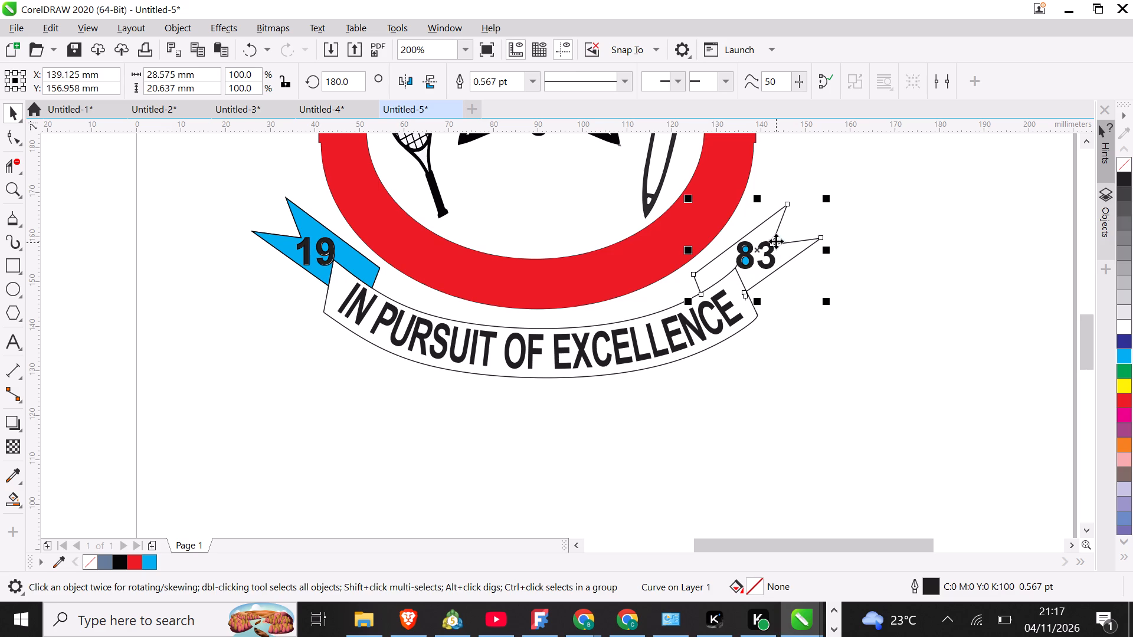
Smart-fill the ribbon's right tail around the 83 and colour it cyan.
left_click(21, 501)
left_click(51, 520)
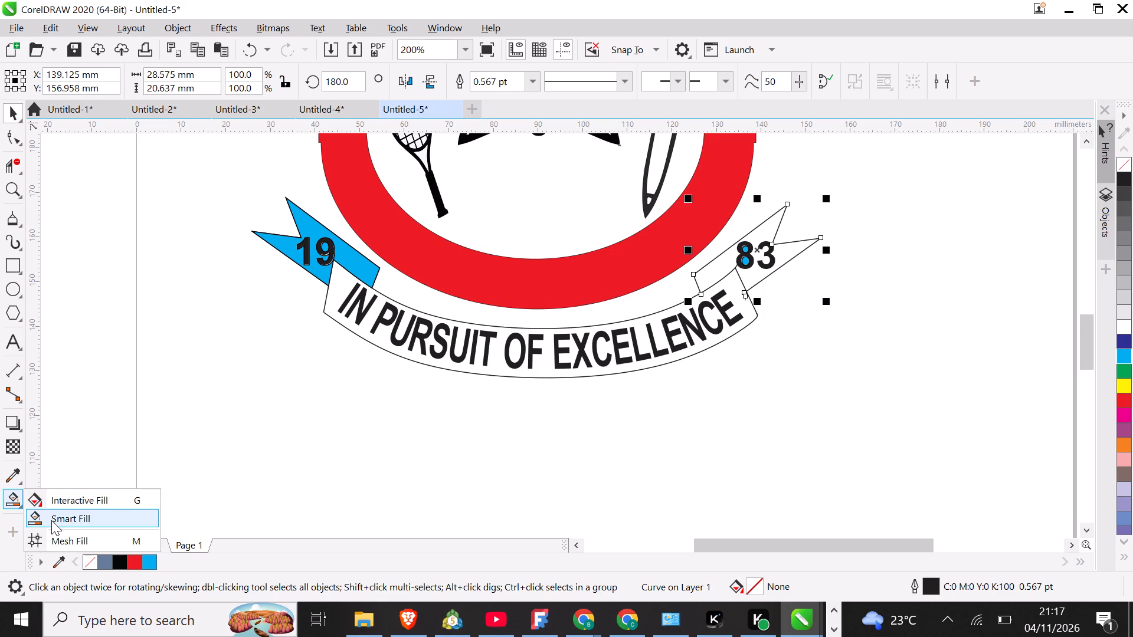
left_click(757, 283)
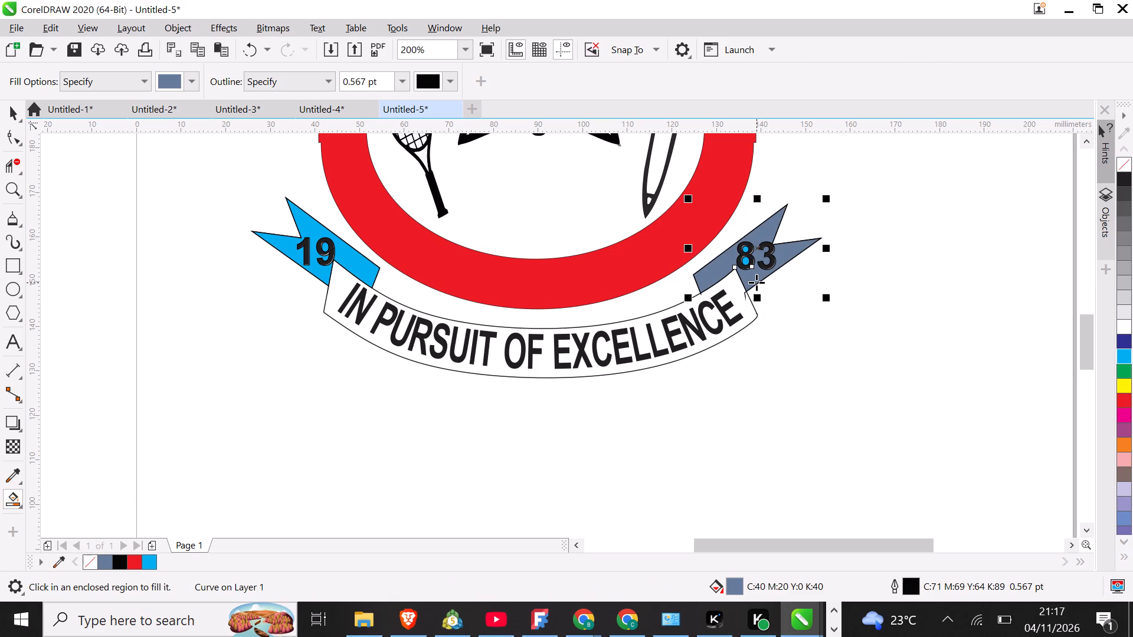
left_click(1130, 353)
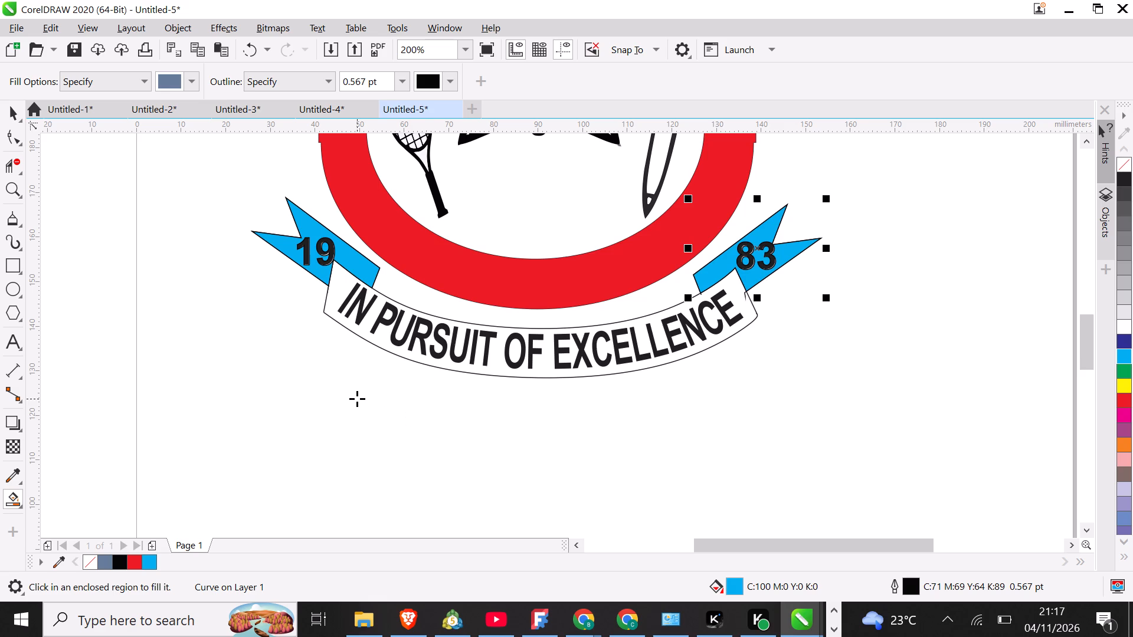
Smart-fill the motto band and the holes of the O, R and P in its lettering, colouring all of them brown (C0 M20 Y20 K60).
left_click(719, 339)
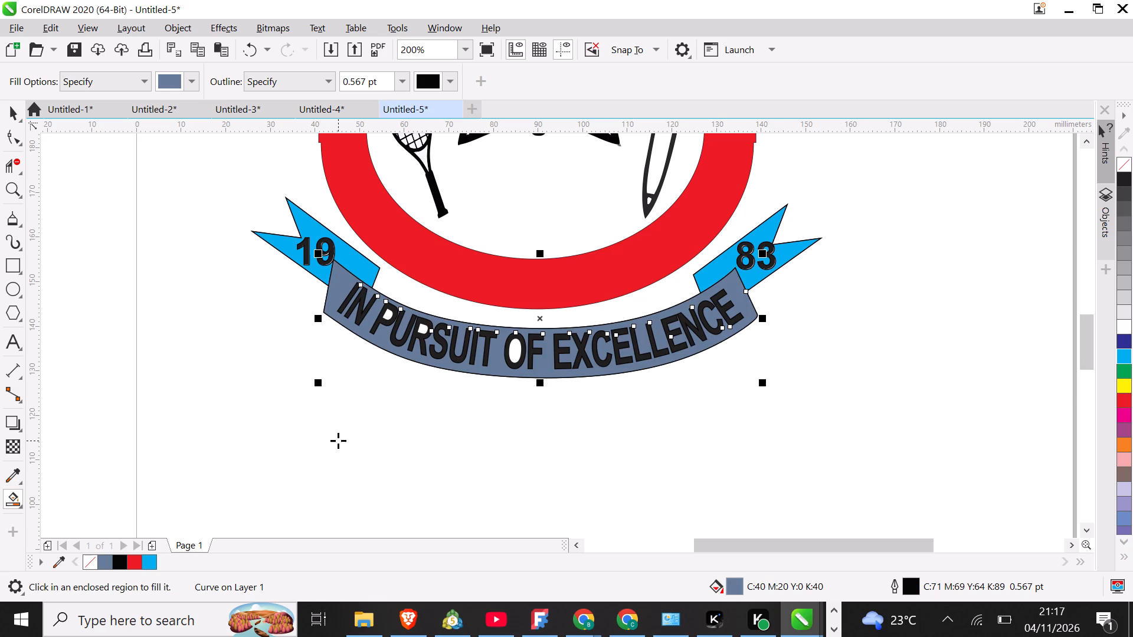
left_click(1126, 475)
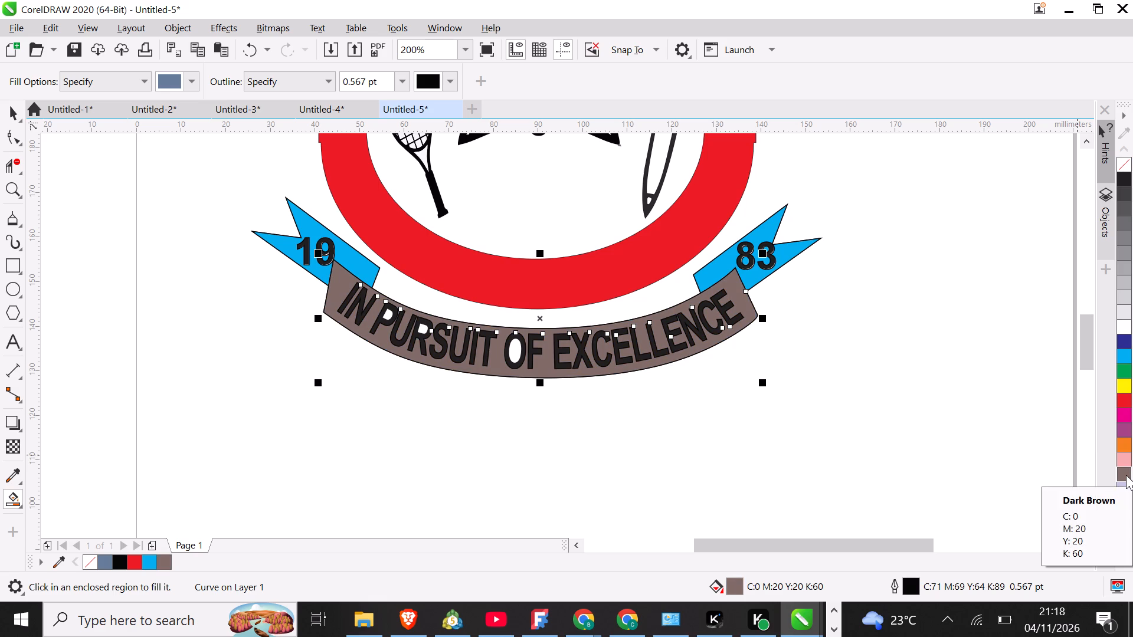
left_click(515, 347)
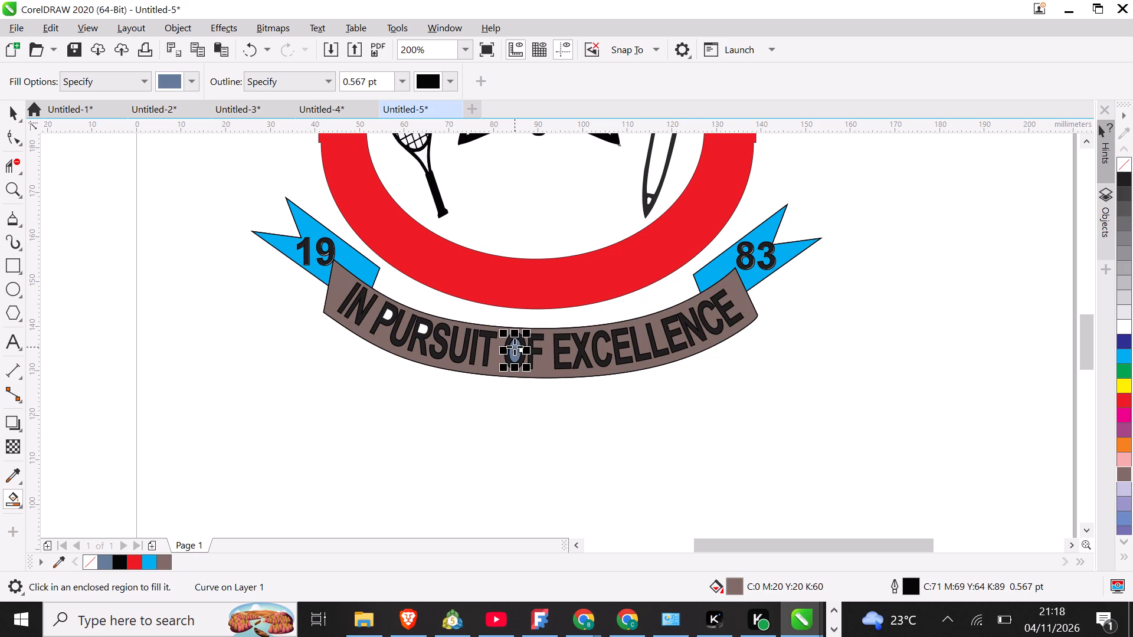
left_click(1127, 471)
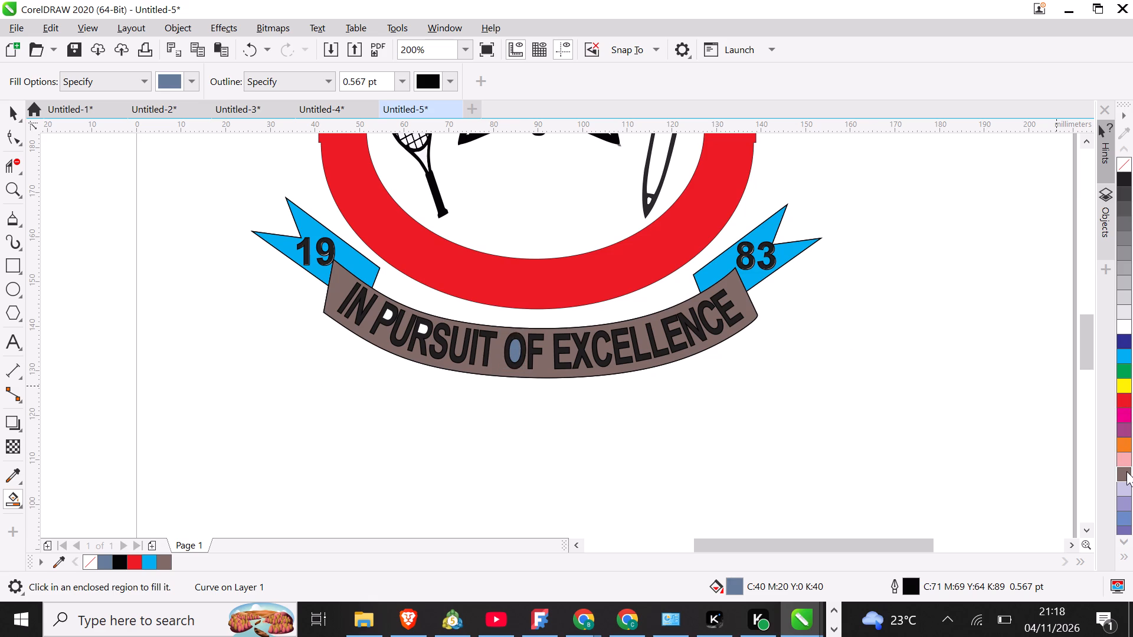
left_click(427, 329)
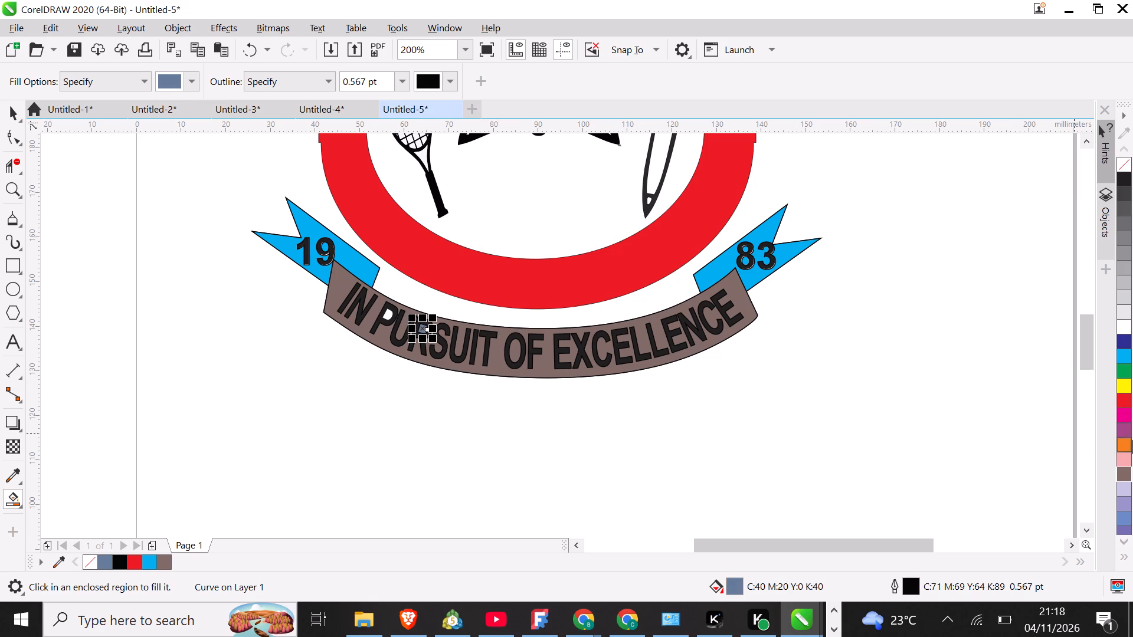
left_click(1125, 472)
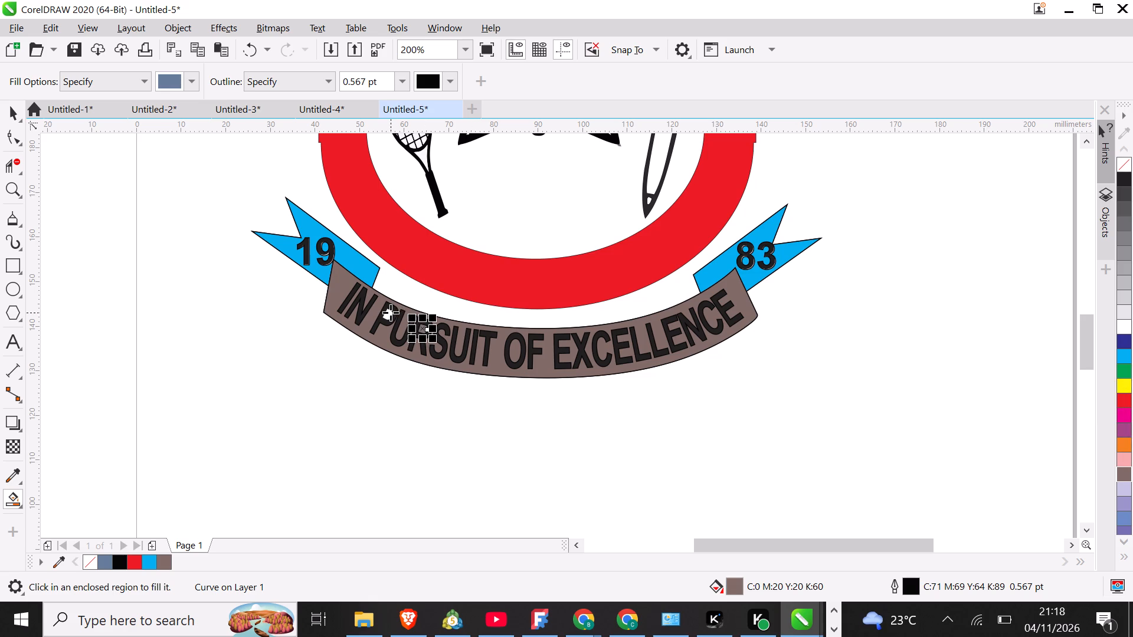
left_click(391, 313)
left_click(1127, 469)
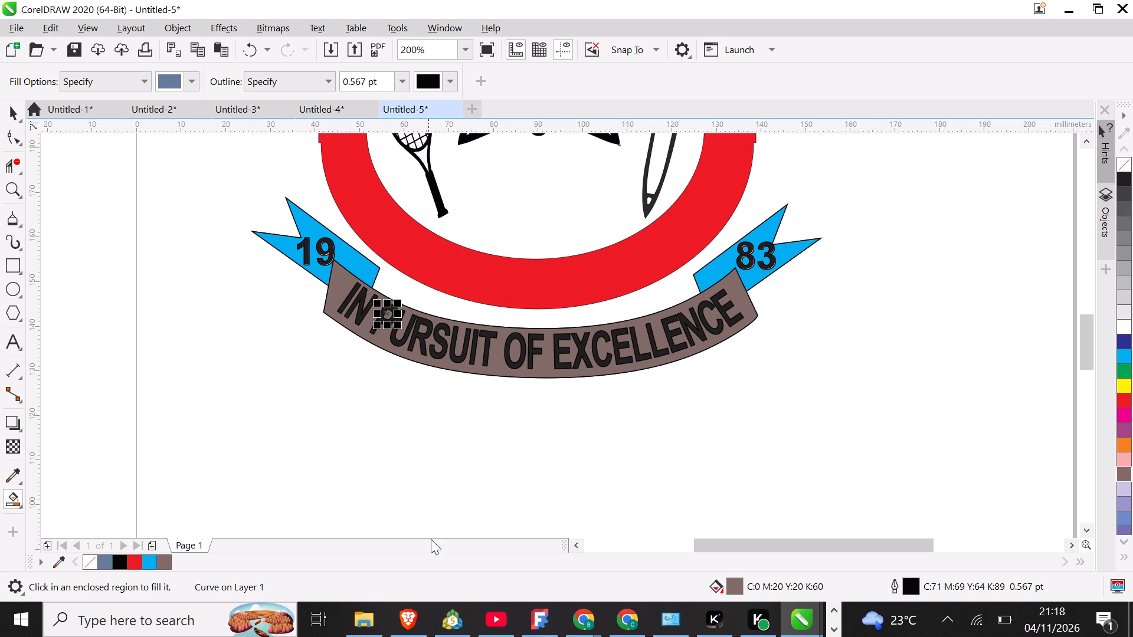
Switch to Chrome and search Google Images for "TV IN BLACK logo images".
left_click(618, 615)
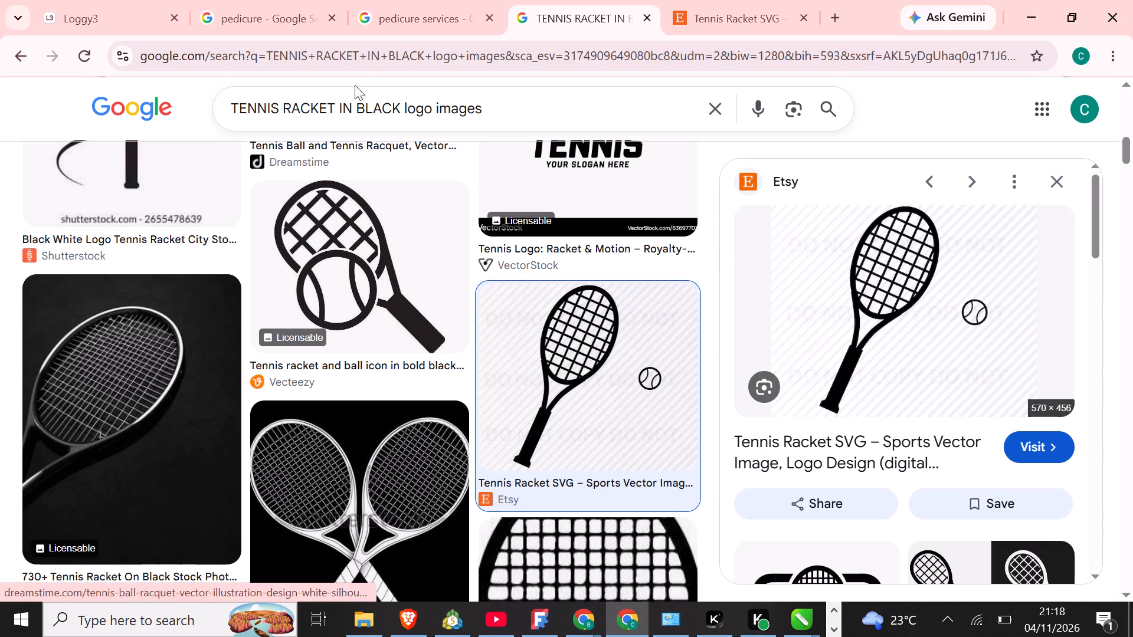
left_click(330, 107)
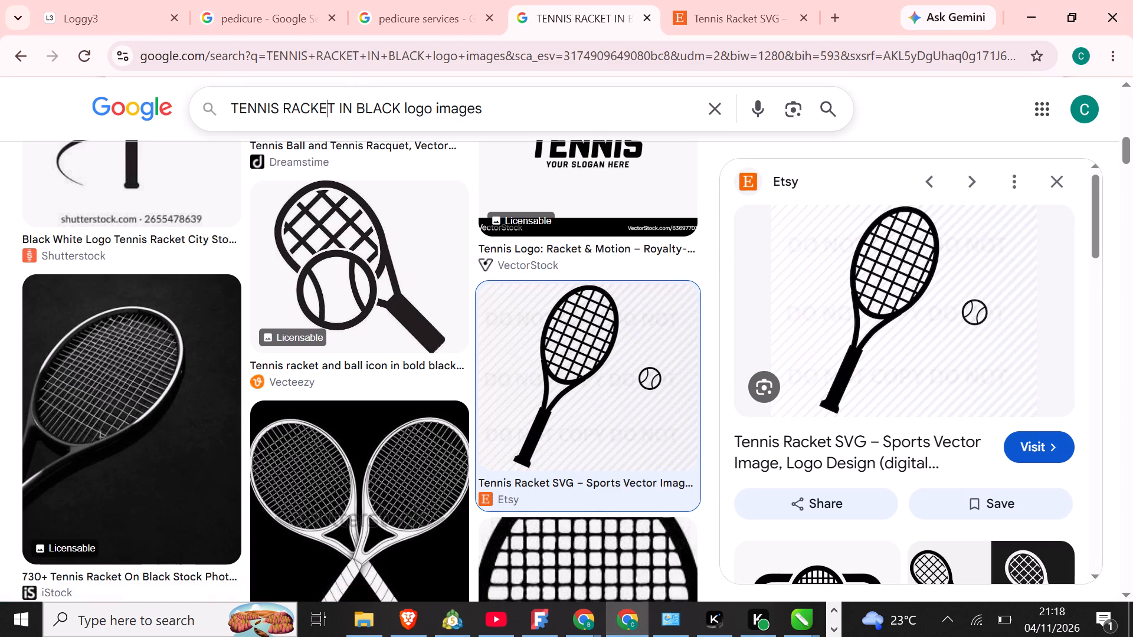
key("BackSpace")
key("BackSpace")
key("BackSpace")
key("BackSpace")
key("BackSpace")
key("BackSpace")
key("BackSpace")
key("BackSpace")
key("BackSpace")
key("BackSpace")
key("BackSpace")
key("BackSpace")
key("BackSpace")
key("BackSpace")
key("BackSpace")
key("BackSpace")
key("BackSpace")
key("BackSpace")
key("BackSpace")
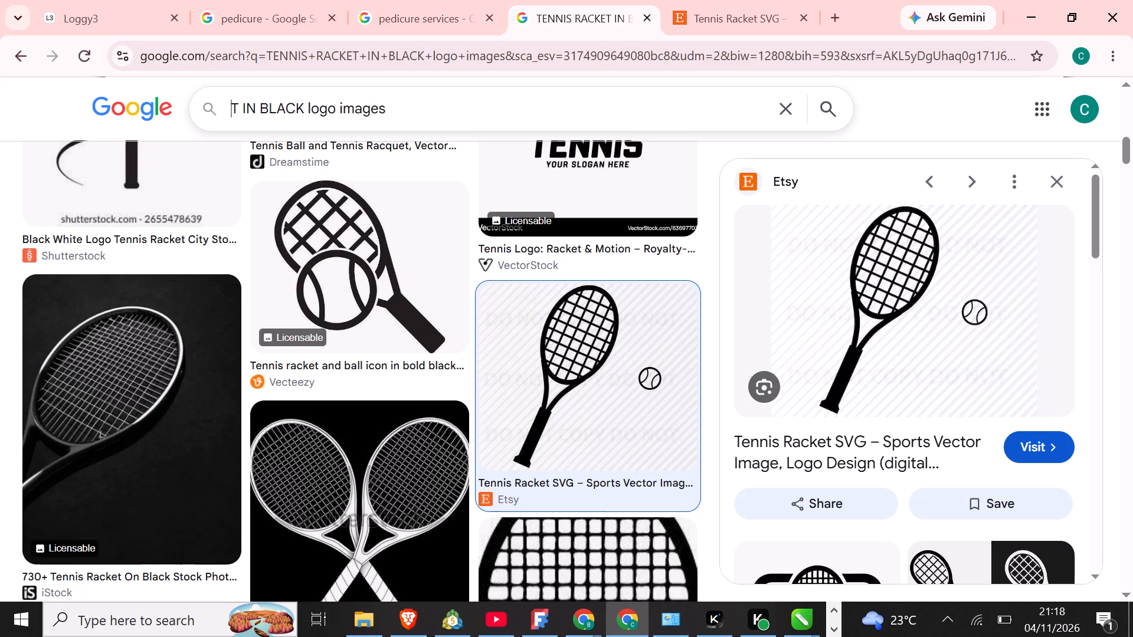
left_click(237, 104)
key("BackSpace")
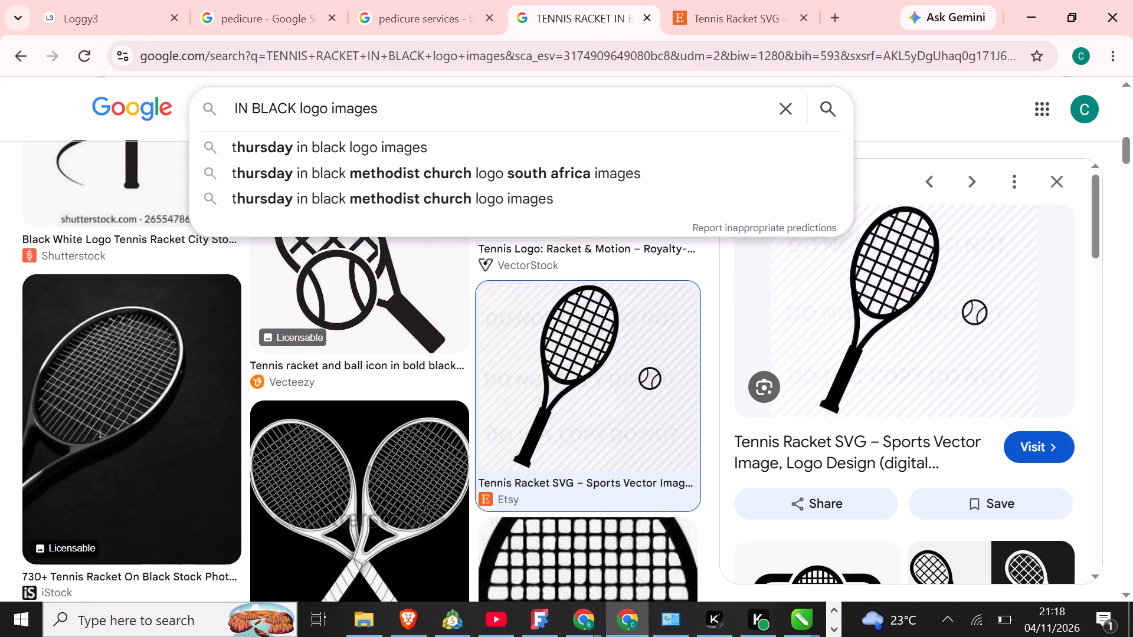
type("TV")
key("Return")
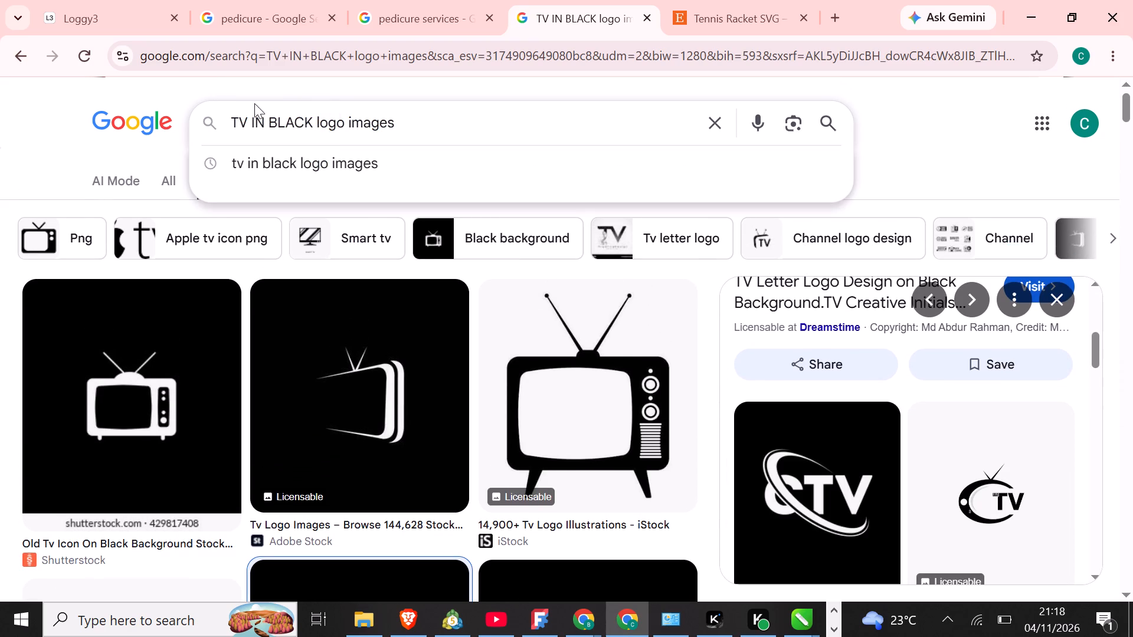
Search for "TV IN VECTOR logo images" and narrow the results to White background and Logo png transparent.
left_click(309, 126)
key("BackSpace")
key("BackSpace")
key("BackSpace")
key("BackSpace")
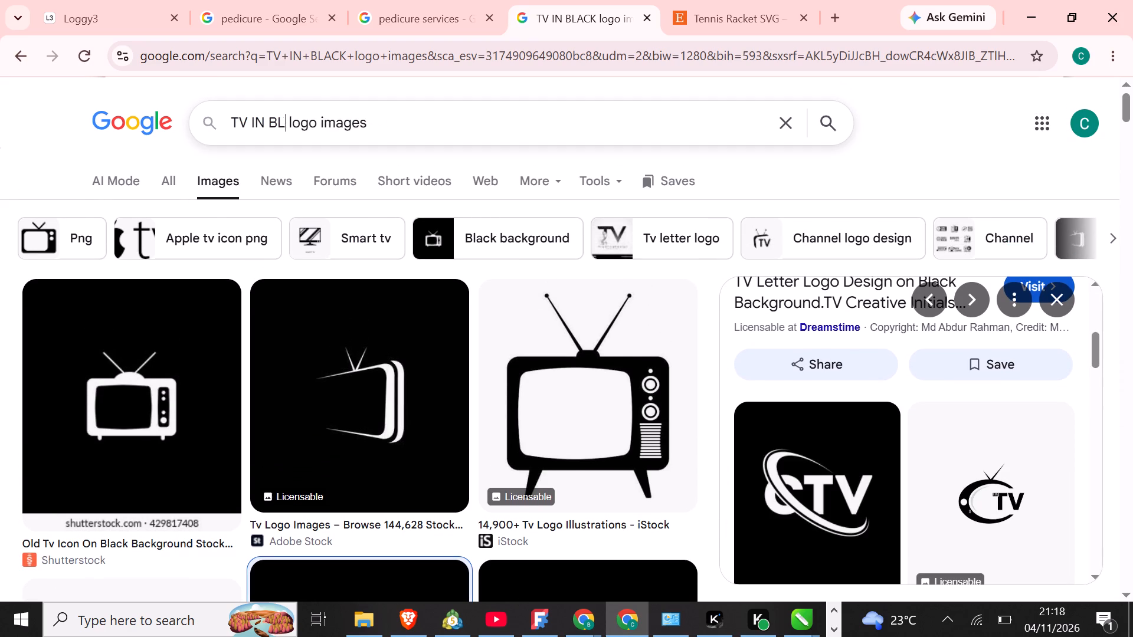
key("BackSpace")
key("BackSpace")
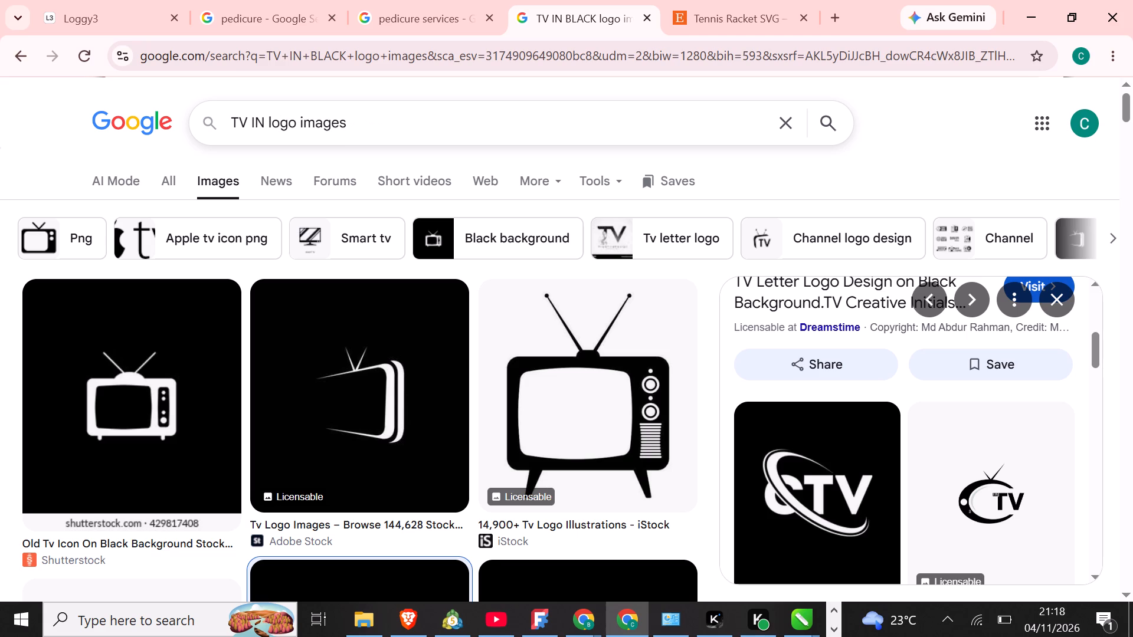
type("VECT")
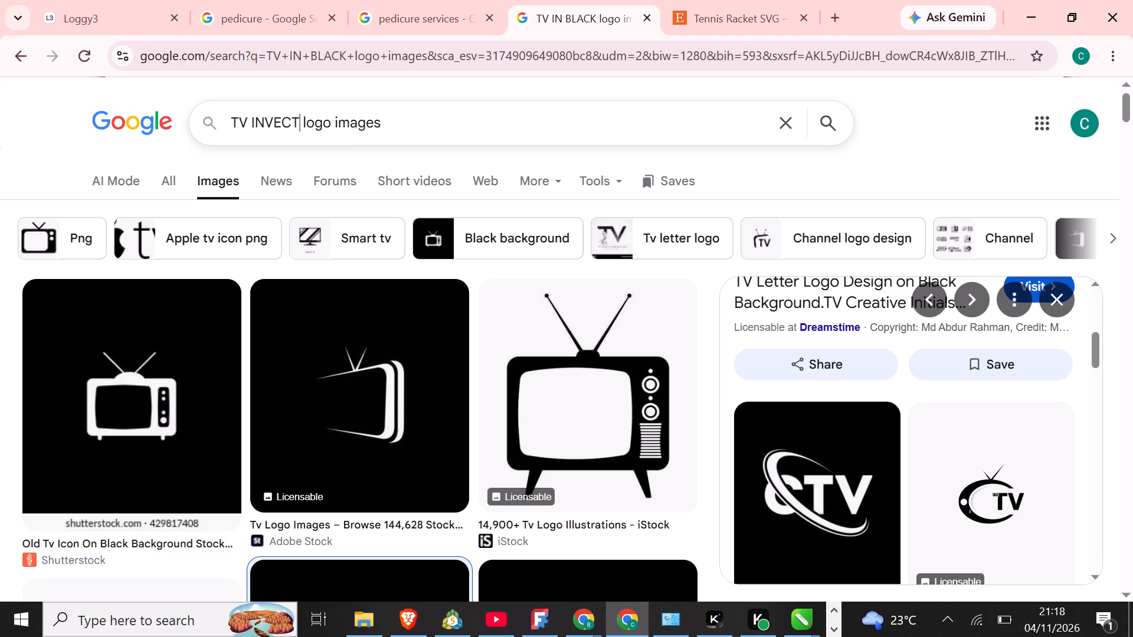
key("o")
key("r")
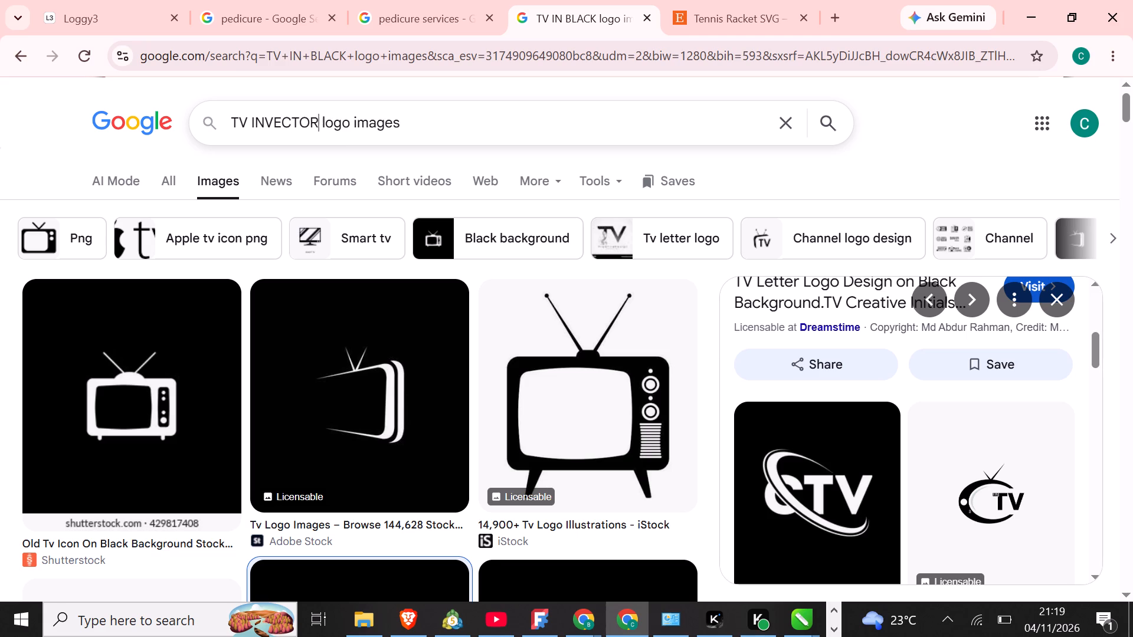
left_click(270, 128)
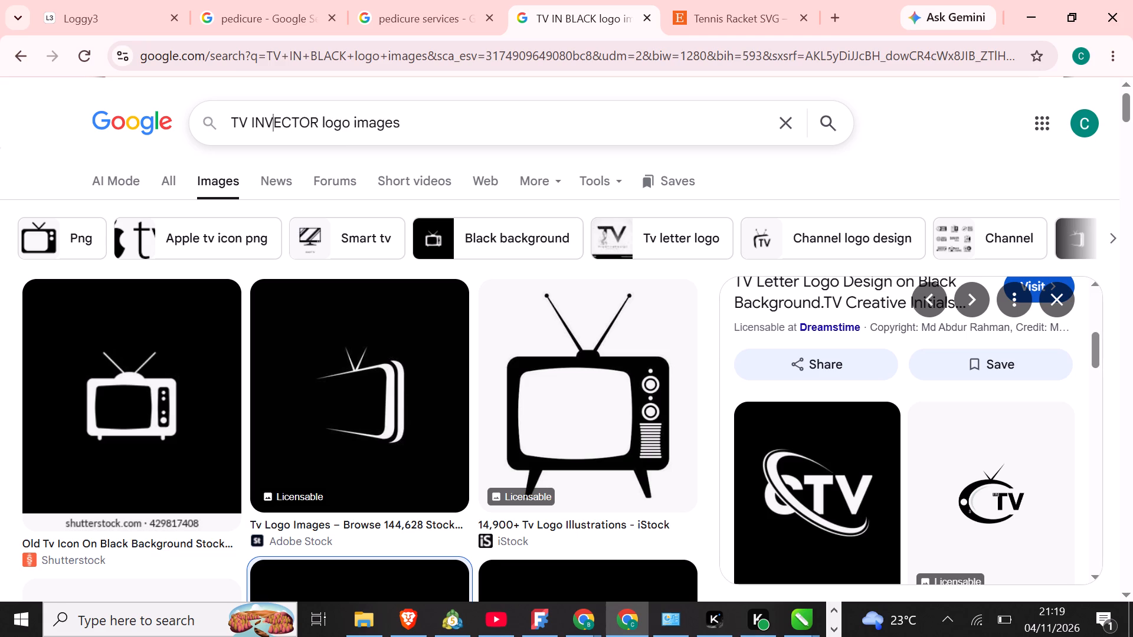
left_click(261, 127)
key("space")
key("Return")
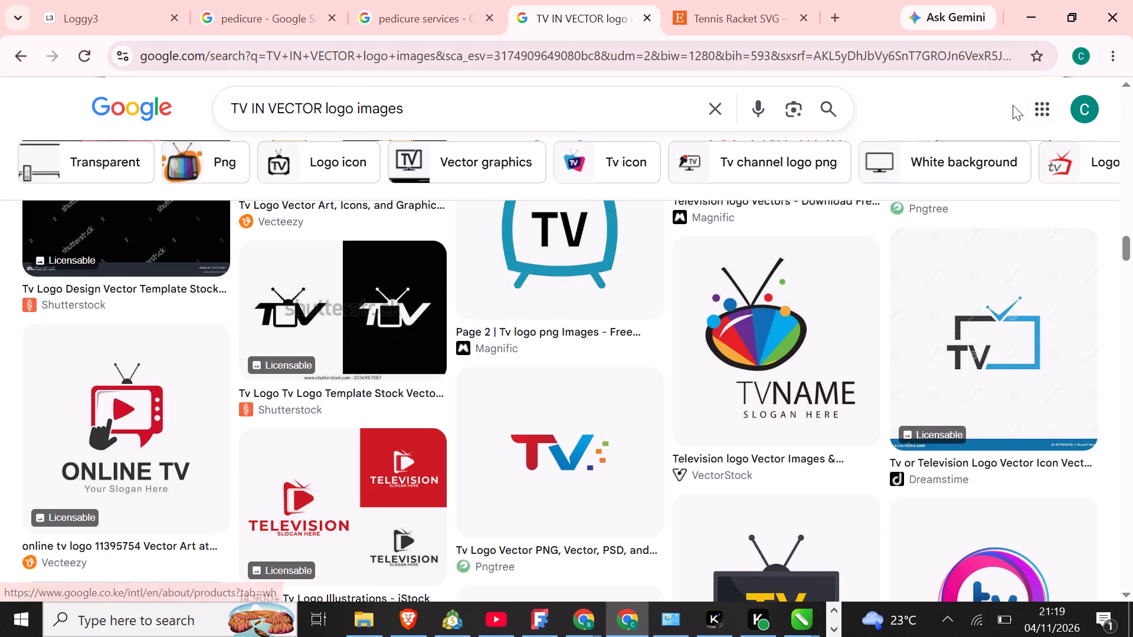
left_click(988, 153)
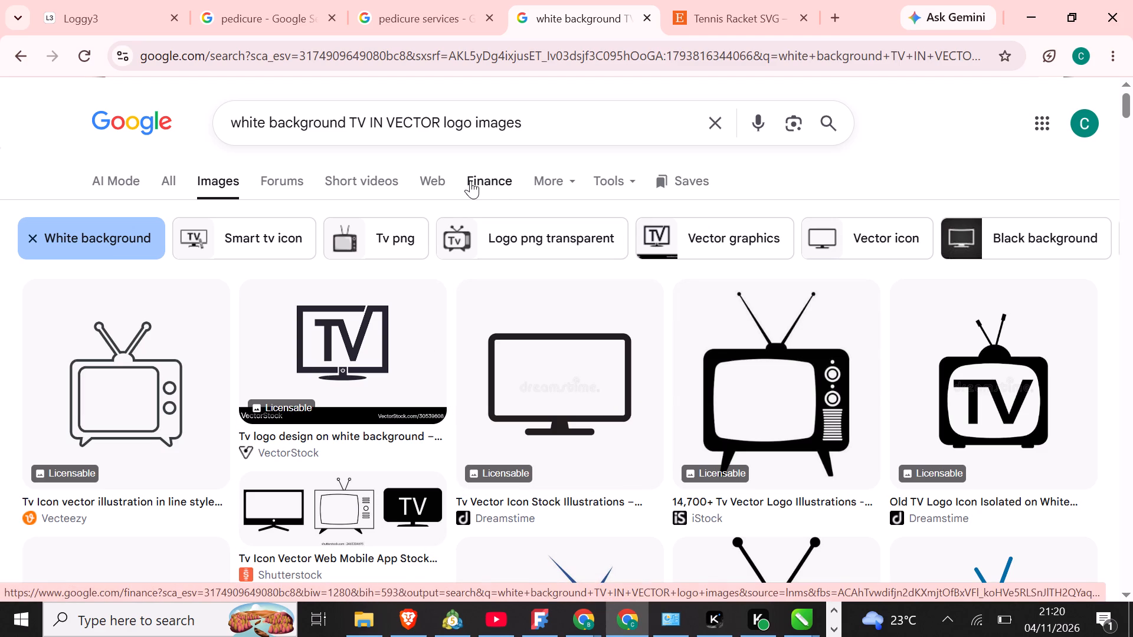
left_click(490, 241)
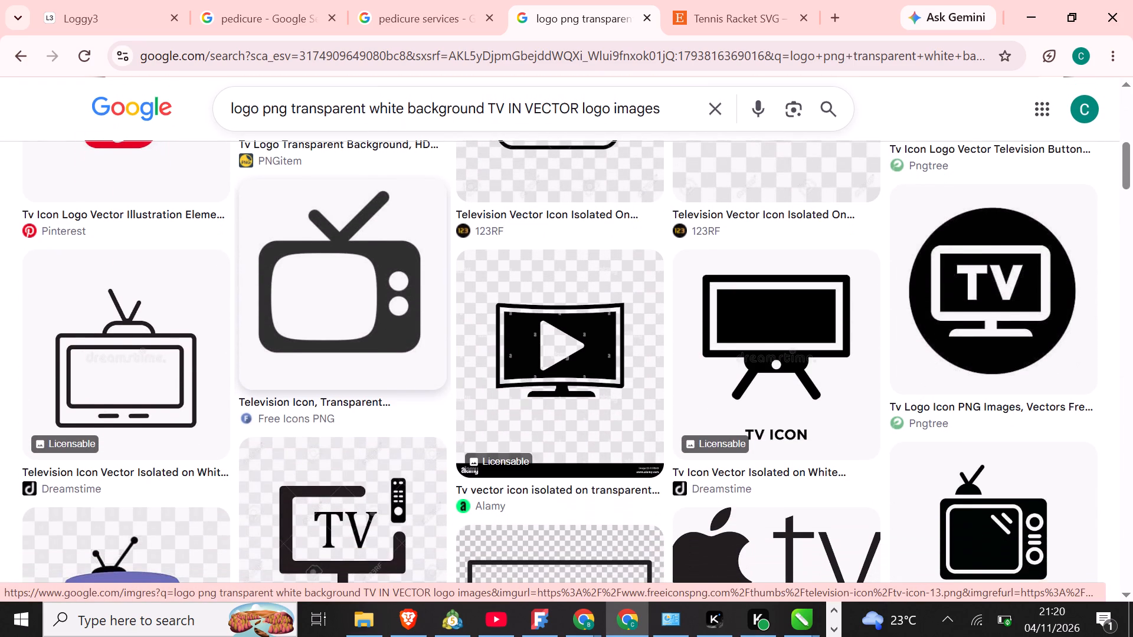
Copy the Dreamstime outlined television icon with the antenna and paste it into the Untitled-5 drawing in CorelDRAW.
right_click(82, 311)
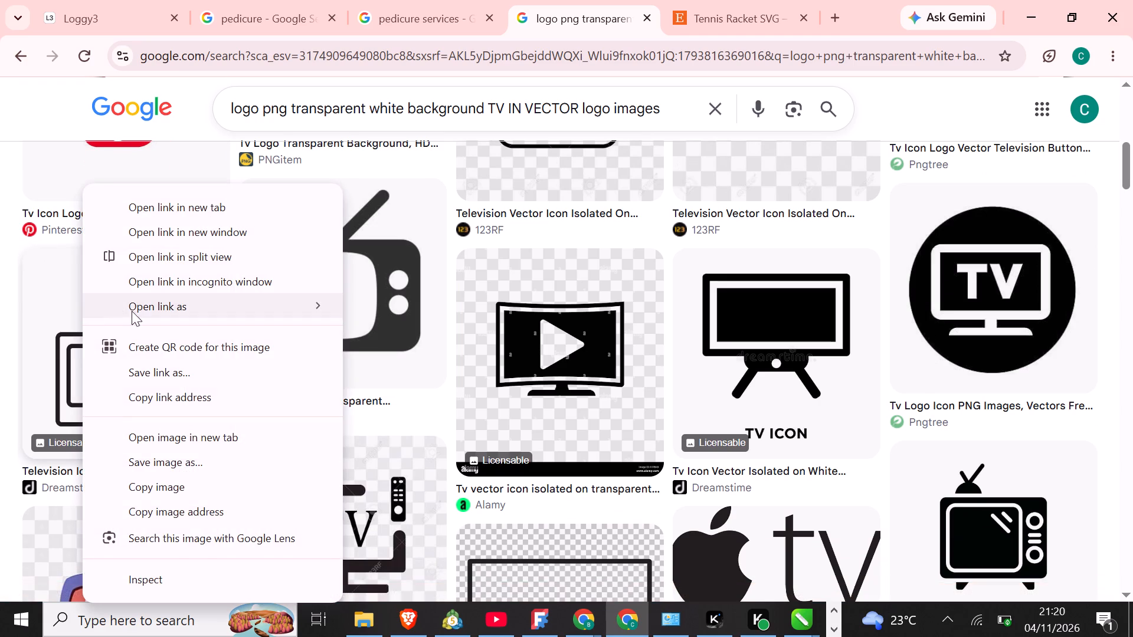
left_click(166, 481)
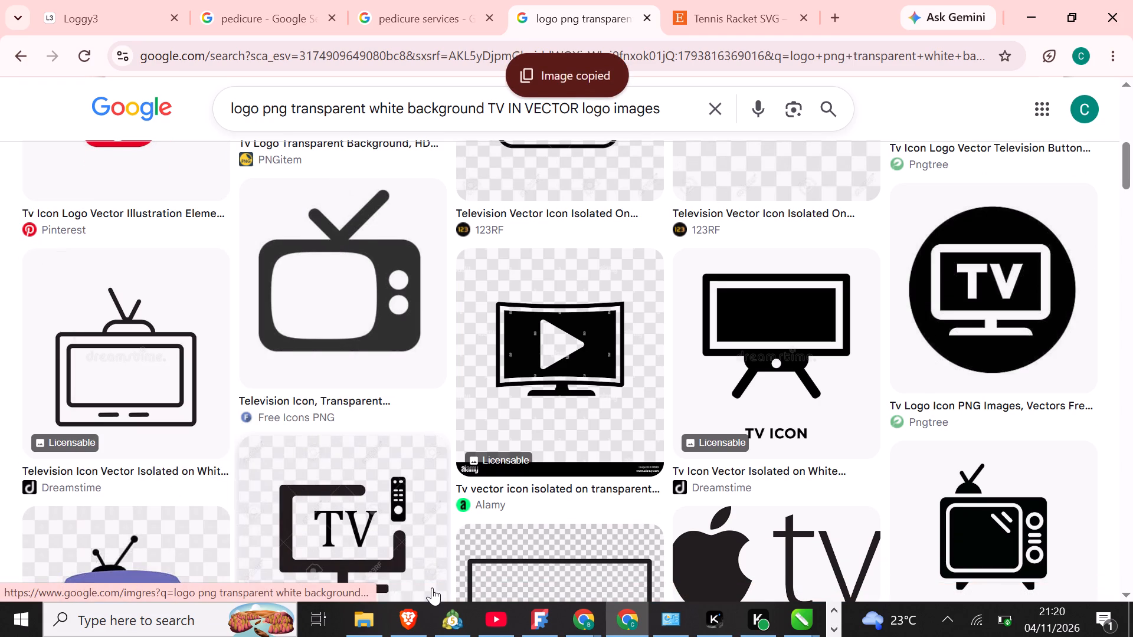
double_click(782, 622)
left_click(799, 620)
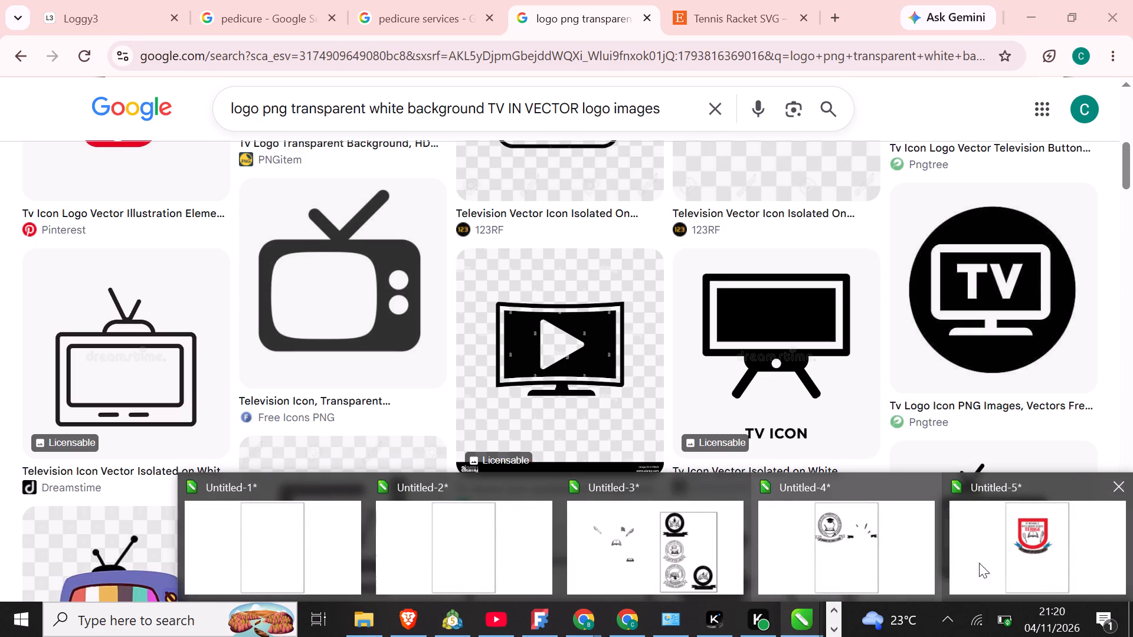
left_click(981, 582)
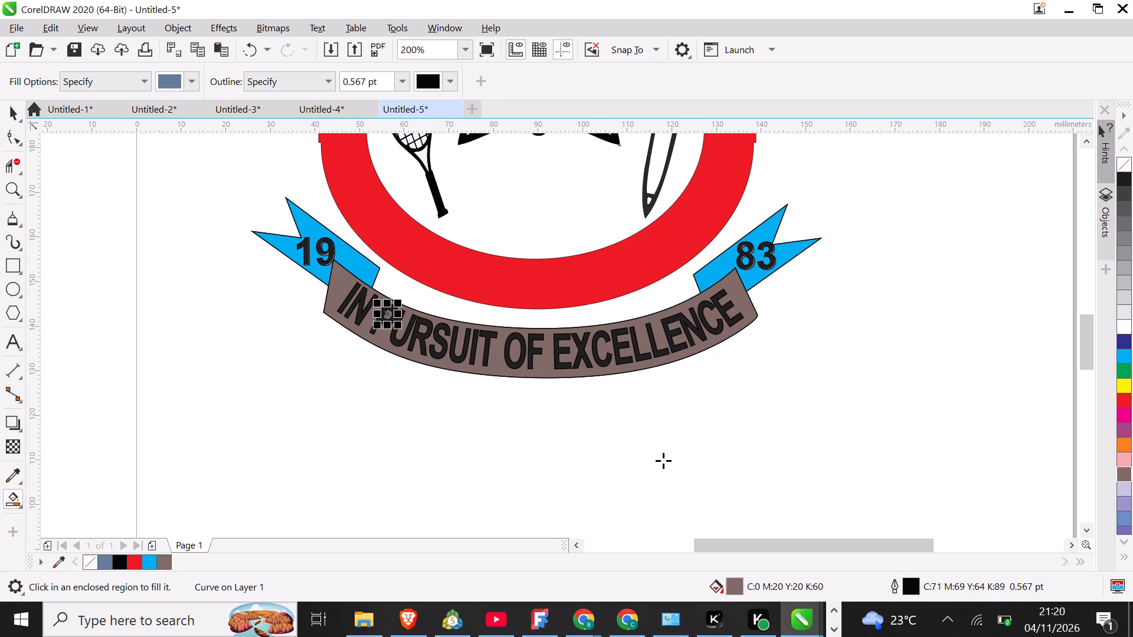
right_click(664, 461)
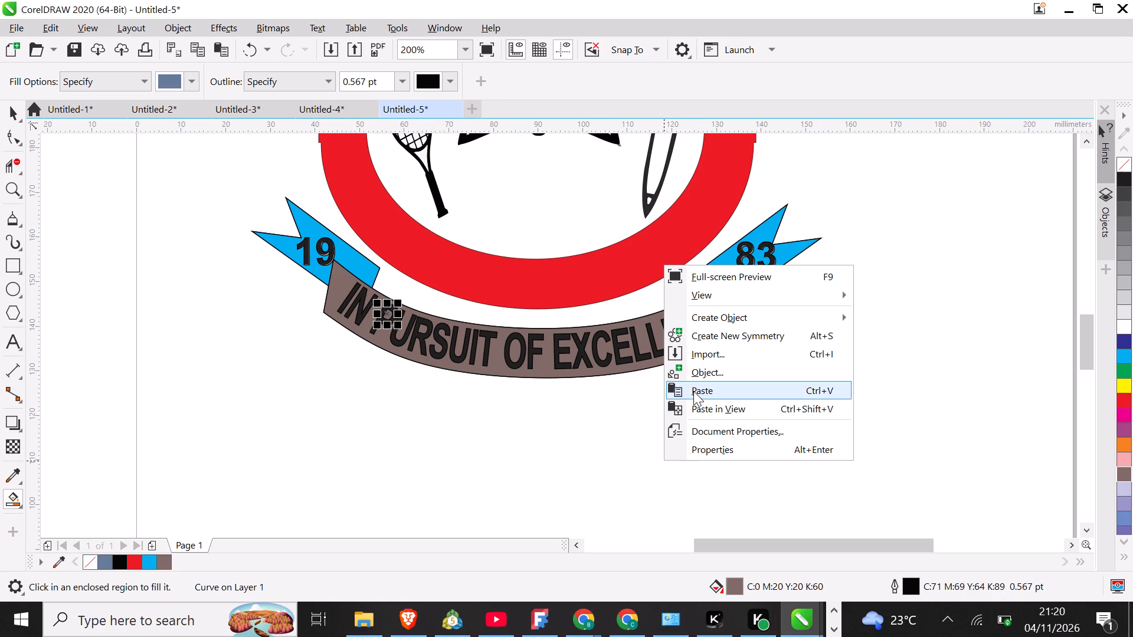
left_click(693, 391)
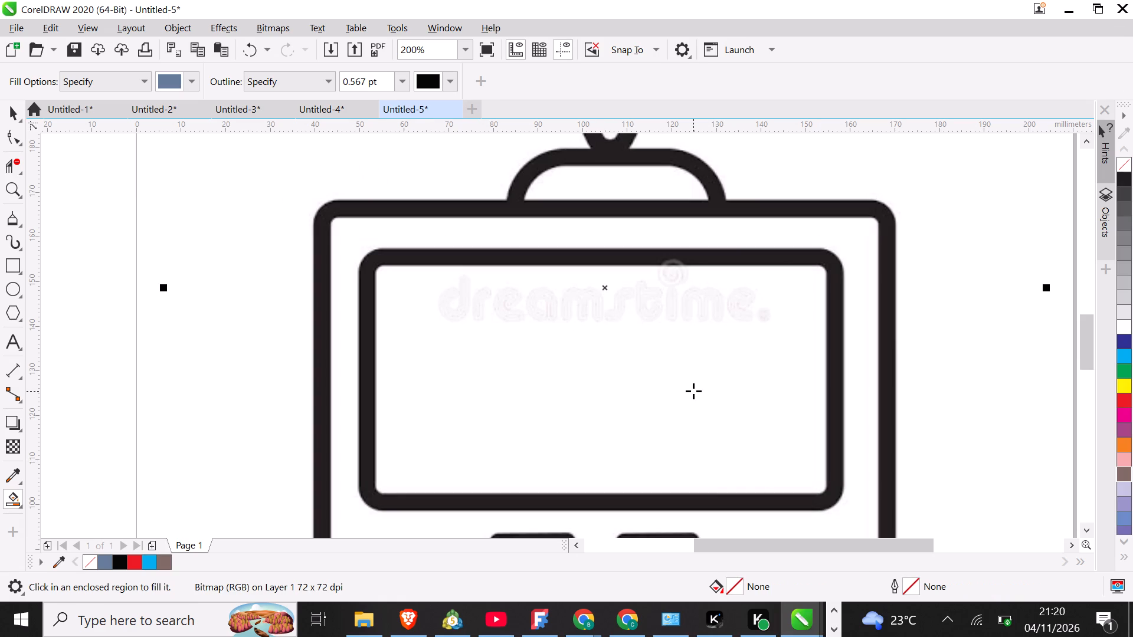
Outline-trace the pasted television bitmap as Line art, keeping the preset trace settings.
left_click(296, 25)
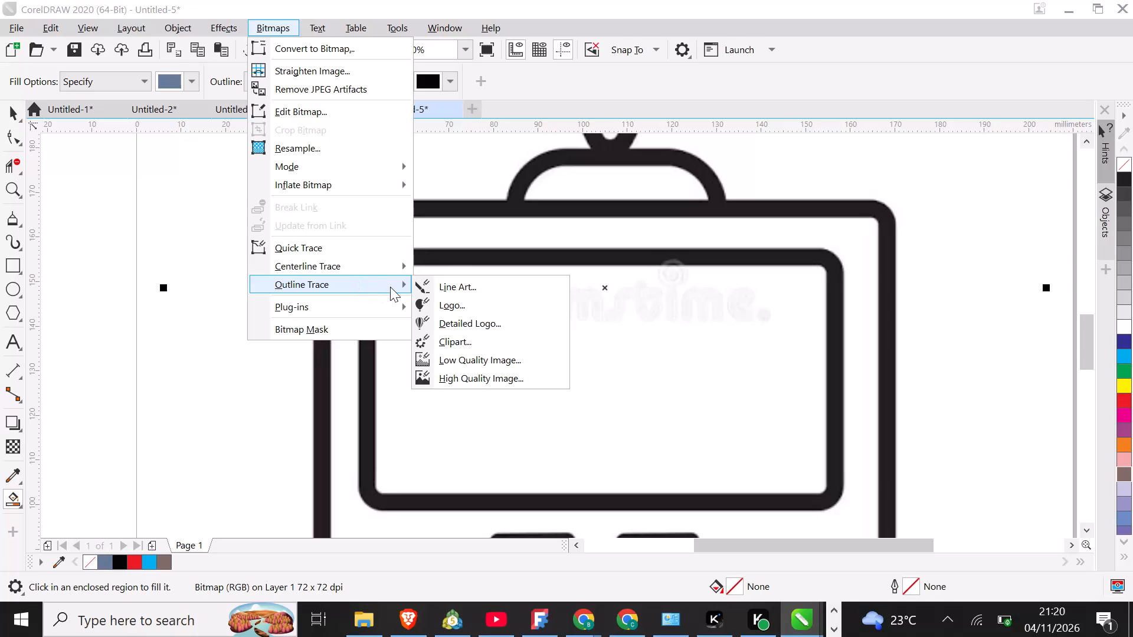
left_click(426, 285)
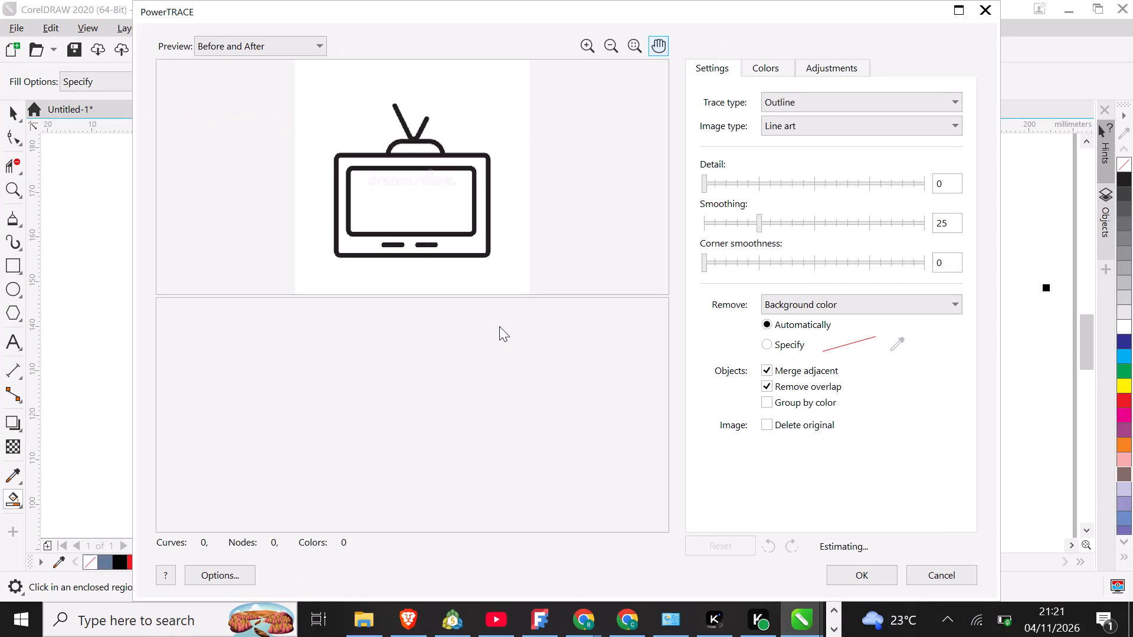
left_click(875, 583)
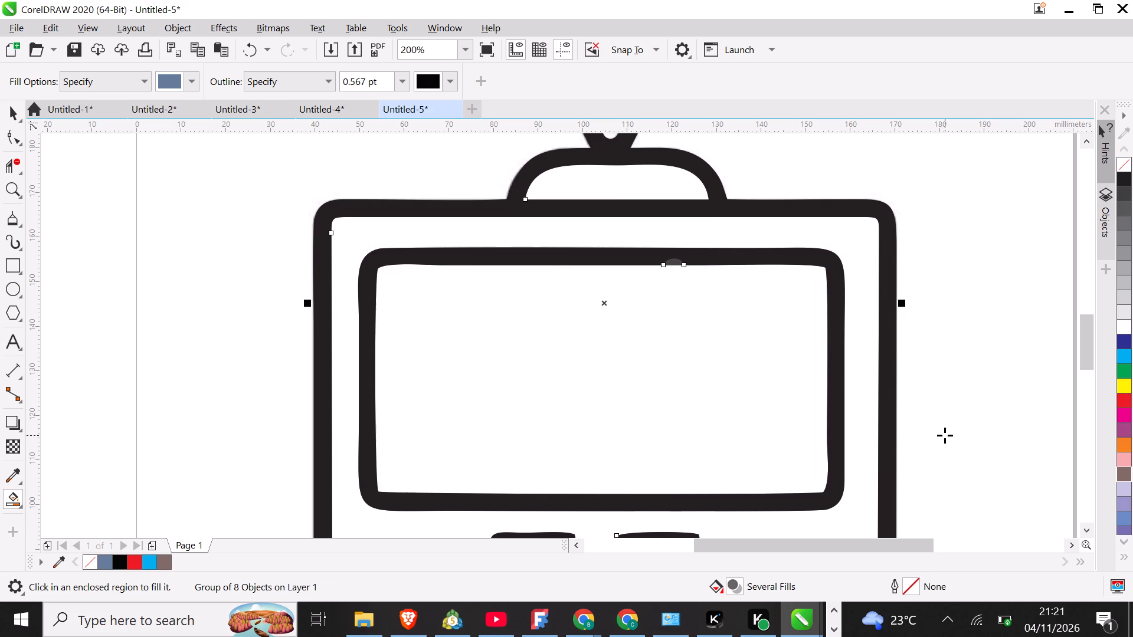
Move the traced television group off the page into the empty area left of it, undoing any accidental fill.
key("ctrl+minus")
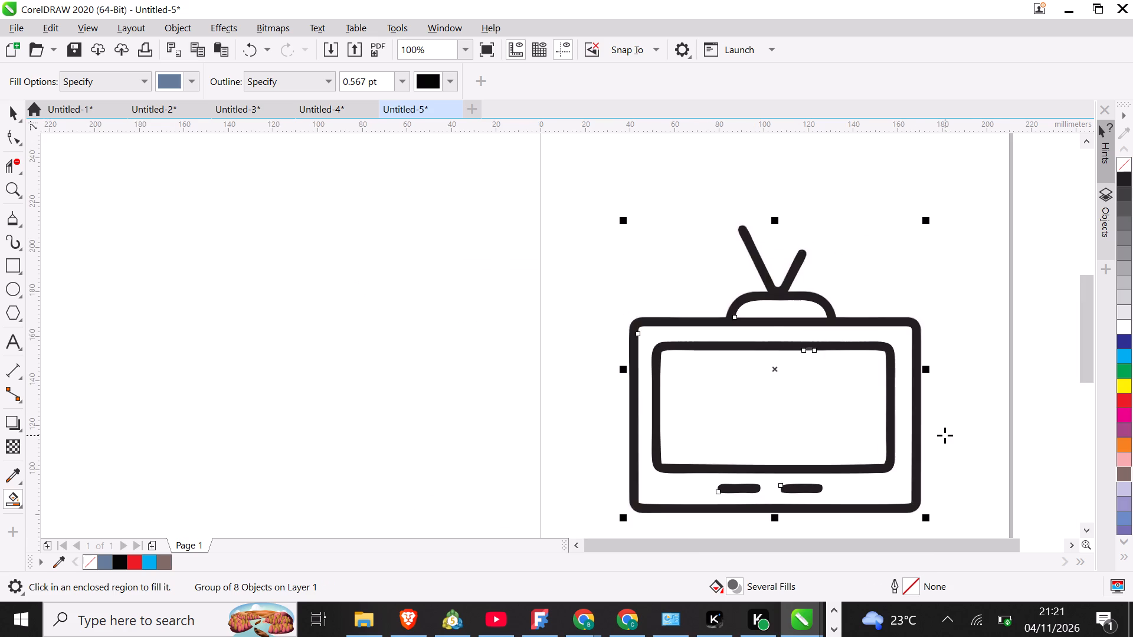
key("ctrl+minus")
key("ctrl+minus")
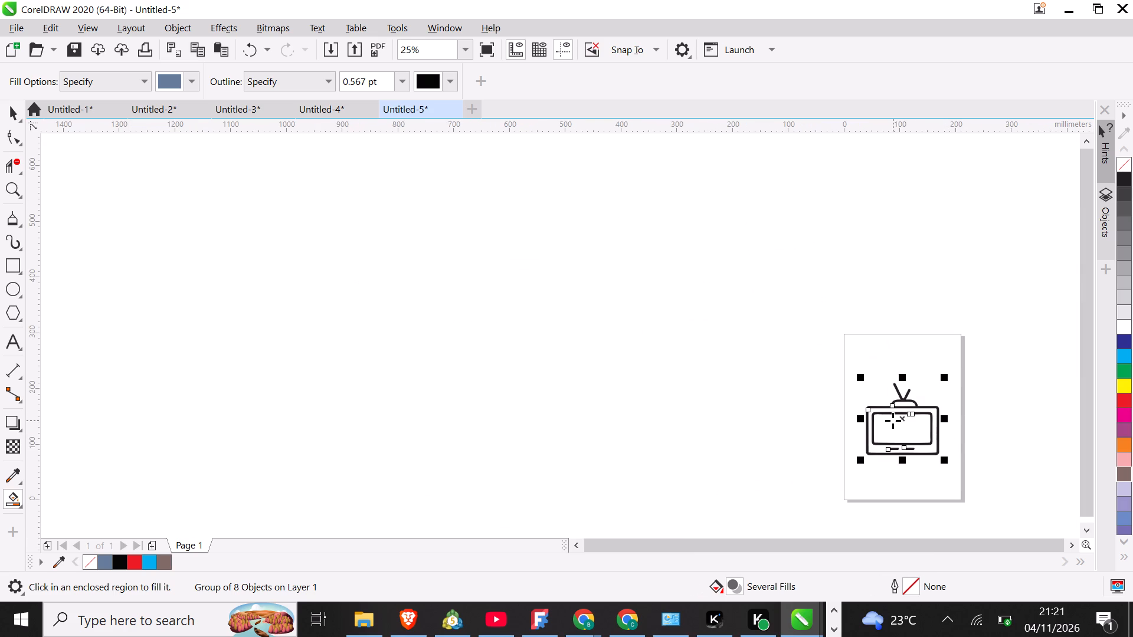
left_click_drag(893, 421, 725, 410)
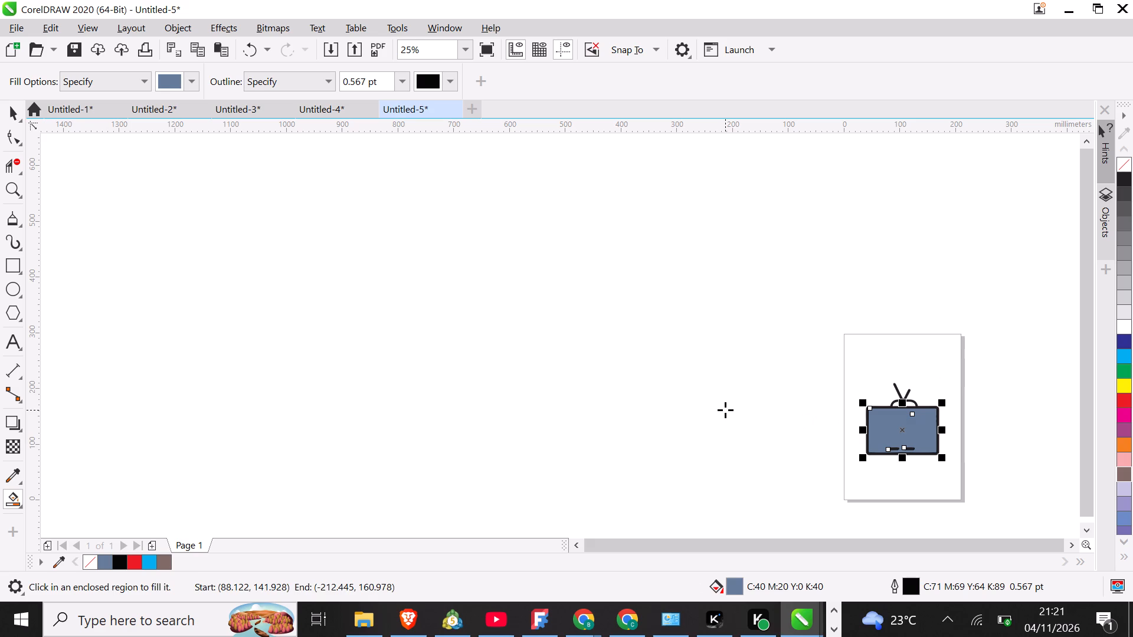
left_click(16, 109)
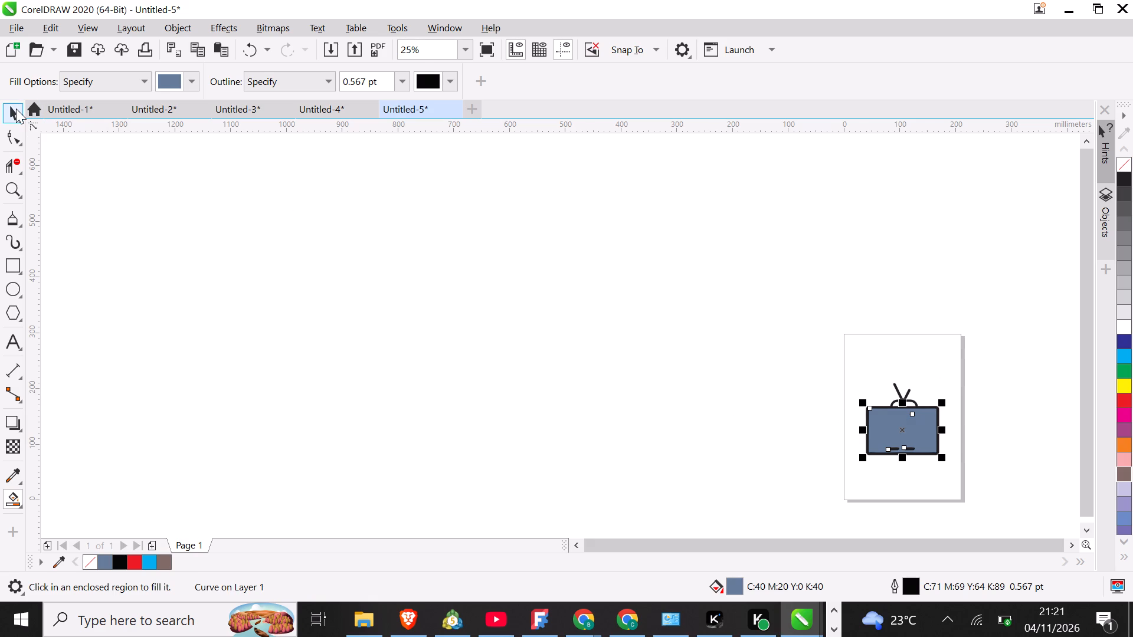
key("ctrl+z")
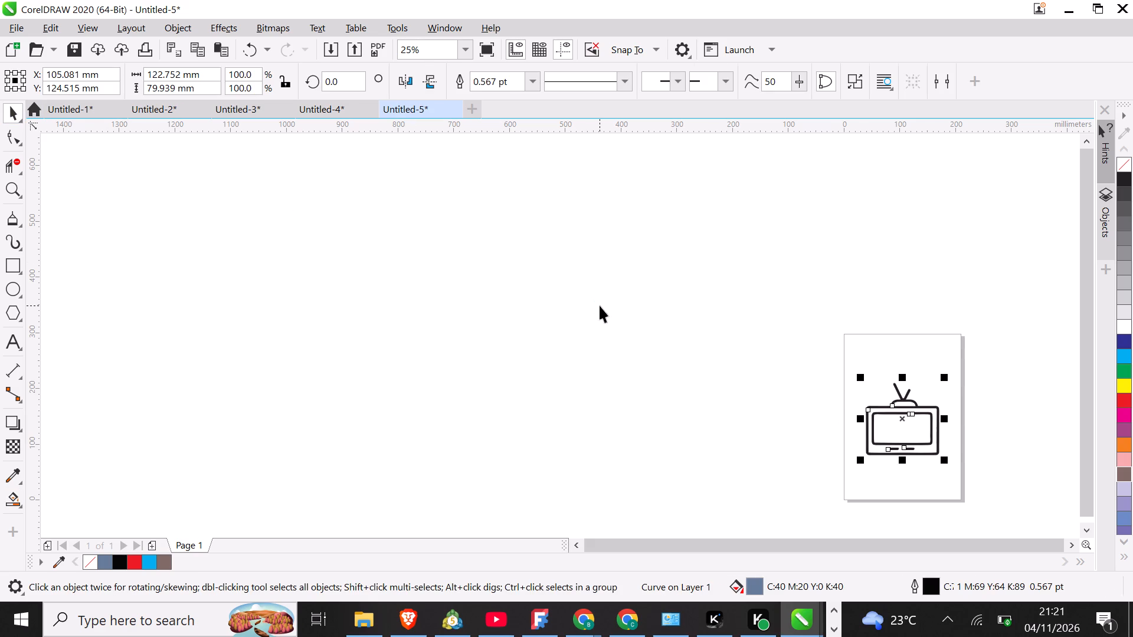
left_click_drag(912, 418, 748, 393)
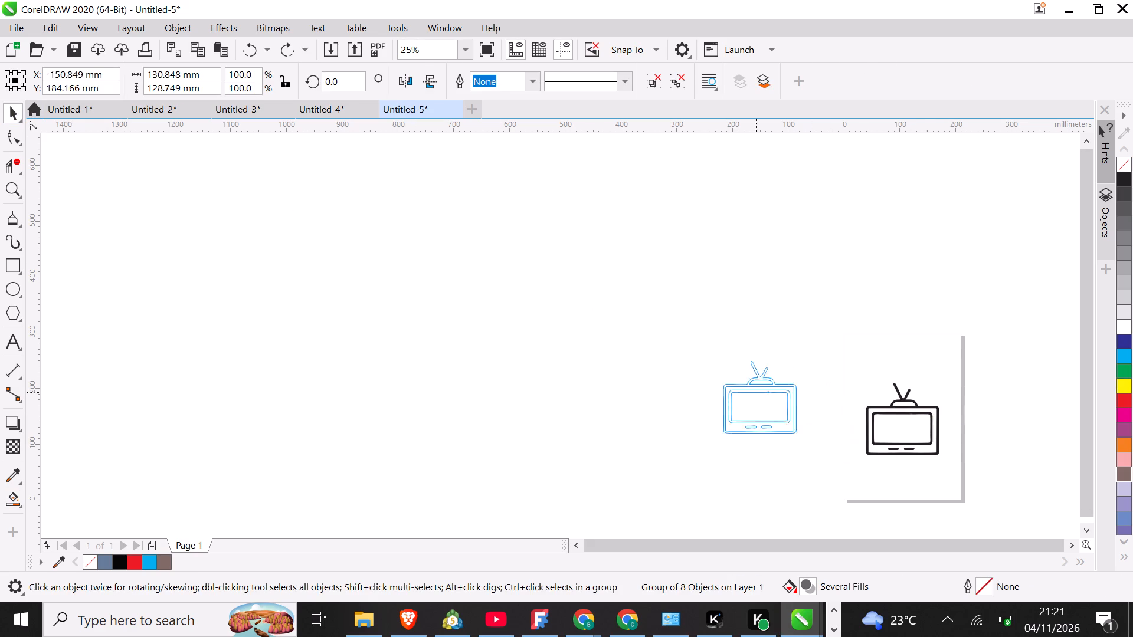
left_click_drag(748, 393, 719, 393)
Delete the original television bitmap covering the badge on the page.
left_click(919, 429)
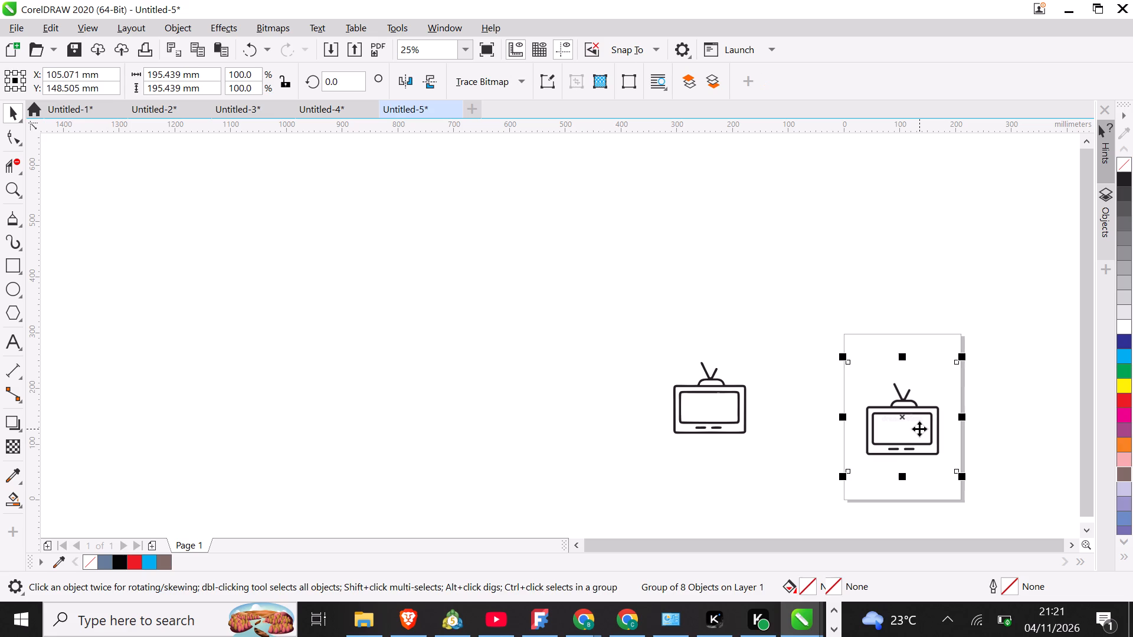
key("BackSpace")
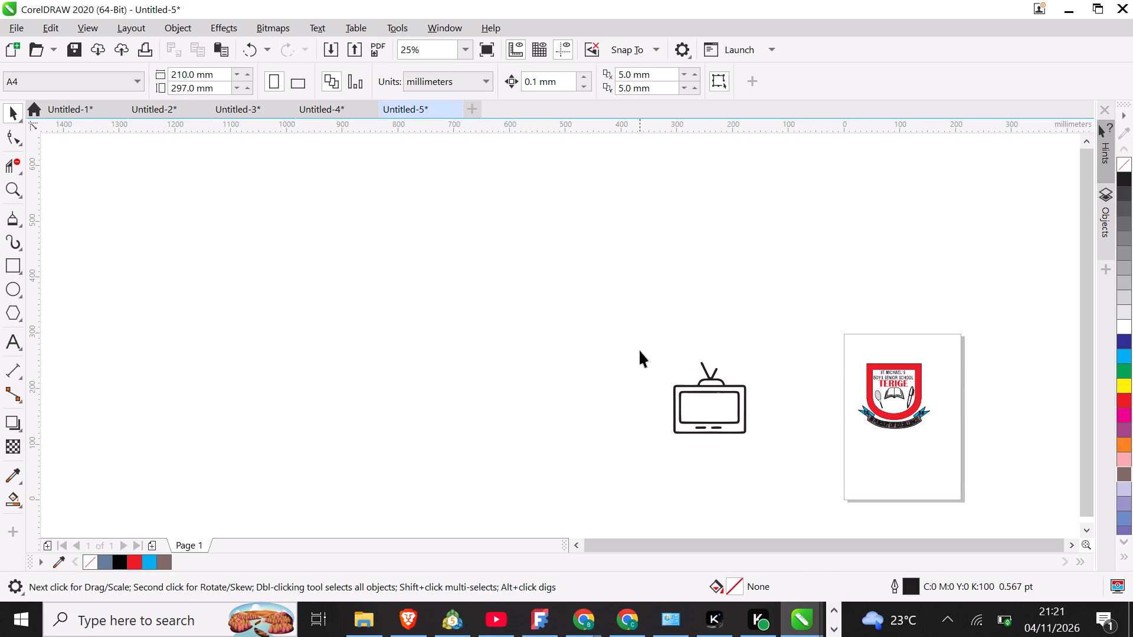
Scale the traced television down proportionally to about 27 × 27 mm and park it beside the page's left edge.
left_click_drag(639, 363, 669, 434)
left_click_drag(611, 329, 776, 464)
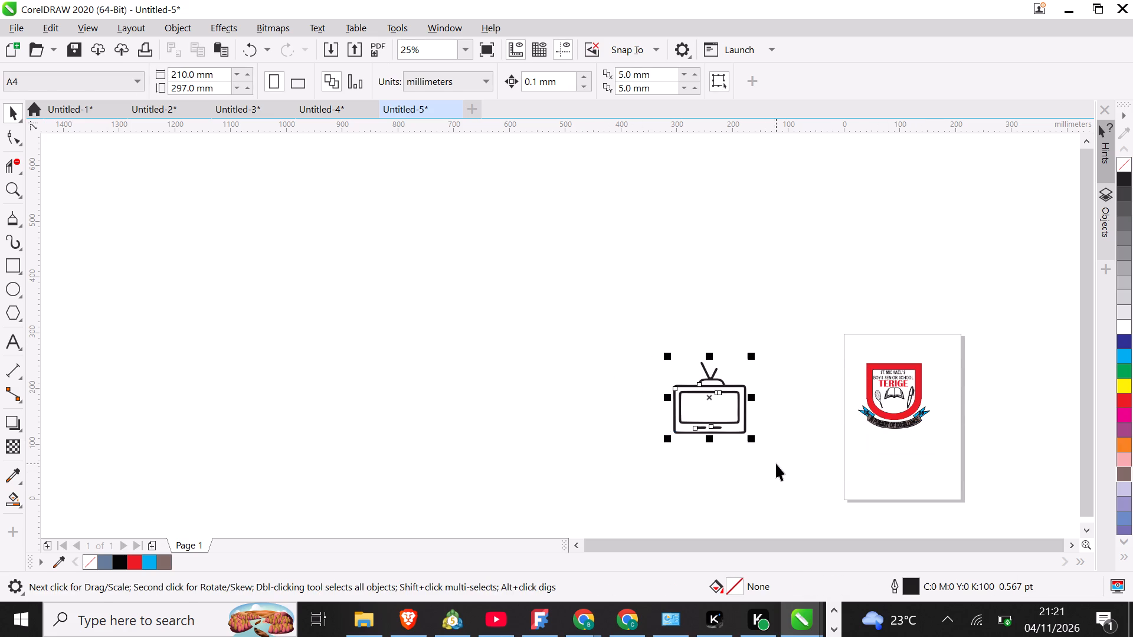
left_click_drag(754, 438, 742, 419)
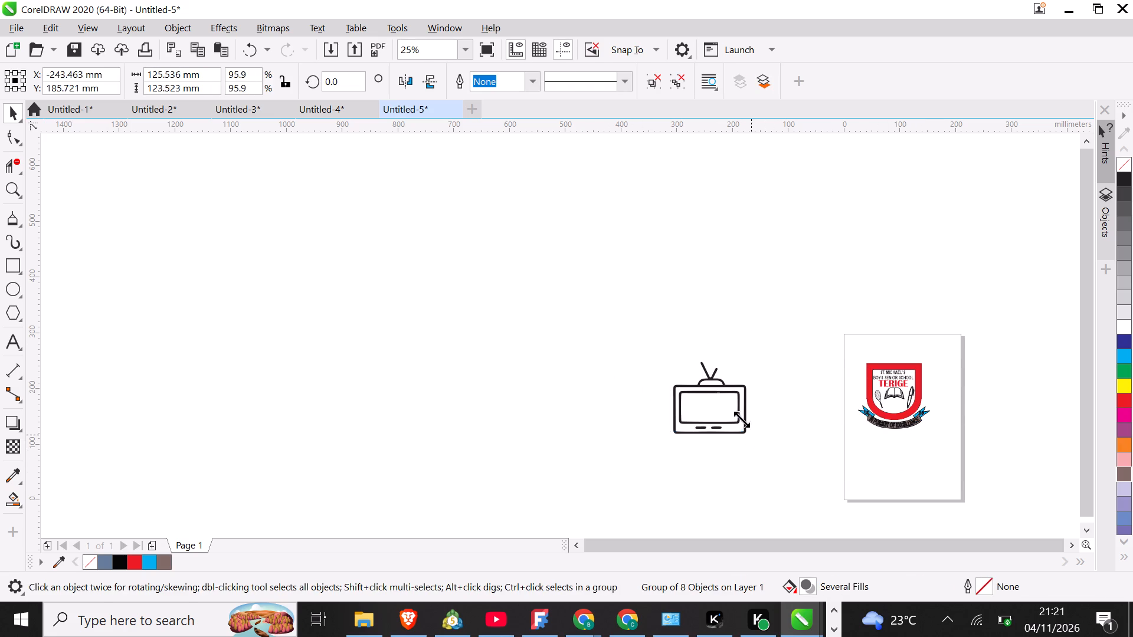
left_click_drag(742, 419, 699, 393)
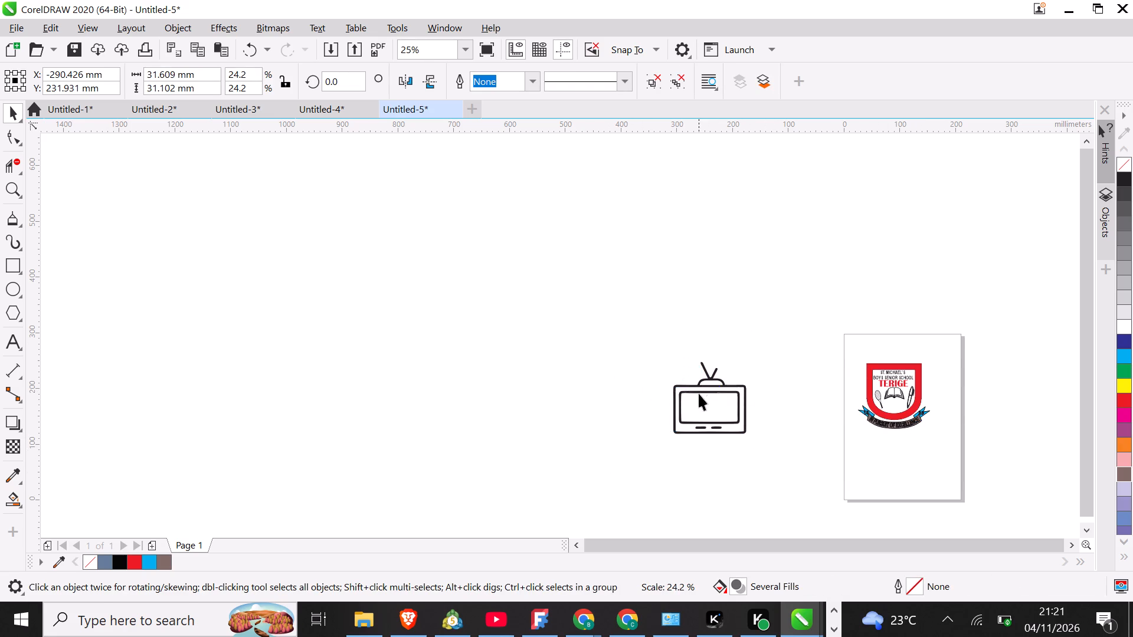
left_click_drag(685, 368, 876, 395)
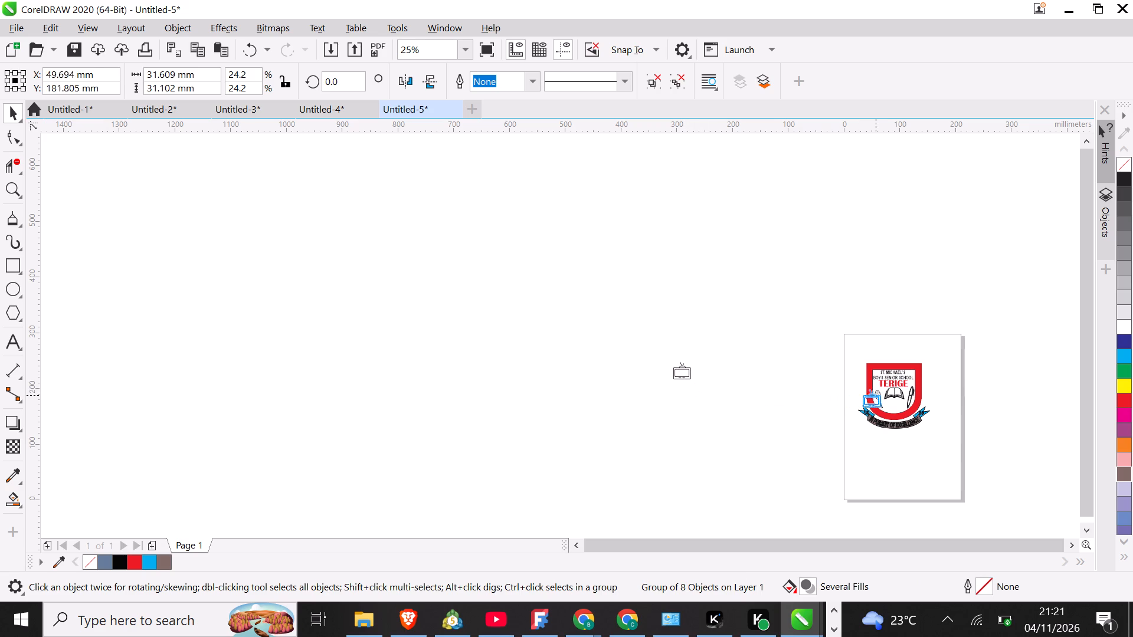
left_click_drag(876, 395, 838, 384)
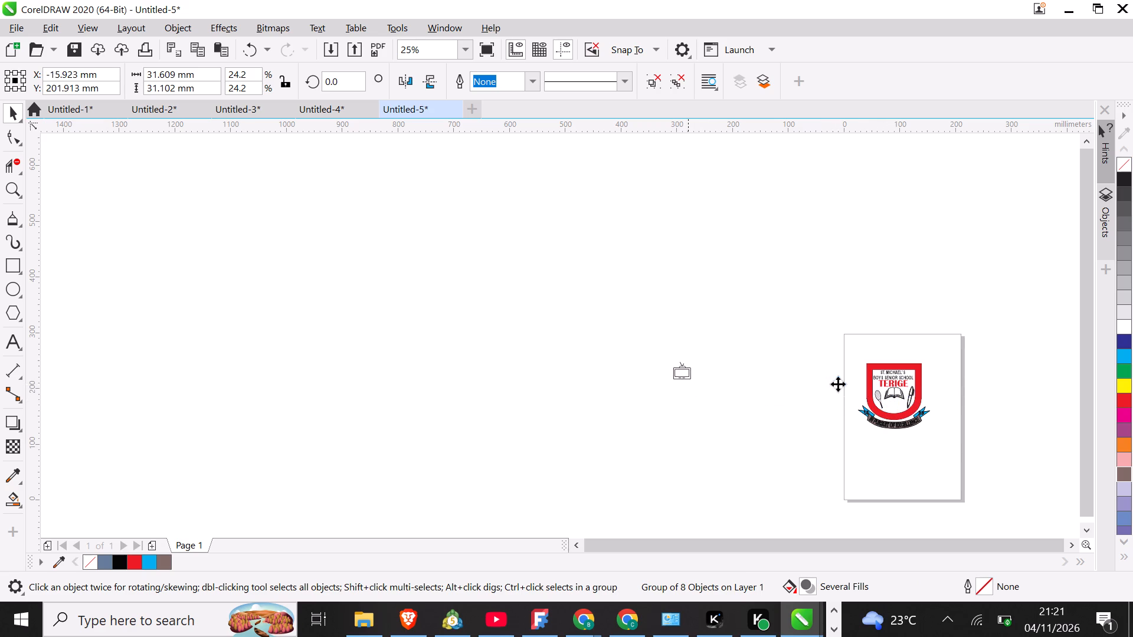
left_click_drag(822, 373, 824, 373)
left_click_drag(824, 373, 824, 376)
left_click_drag(824, 376, 824, 373)
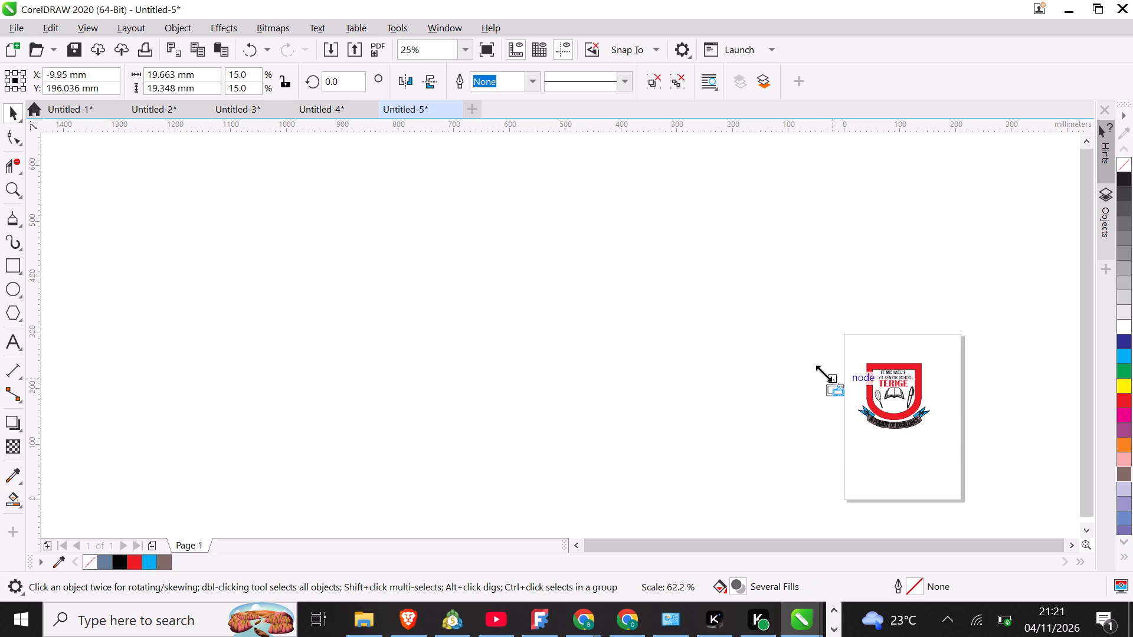
left_click_drag(824, 373, 822, 372)
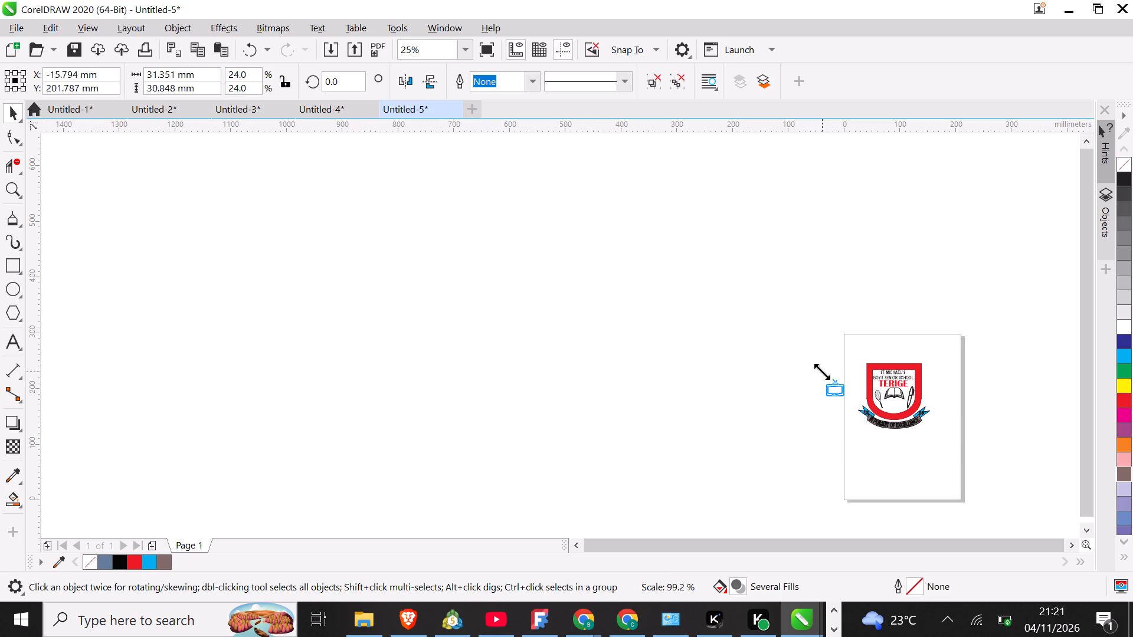
left_click_drag(822, 372, 810, 366)
left_click_drag(810, 366, 816, 369)
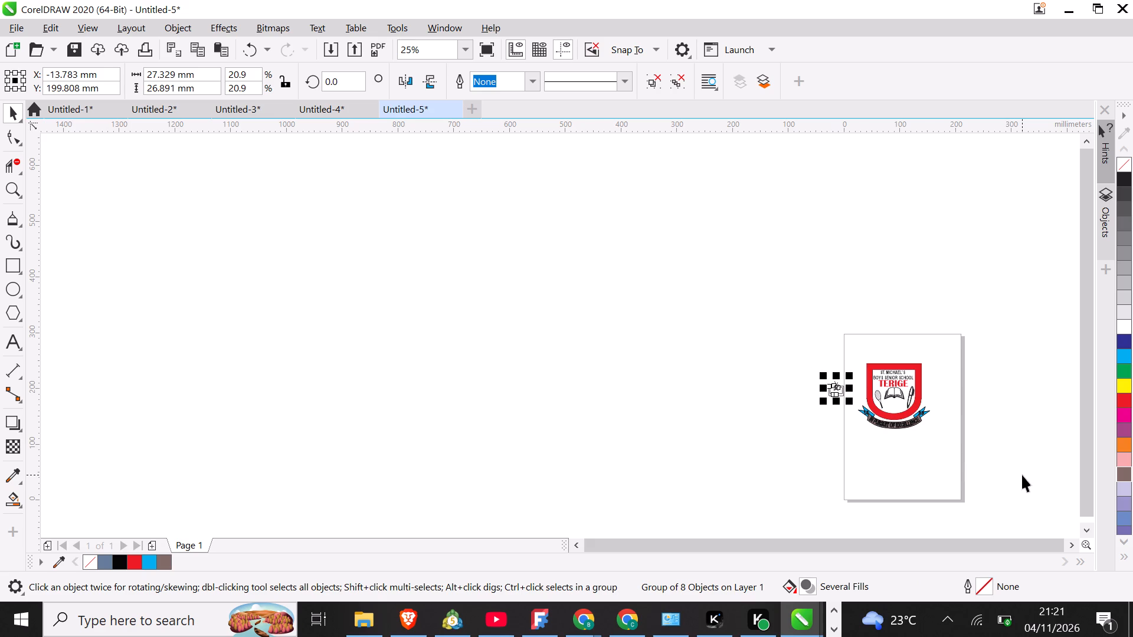
Move the small television into the shield, centred beneath the open book between the racket and the pen.
key("ctrl+equal")
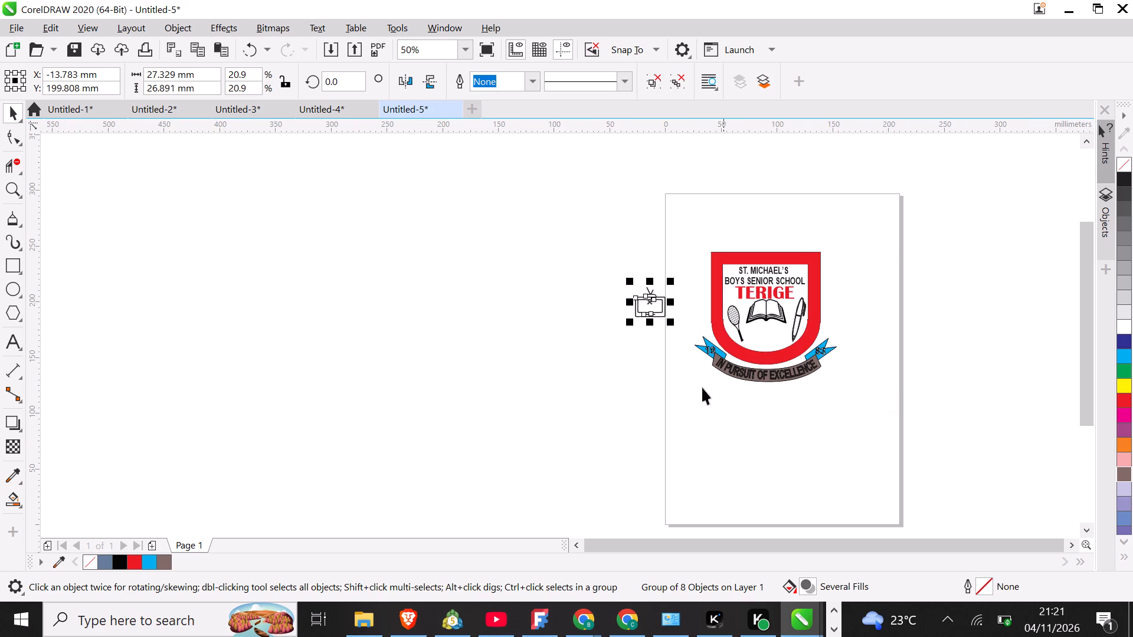
left_click(546, 398)
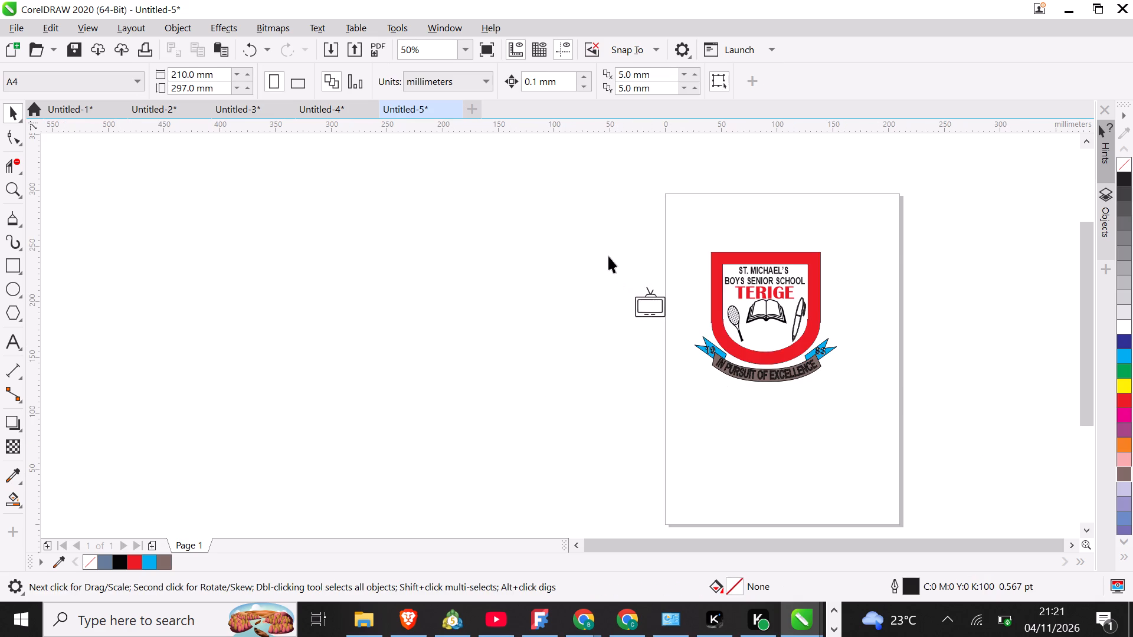
left_click_drag(596, 270, 685, 350)
left_click_drag(654, 306, 728, 329)
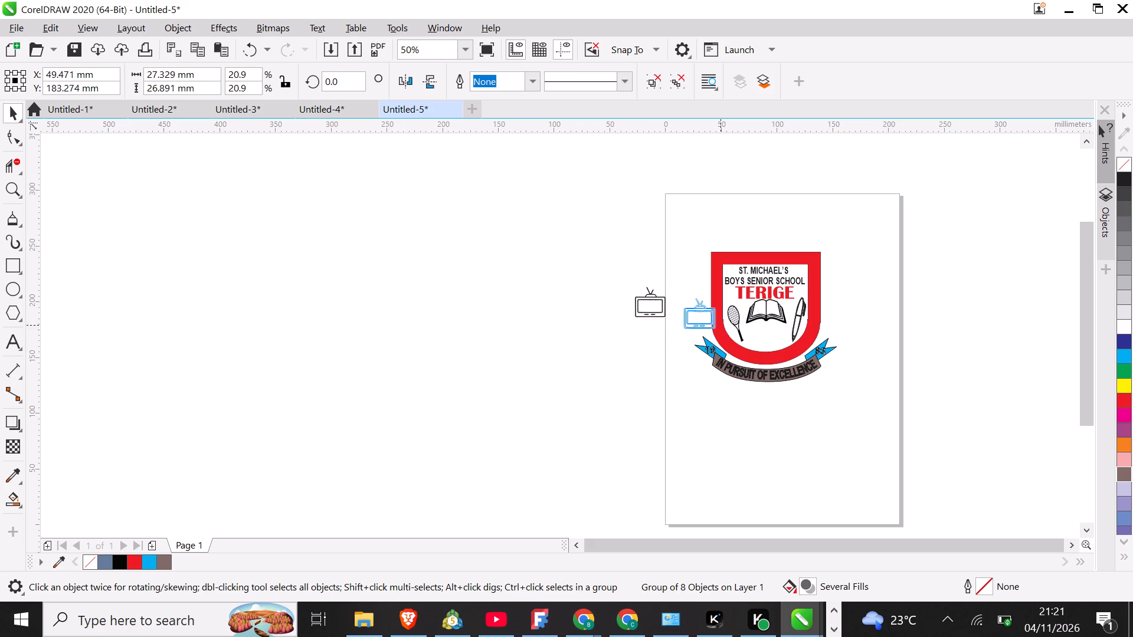
left_click_drag(728, 329, 761, 342)
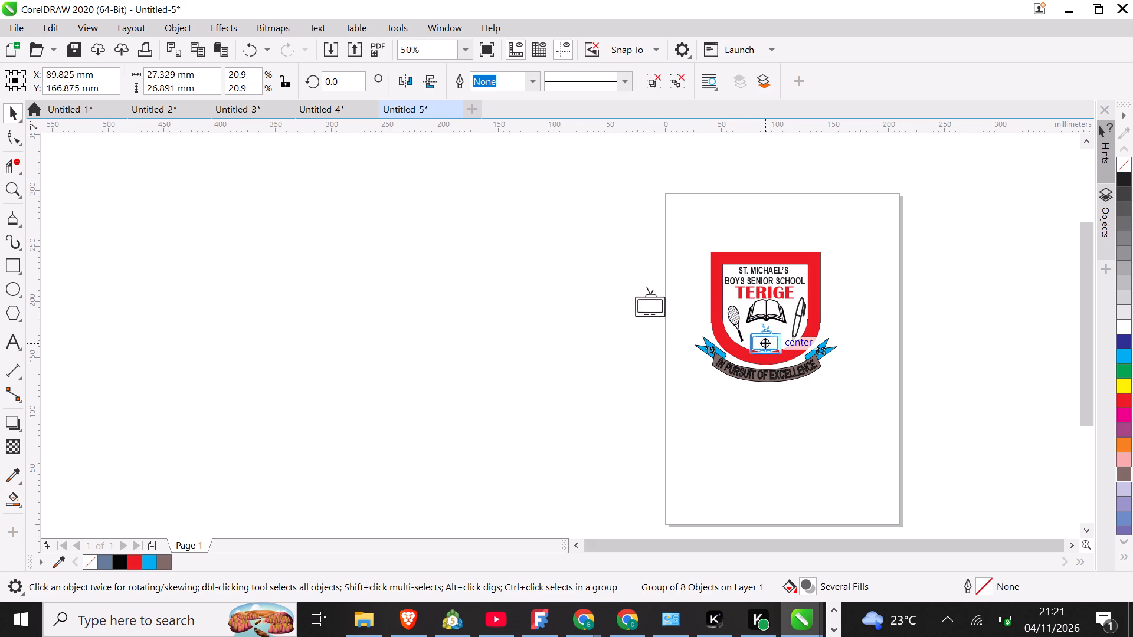
left_click_drag(761, 342, 761, 340)
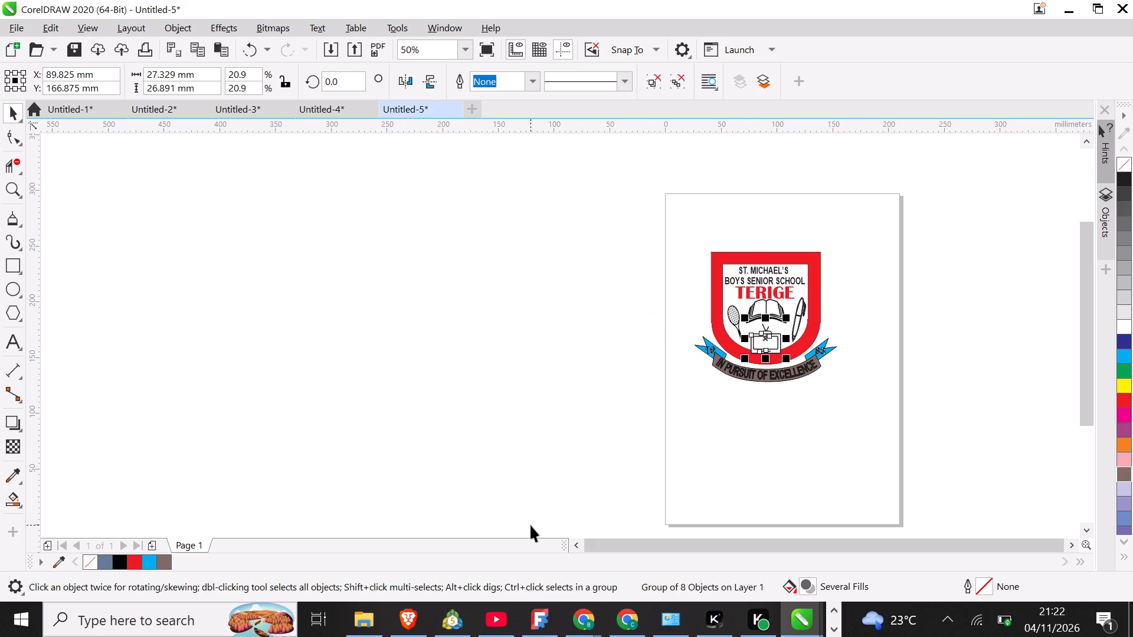
Nudge the television up about 4.3 mm until it sits directly under the open book, and leave nothing selected.
key("Up")
key("Up")
key("Up")
key("Up")
key("Up")
key("Up")
key("Up")
key("Up")
key("Up")
key("Up")
key("Up")
key("Up")
key("Up")
key("Up")
key("Up")
key("Up")
key("Up")
key("Up")
key("Up")
key("Up")
key("Up")
key("Up")
key("Up")
key("Up")
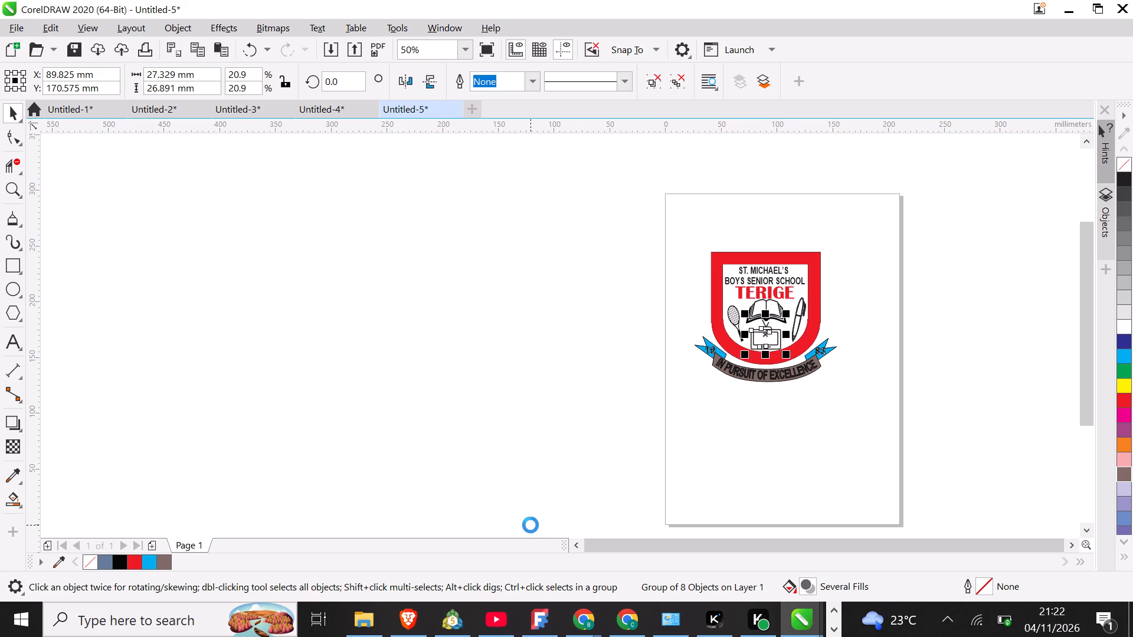
key("Up")
key("Up")
key("Up")
key("Up")
key("Up")
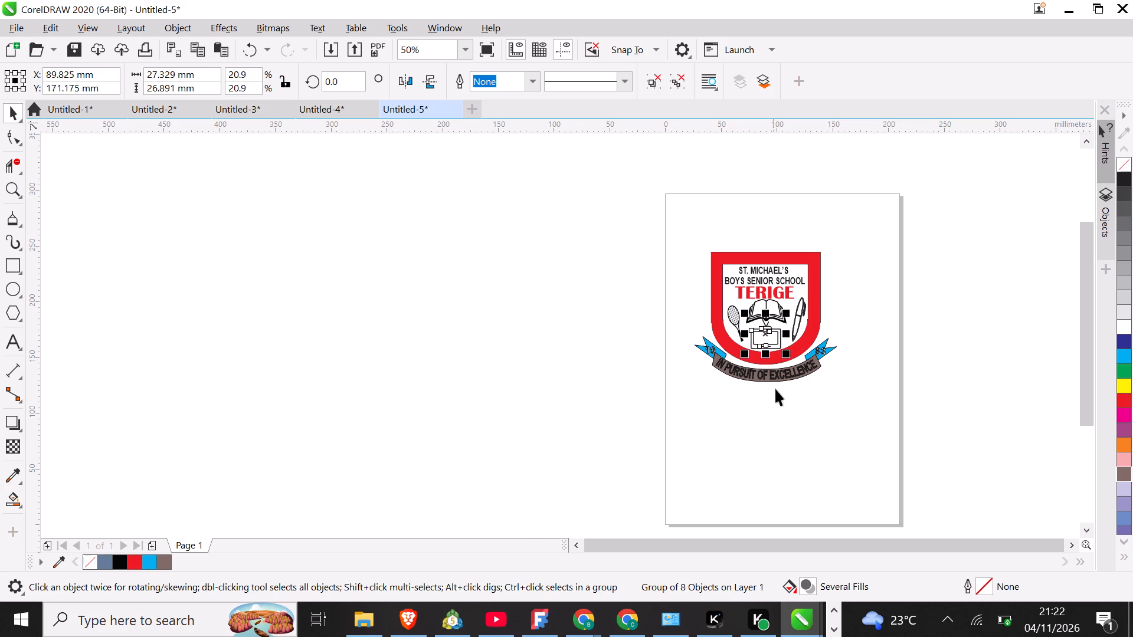
left_click(759, 370)
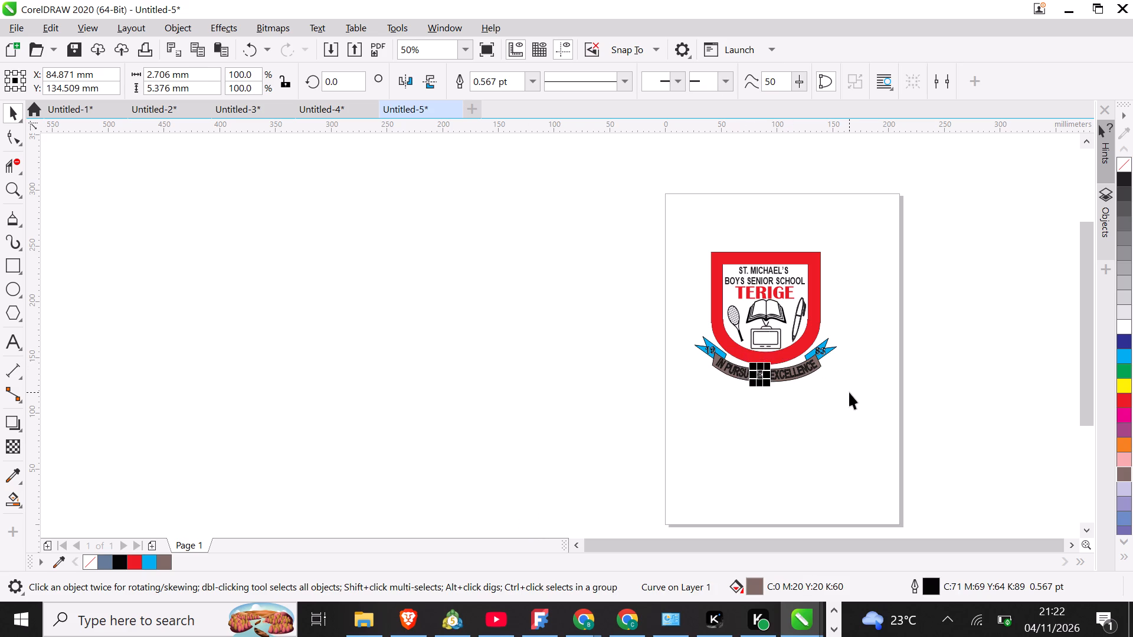
left_click(849, 392)
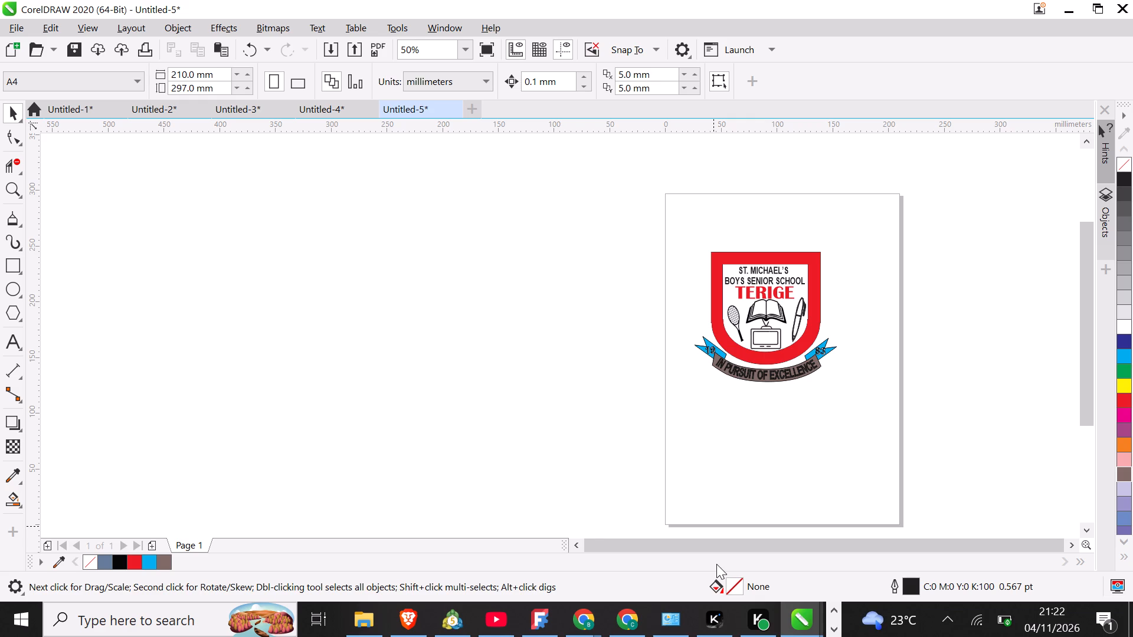
Switch to the Chrome image search and search for "DATEL IN VECTOR logo images".
left_click(628, 615)
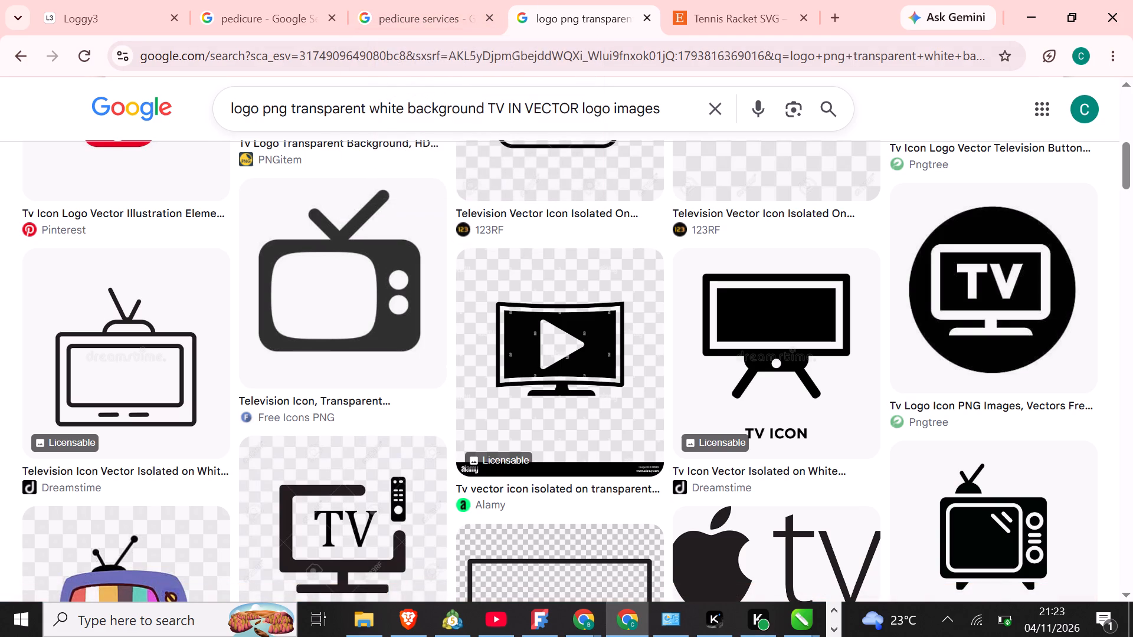
left_click(504, 110)
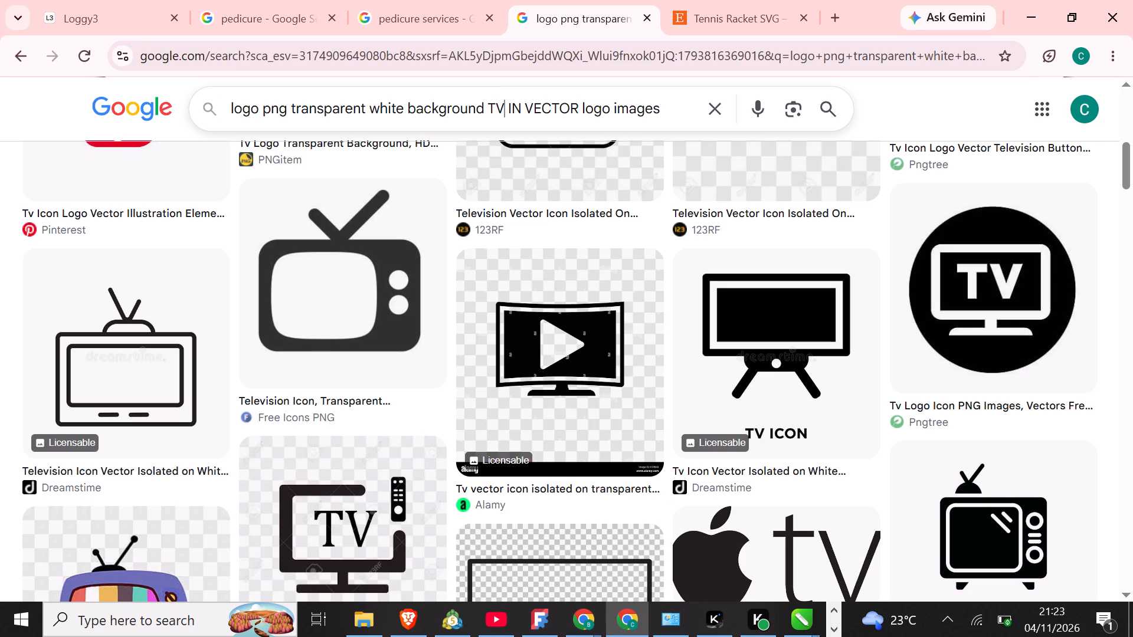
key("BackSpace")
key("BackSpace")
key("BackSpace")
key("BackSpace")
key("BackSpace")
key("BackSpace")
key("BackSpace")
key("BackSpace")
key("BackSpace")
key("BackSpace")
key("BackSpace")
key("BackSpace")
key("BackSpace")
key("BackSpace")
key("BackSpace")
key("BackSpace")
key("BackSpace")
key("BackSpace")
key("BackSpace")
key("BackSpace")
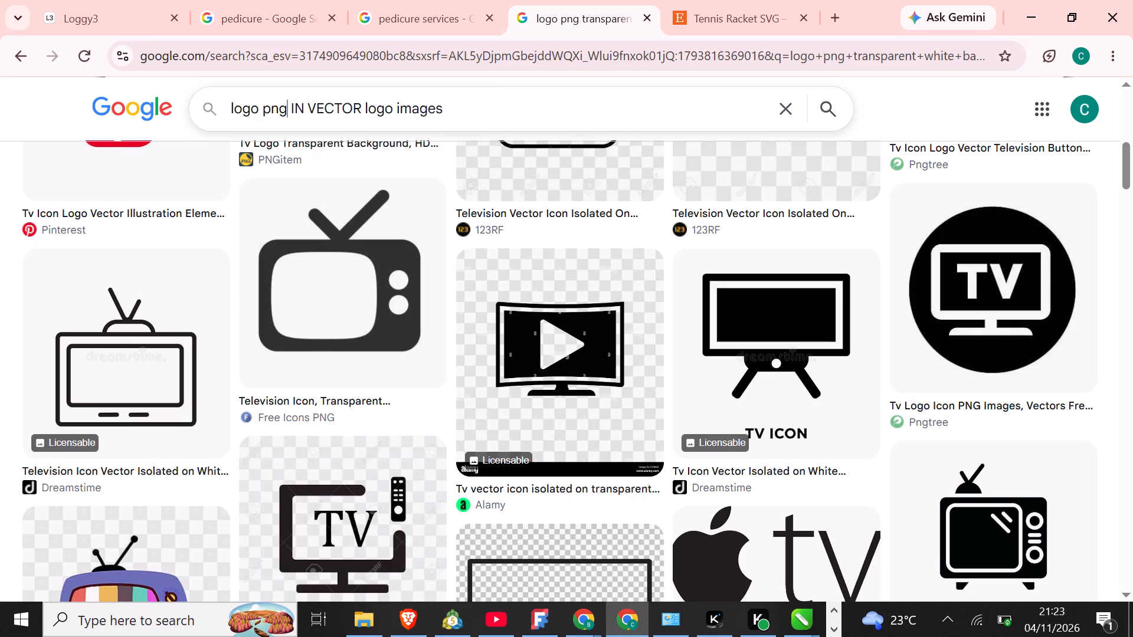
type("DATE")
key("l")
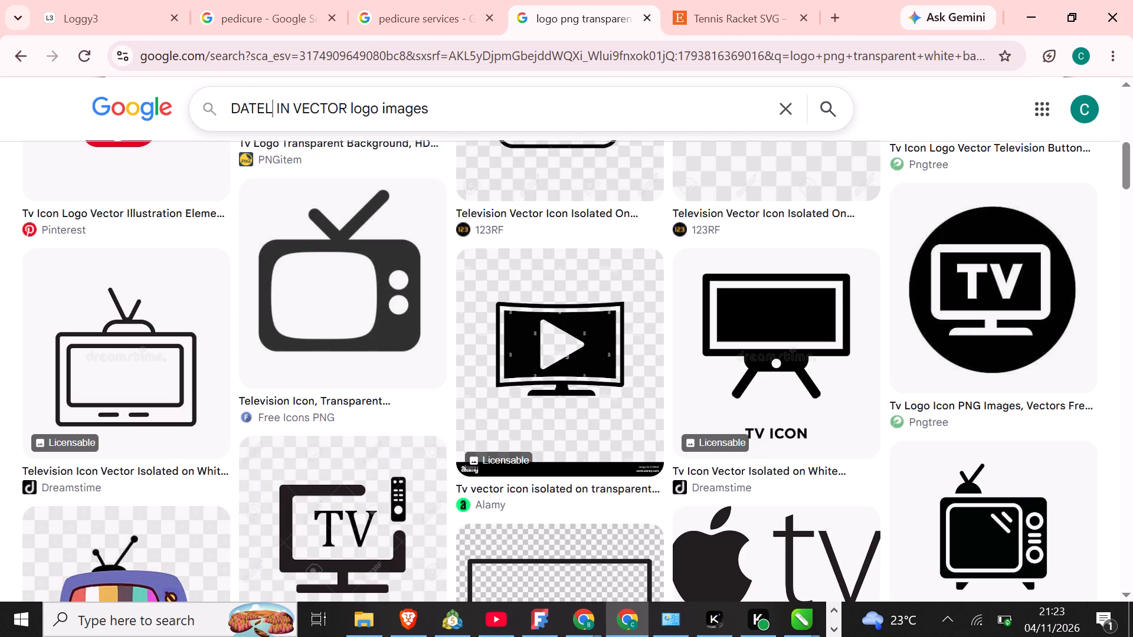
key("Return")
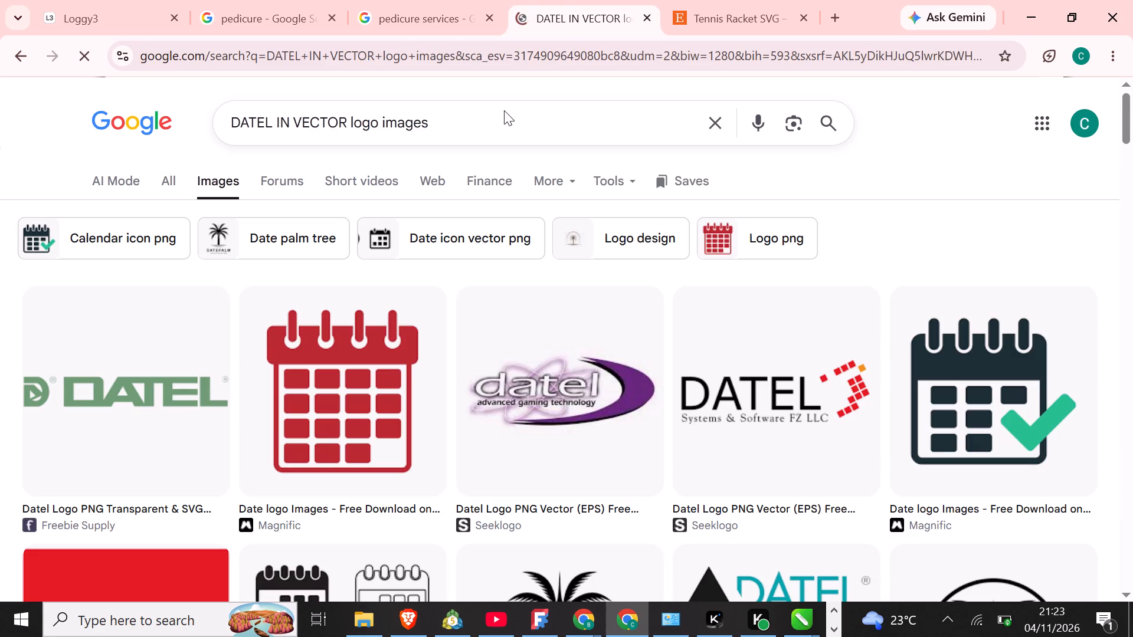
Search the web images for "HORSE LEAPING IN VECTOR logo images".
left_click(271, 118)
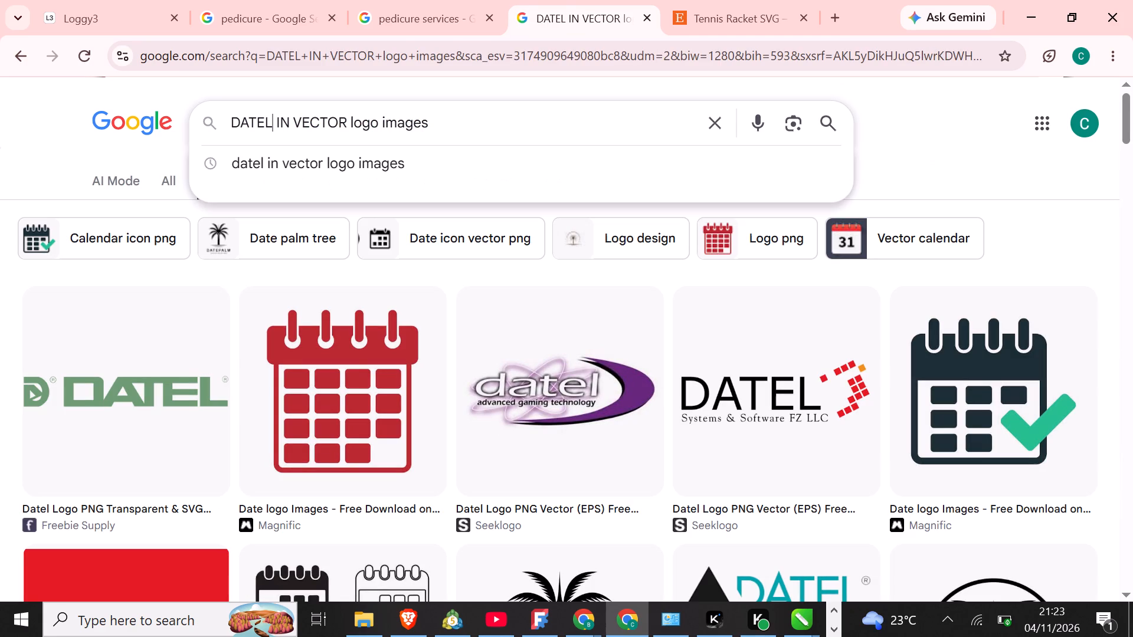
key("BackSpace")
key("BackSpace")
key("BackSpace")
key("BackSpace")
key("BackSpace")
key("BackSpace")
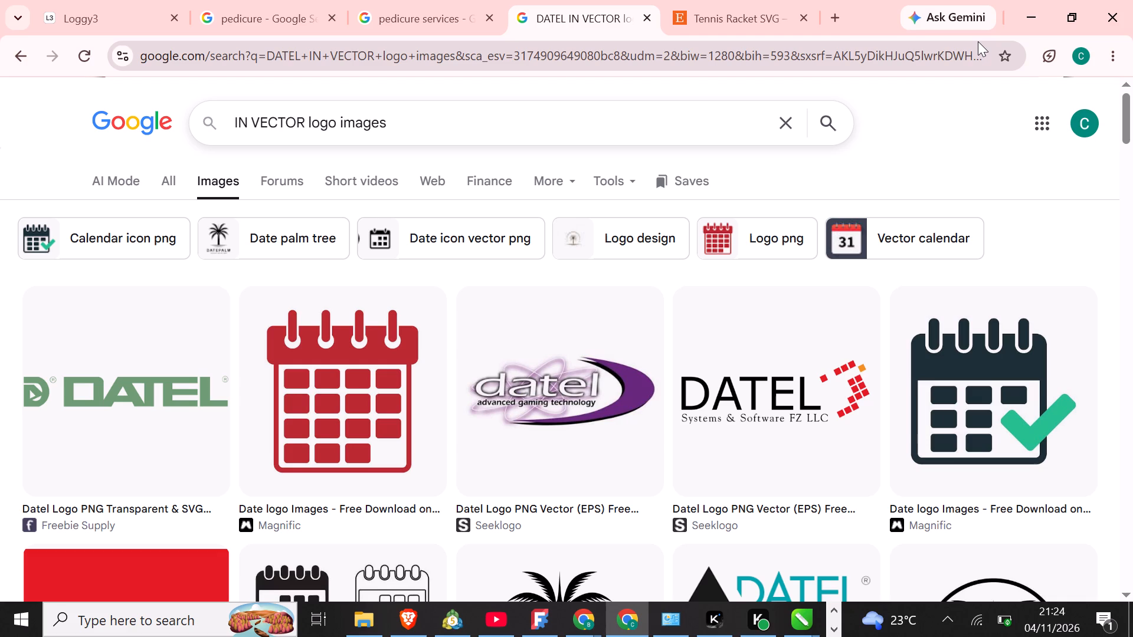
type("HO")
type("RSE LES")
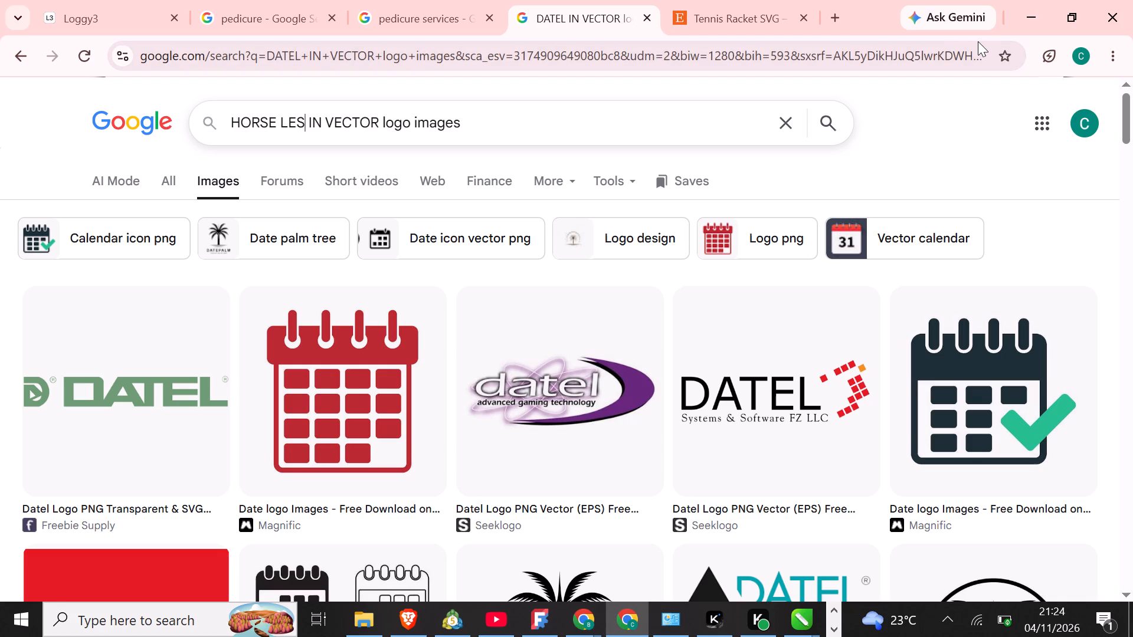
key("BackSpace")
type("AOI")
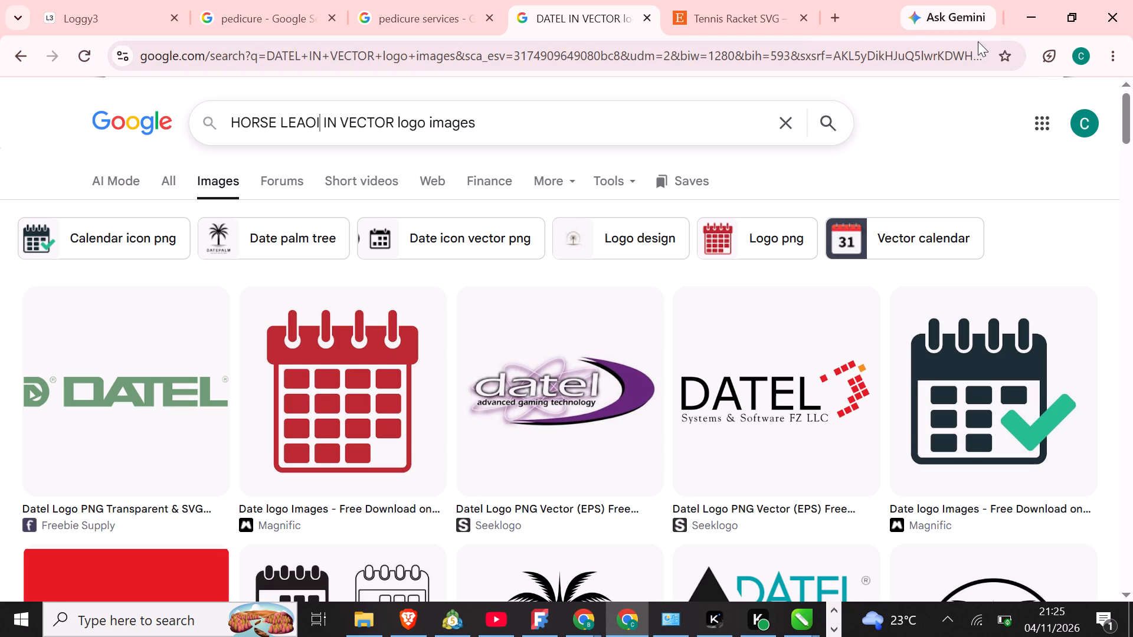
key("BackSpace")
key("BackSpace")
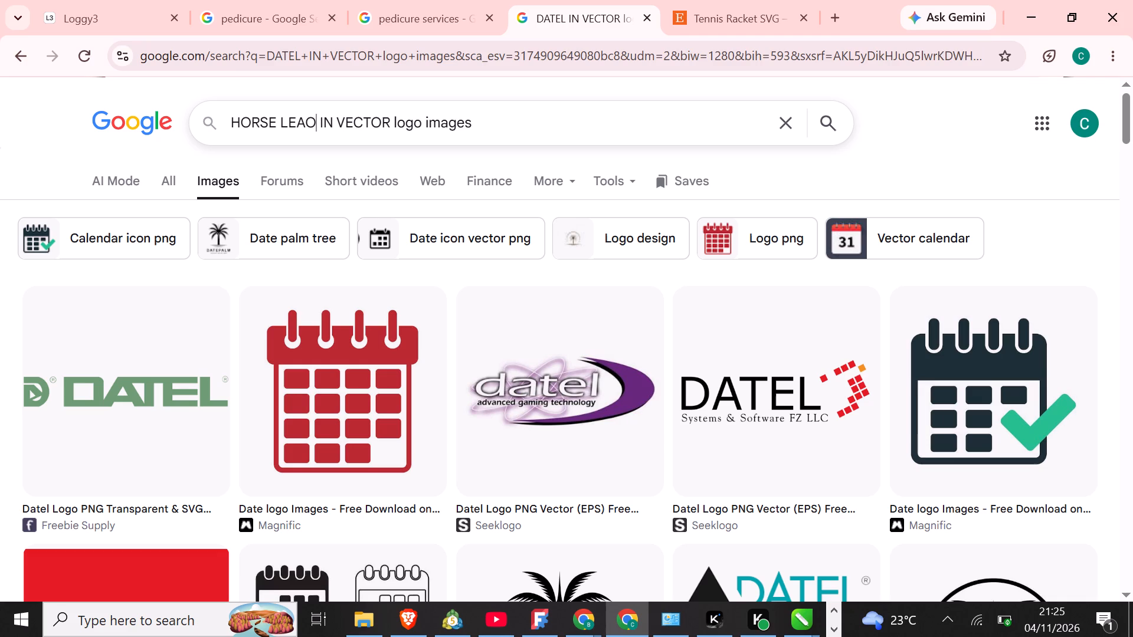
key("p")
type("IN")
key("g")
key("Return")
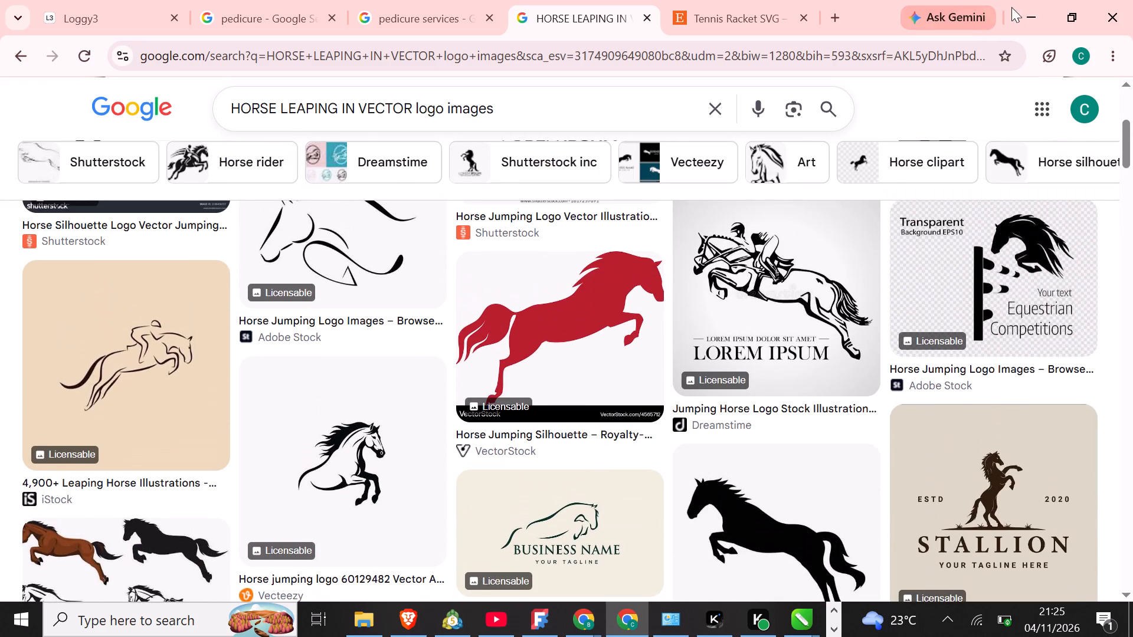
Refine the horse image search by adding "IN BLACK AND RED" to the query.
left_click(630, 94)
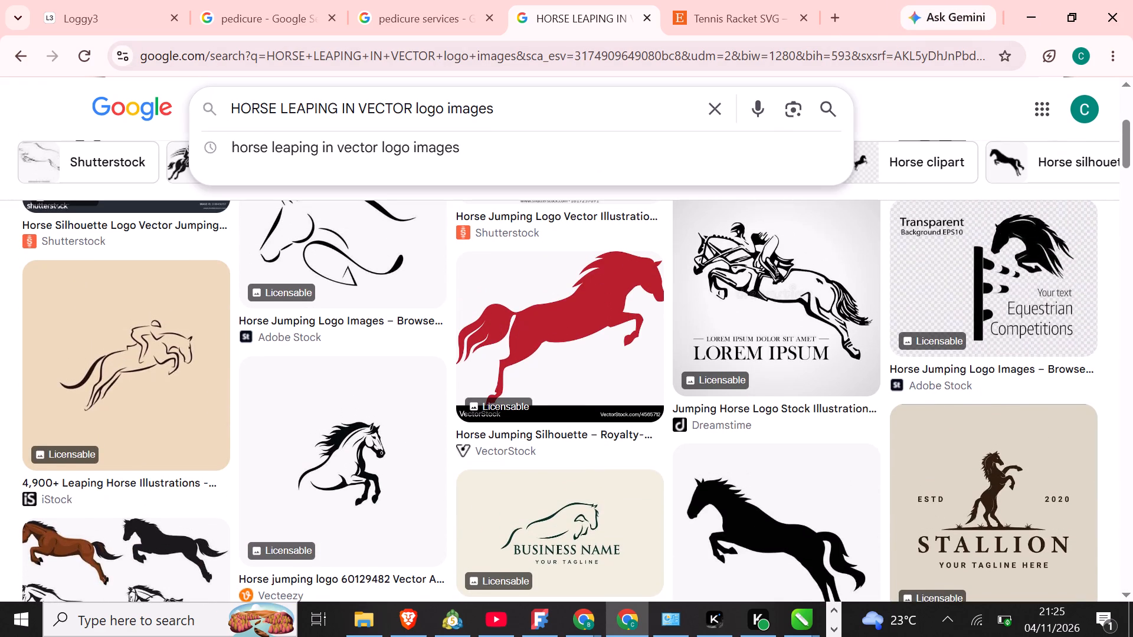
type("IN BLA")
key("c")
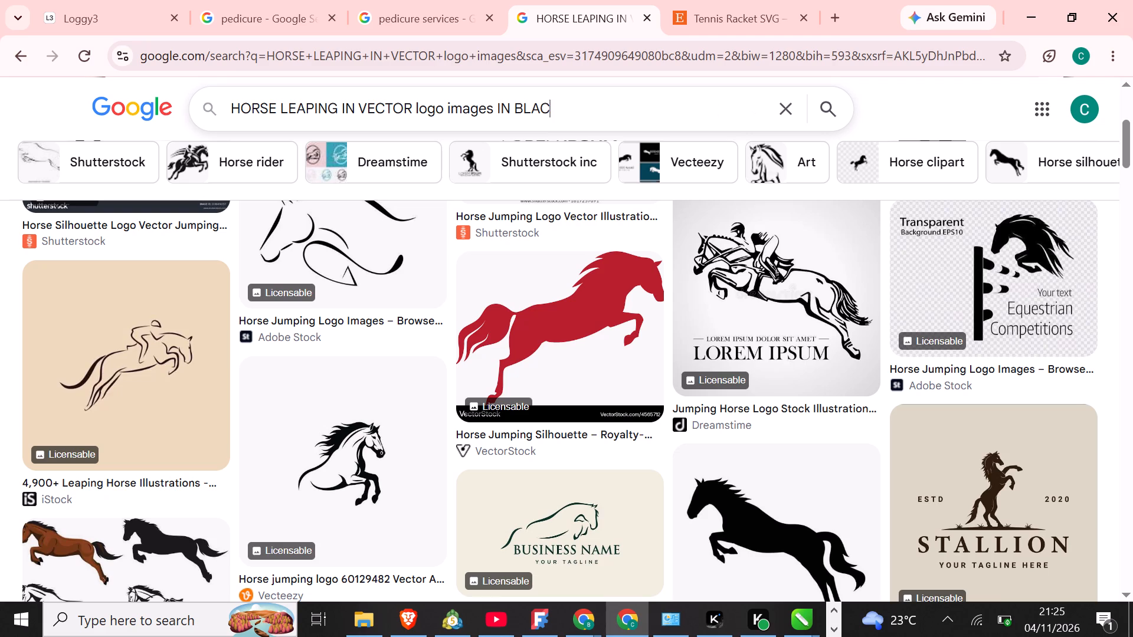
type("K AND RED")
key("Return")
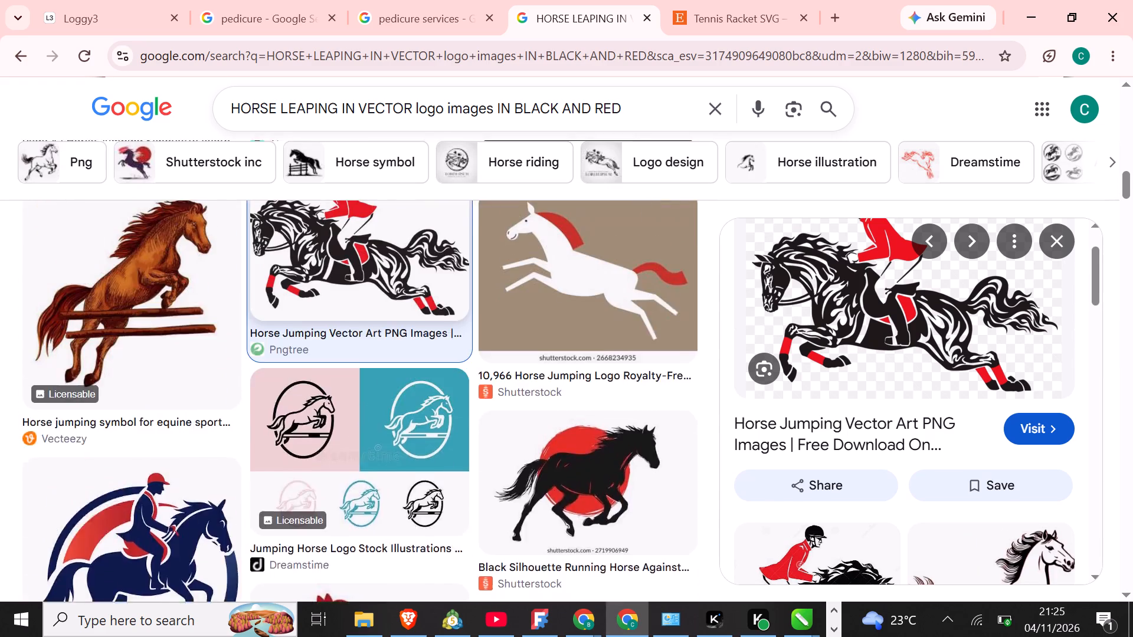
Reword the end of the horse image search as "IN BLACK BLENDED IN RED" and run it.
left_click(593, 112)
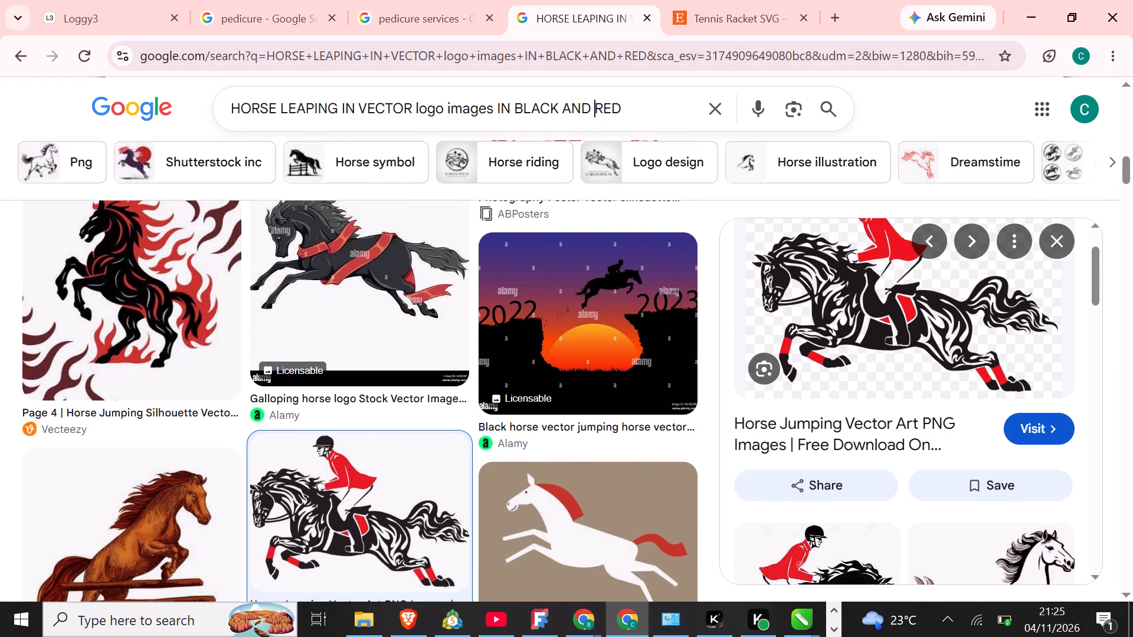
key("BackSpace")
key("BackSpace")
key("BackSpace")
key("BackSpace")
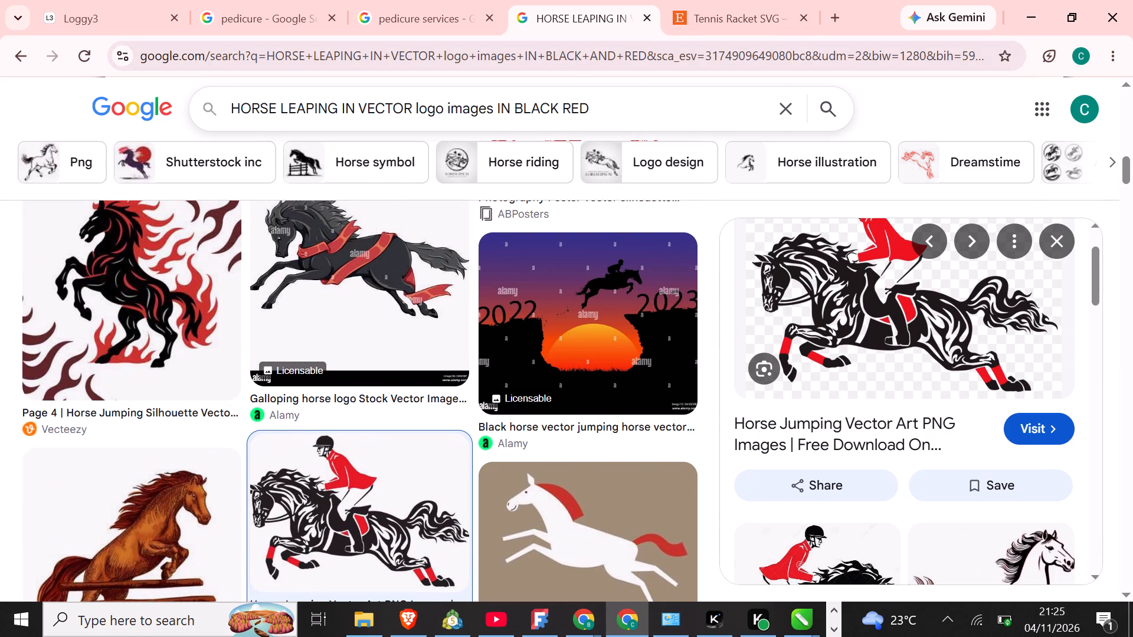
type("BLE")
type("NDED IN")
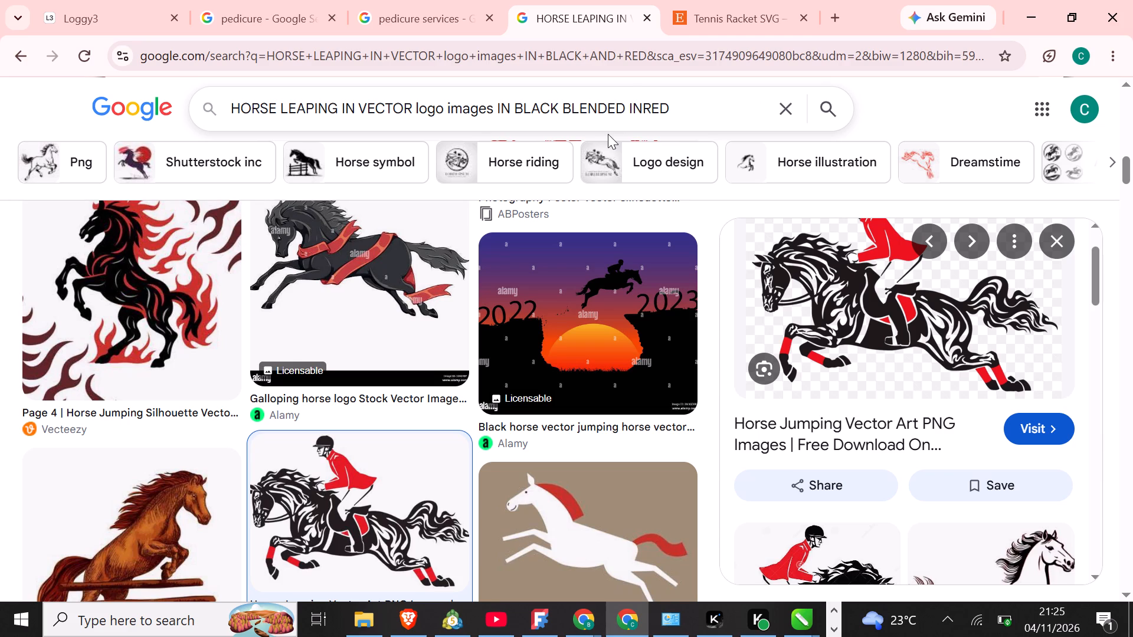
key("space")
key("Return")
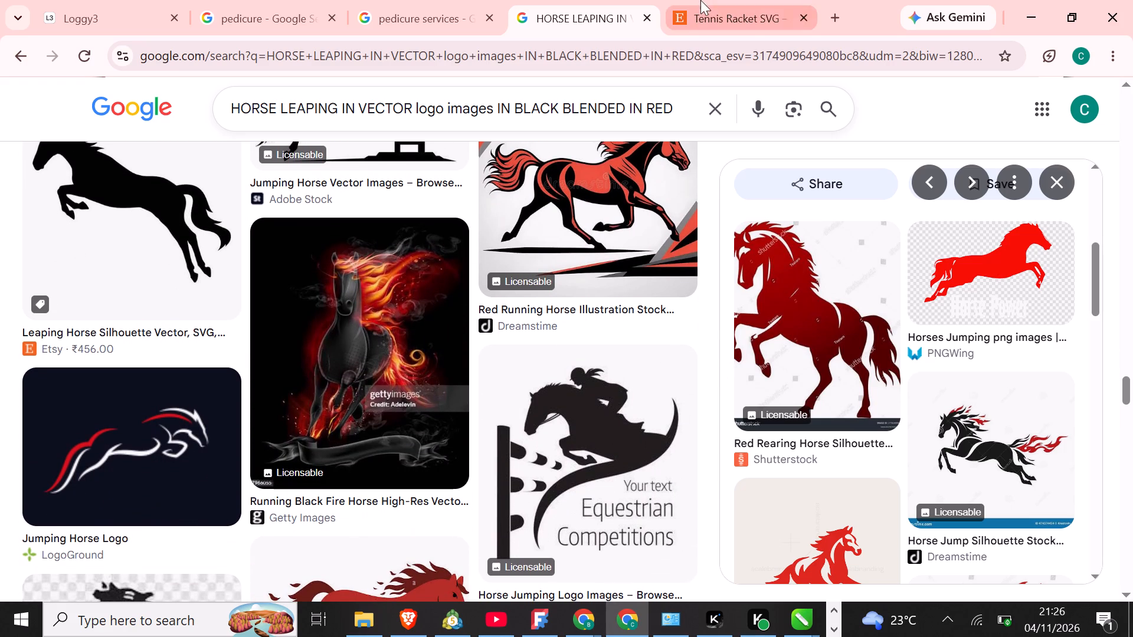
Copy the red-and-black running horse image into the Untitled-5 drawing in CorelDRAW and place it just left of the page.
right_click(594, 203)
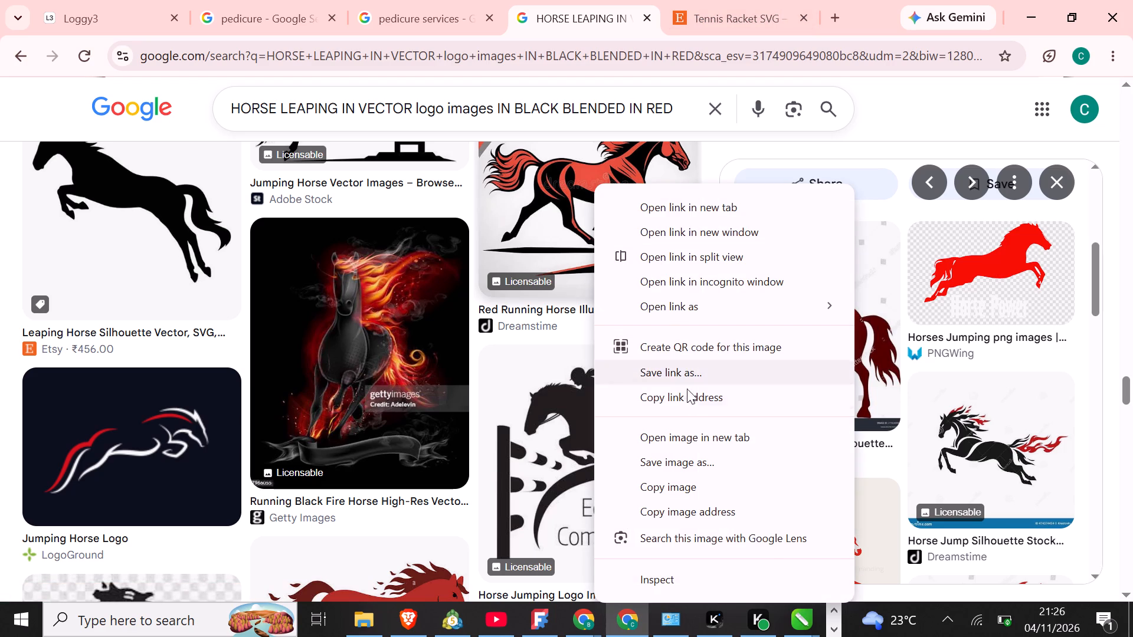
left_click(693, 483)
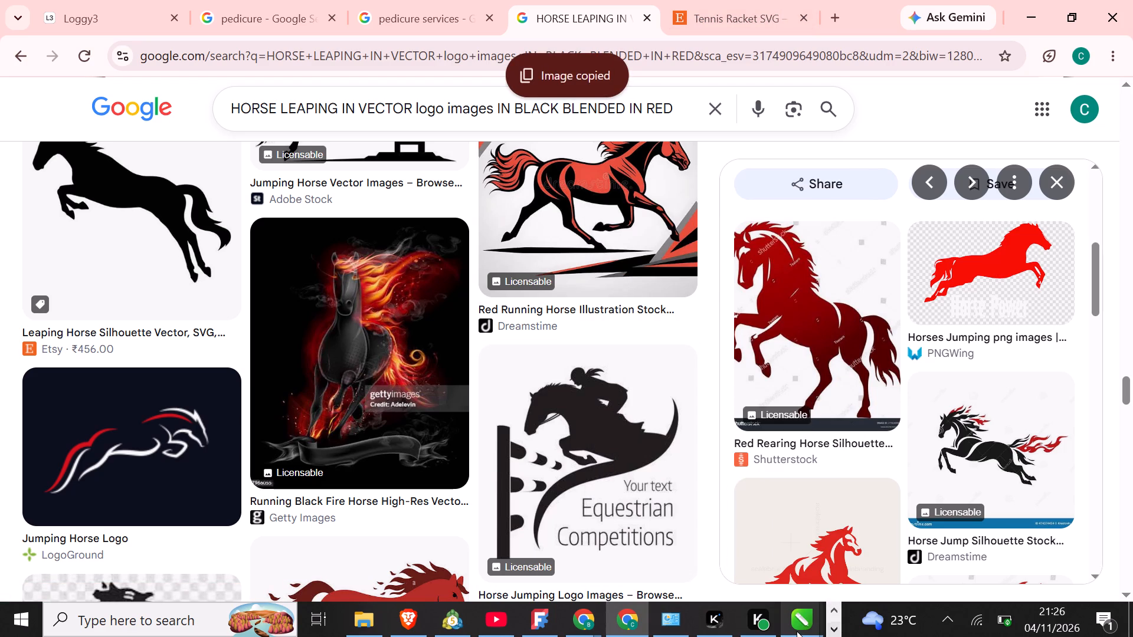
left_click(797, 631)
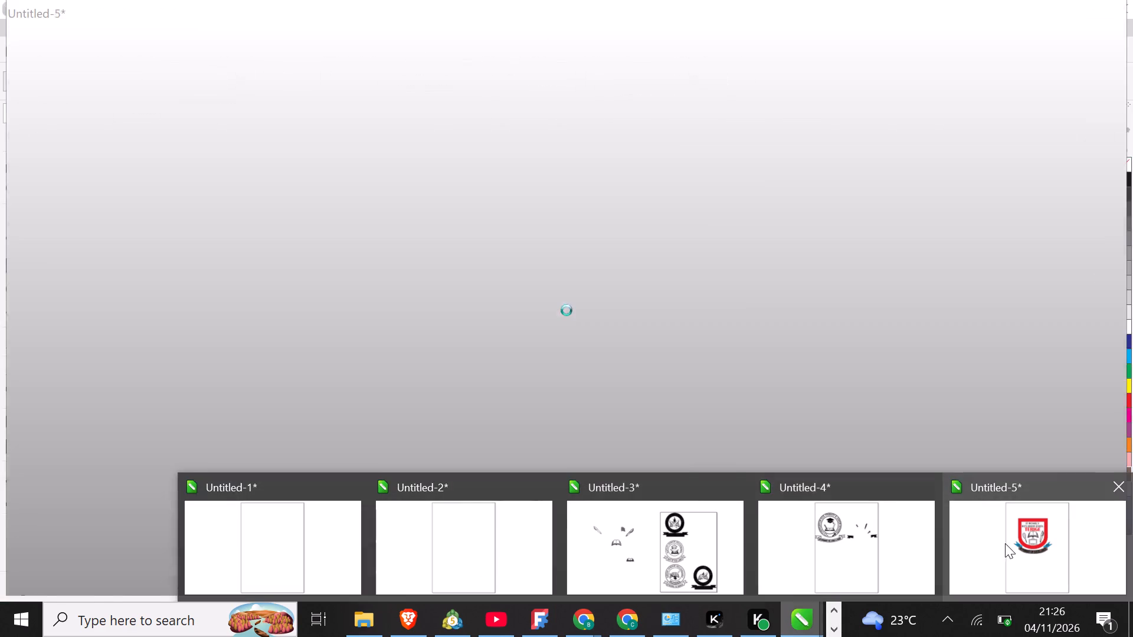
left_click(1007, 544)
right_click(527, 265)
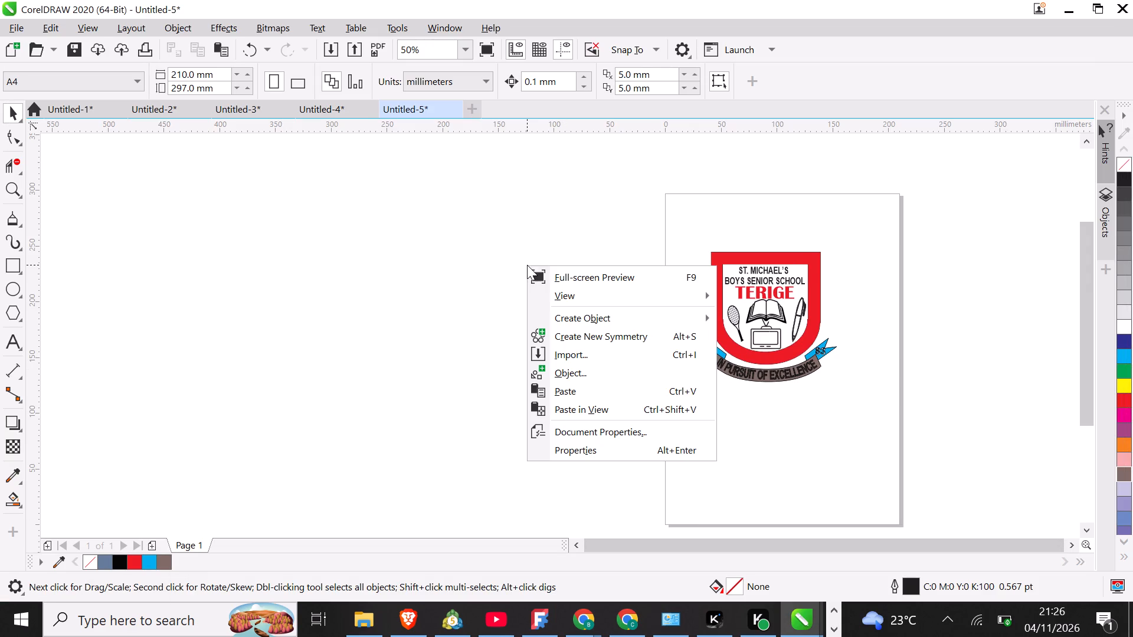
left_click(572, 388)
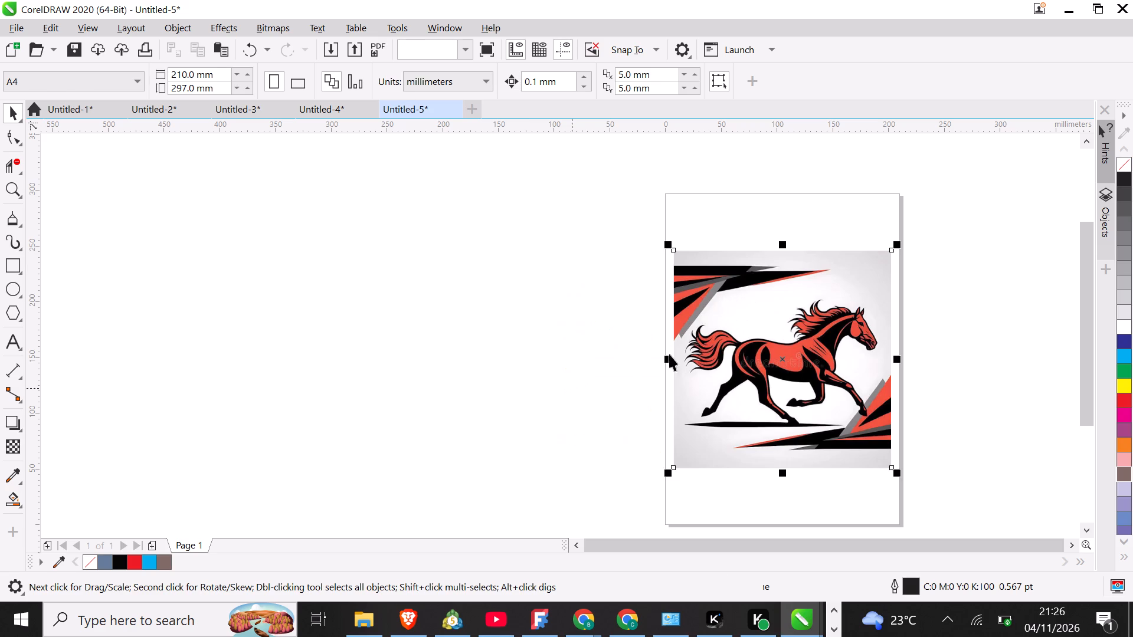
left_click_drag(734, 353, 479, 317)
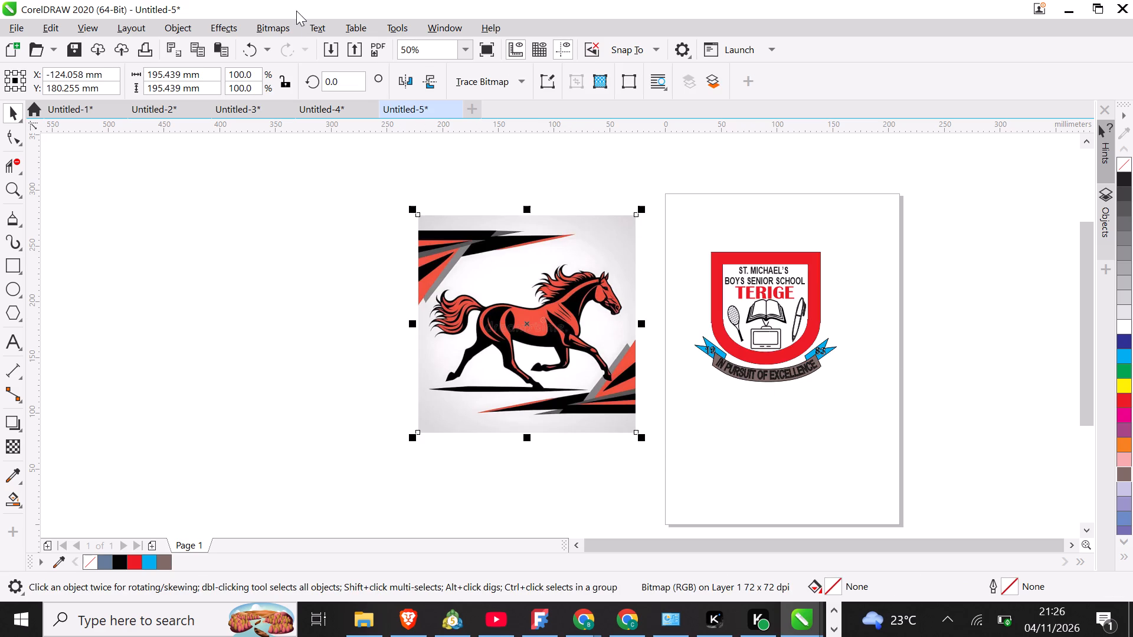
Outline-trace the horse bitmap as line art with the default settings and move the traced group clear to the left of the original.
left_click(283, 22)
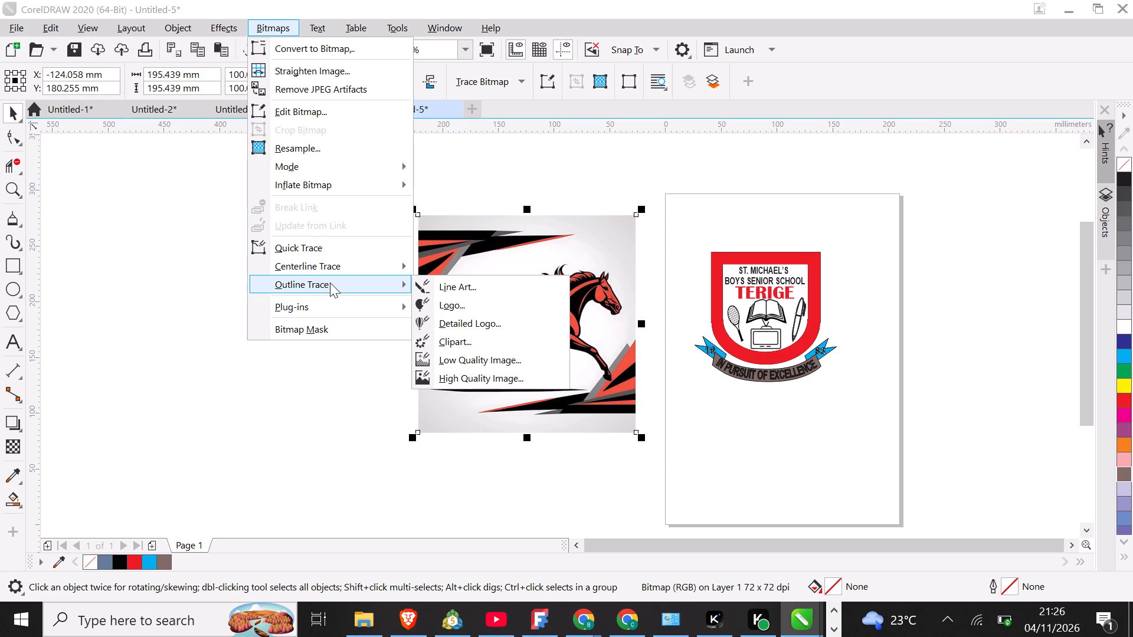
left_click(431, 294)
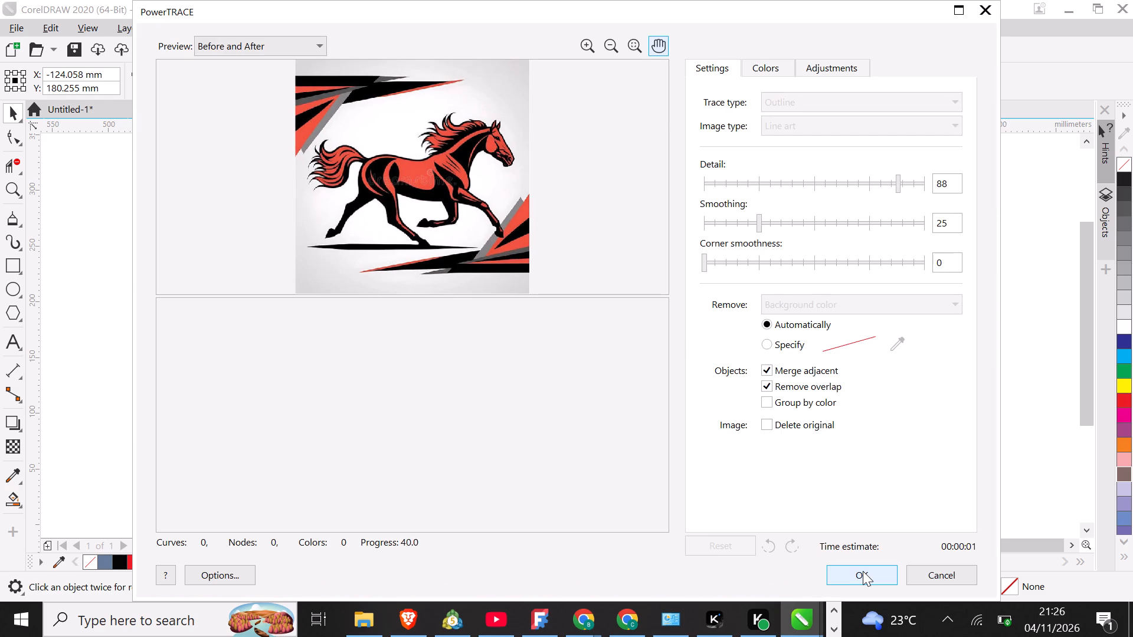
left_click(863, 571)
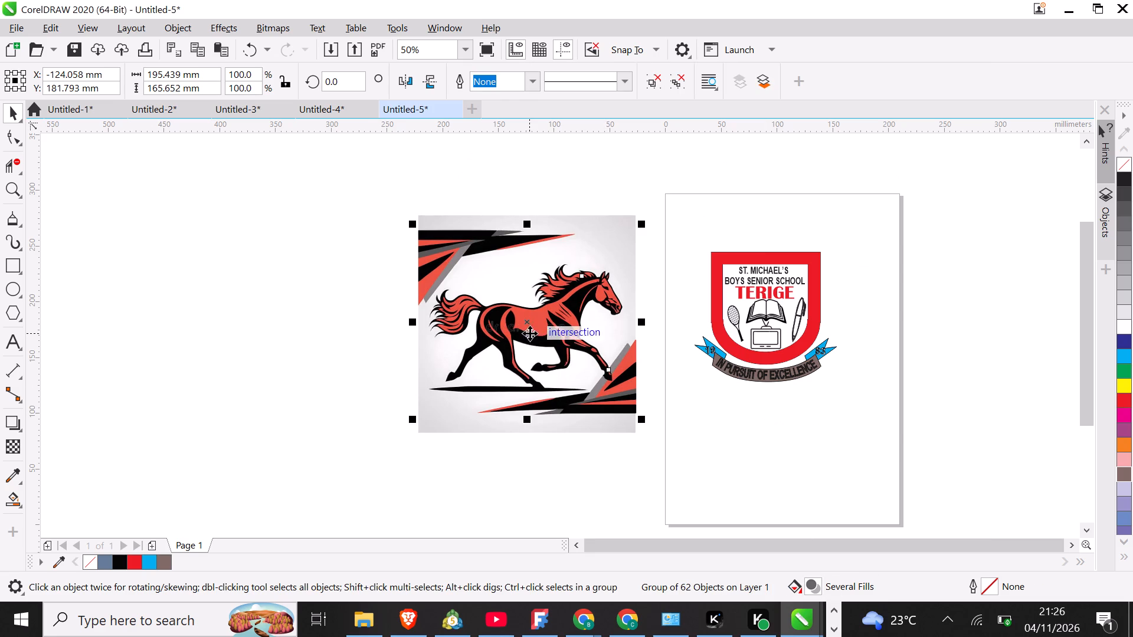
left_click_drag(529, 333, 246, 287)
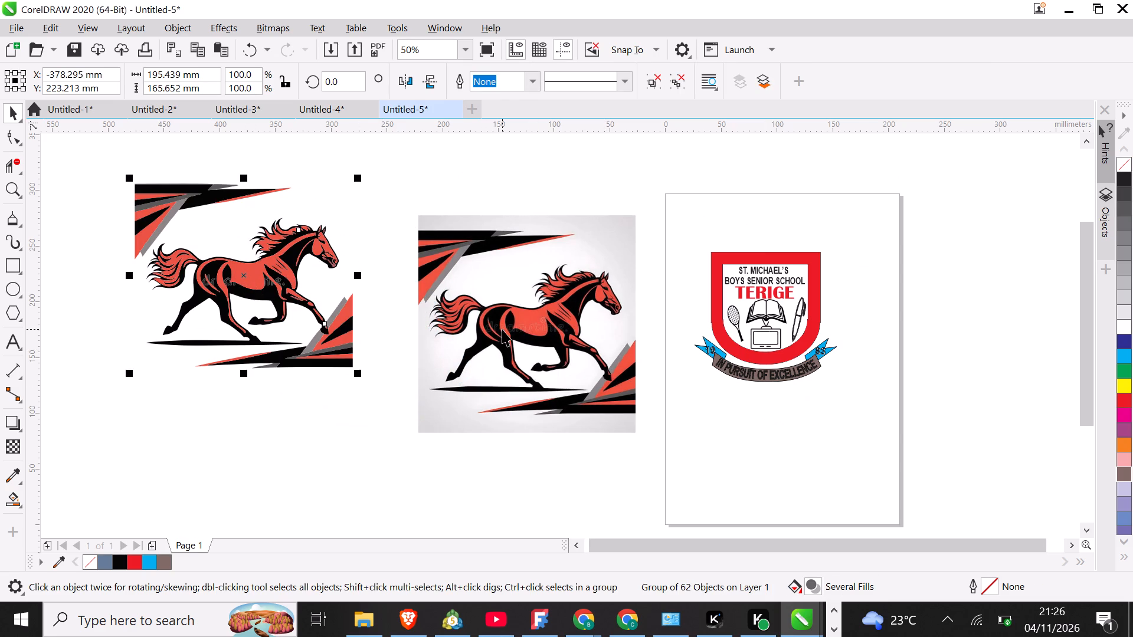
Delete the original horse bitmap beside the page.
left_click(502, 329)
key("BackSpace")
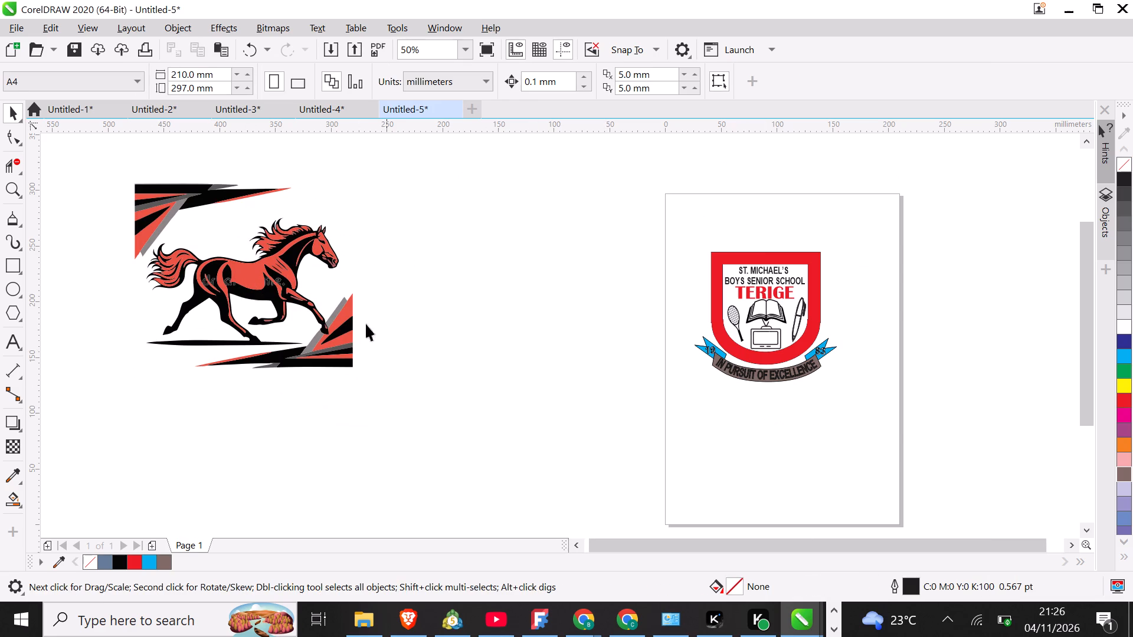
Ungroup the traced horse artwork into separate objects and leave nothing selected.
left_click(264, 224)
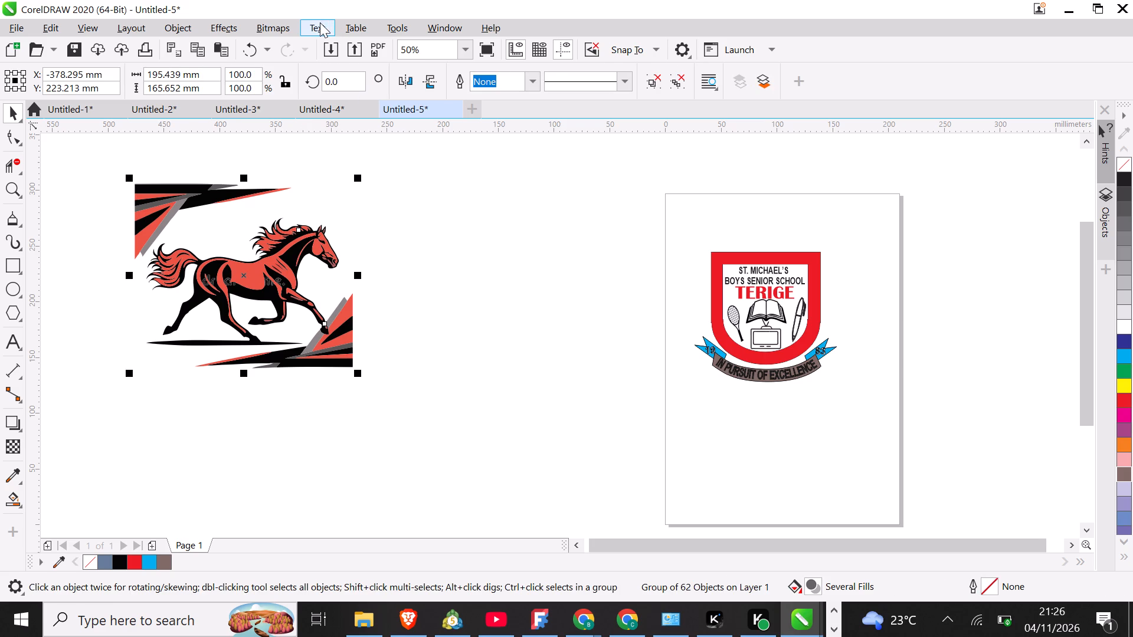
left_click(365, 30)
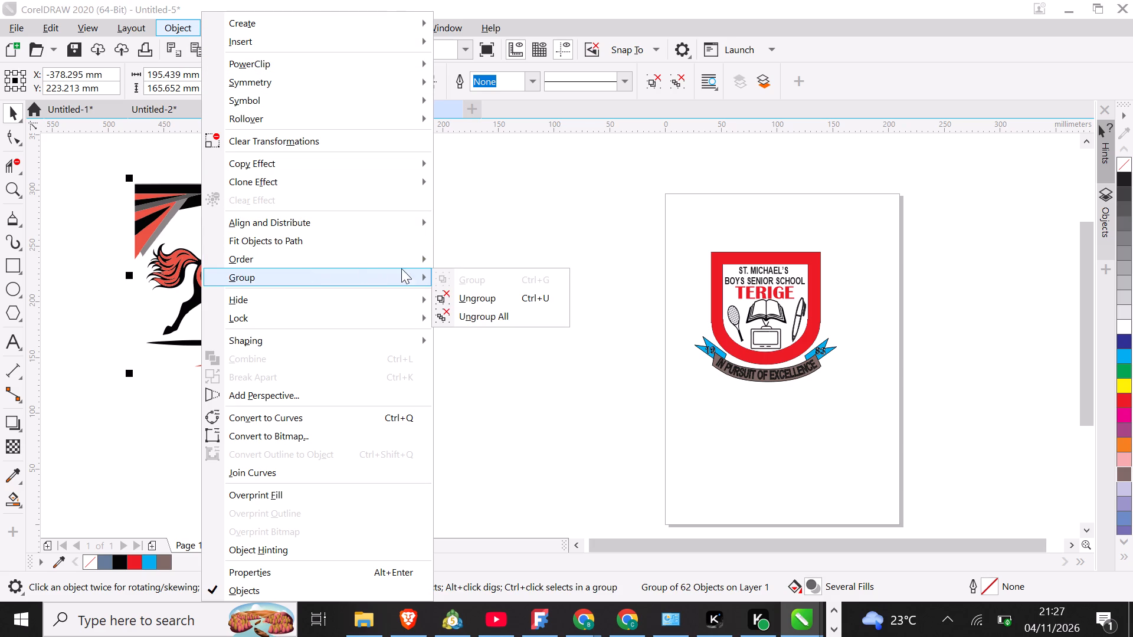
left_click(488, 294)
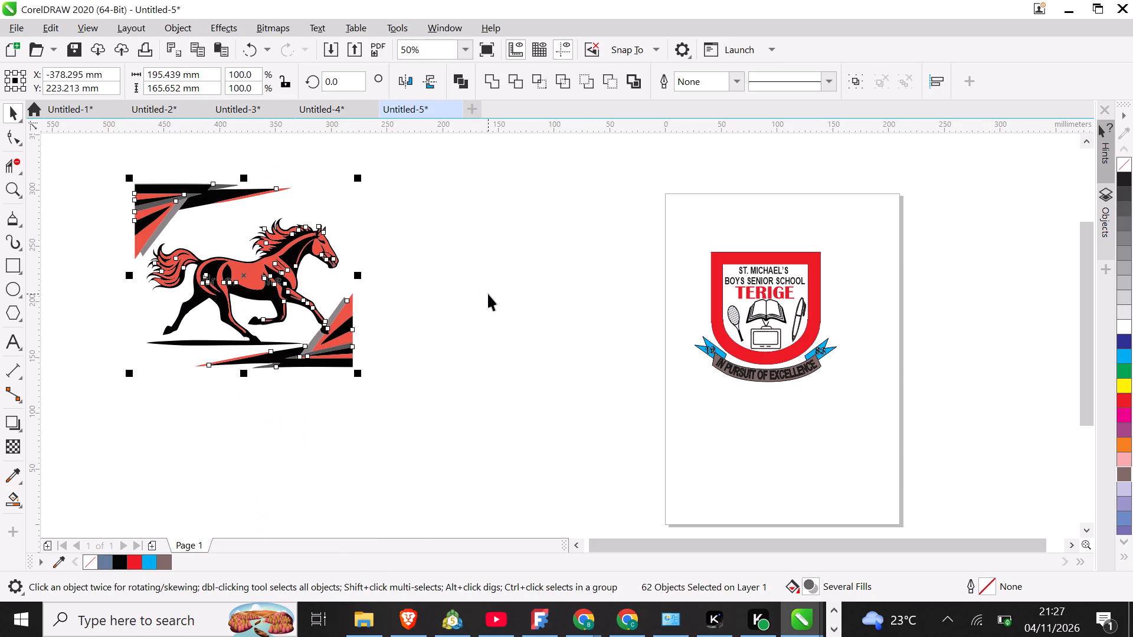
left_click(417, 280)
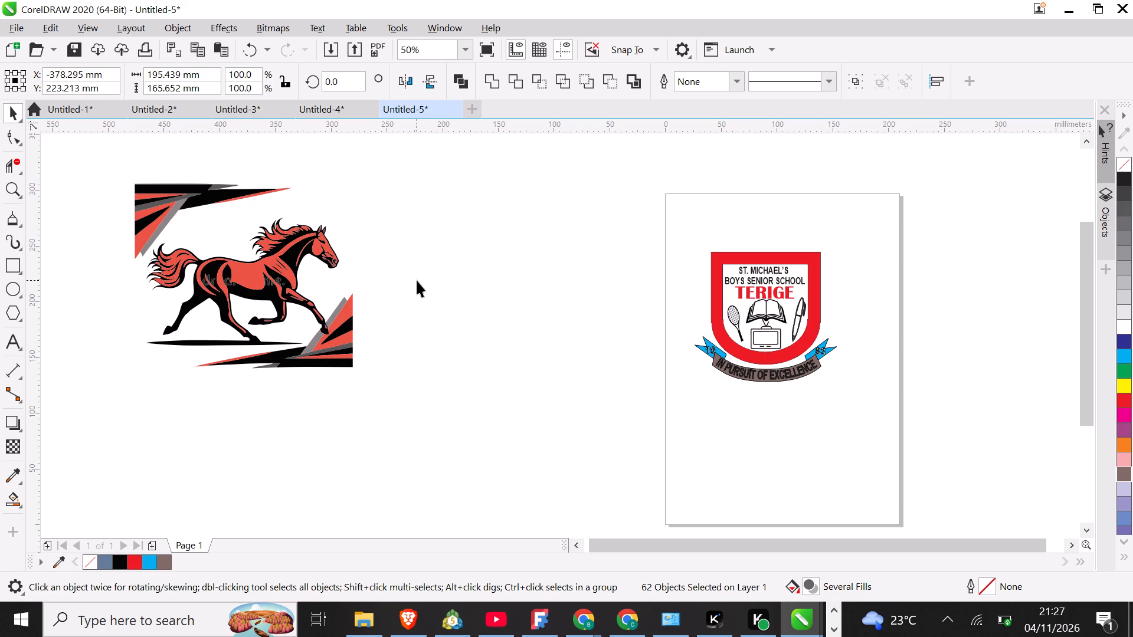
Move the horse's red body curve about 43 mm right and 9 mm up from its traced position.
left_click(254, 279)
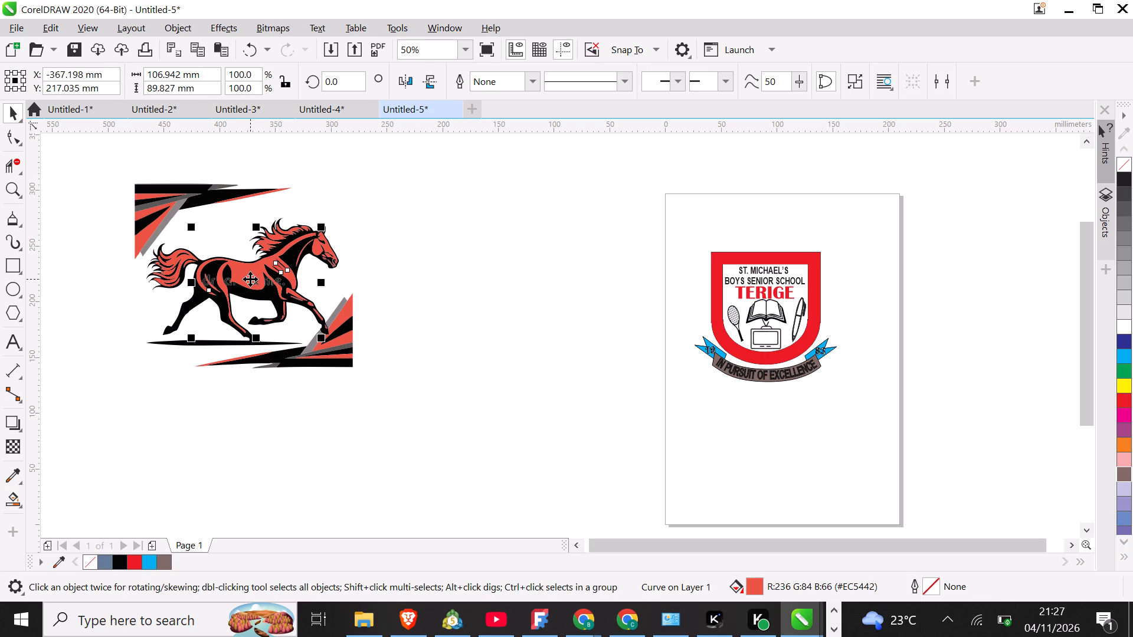
left_click_drag(250, 279, 297, 269)
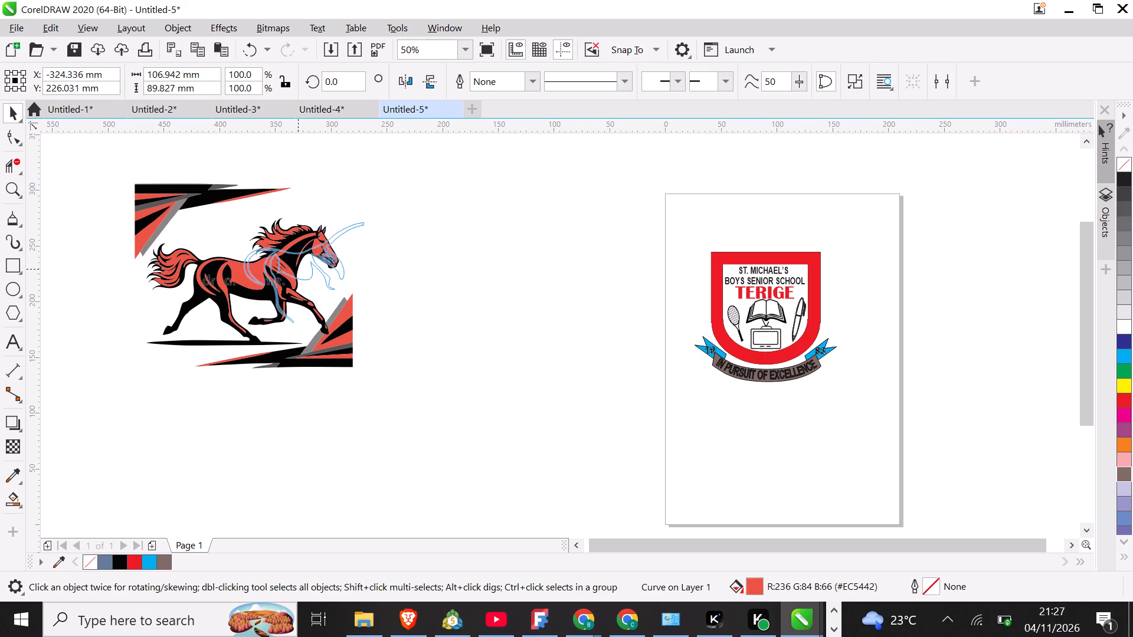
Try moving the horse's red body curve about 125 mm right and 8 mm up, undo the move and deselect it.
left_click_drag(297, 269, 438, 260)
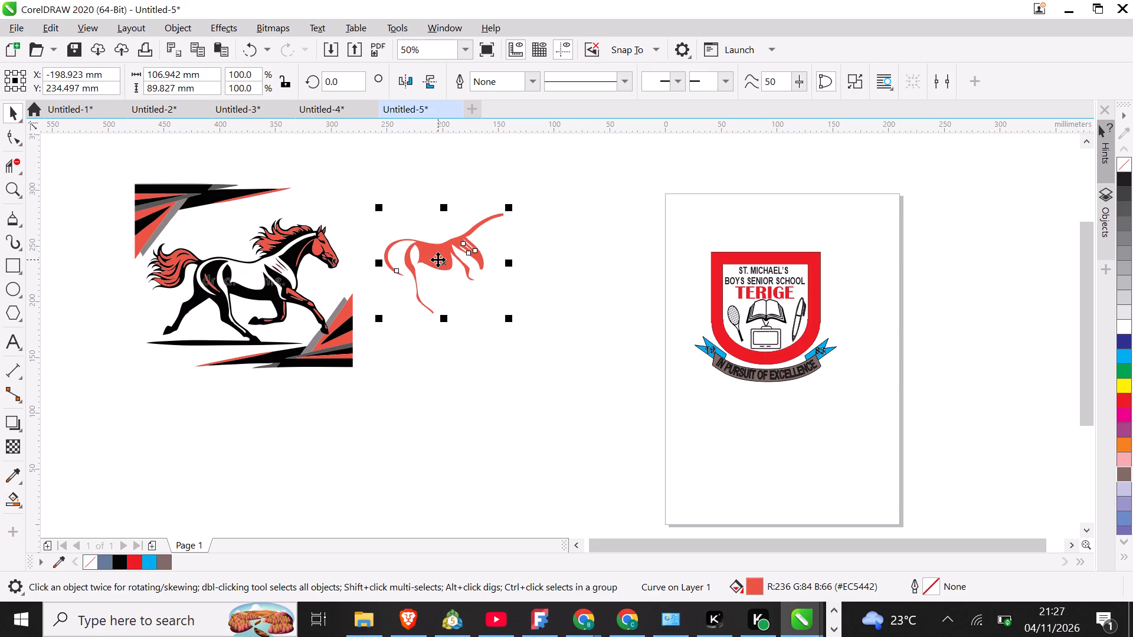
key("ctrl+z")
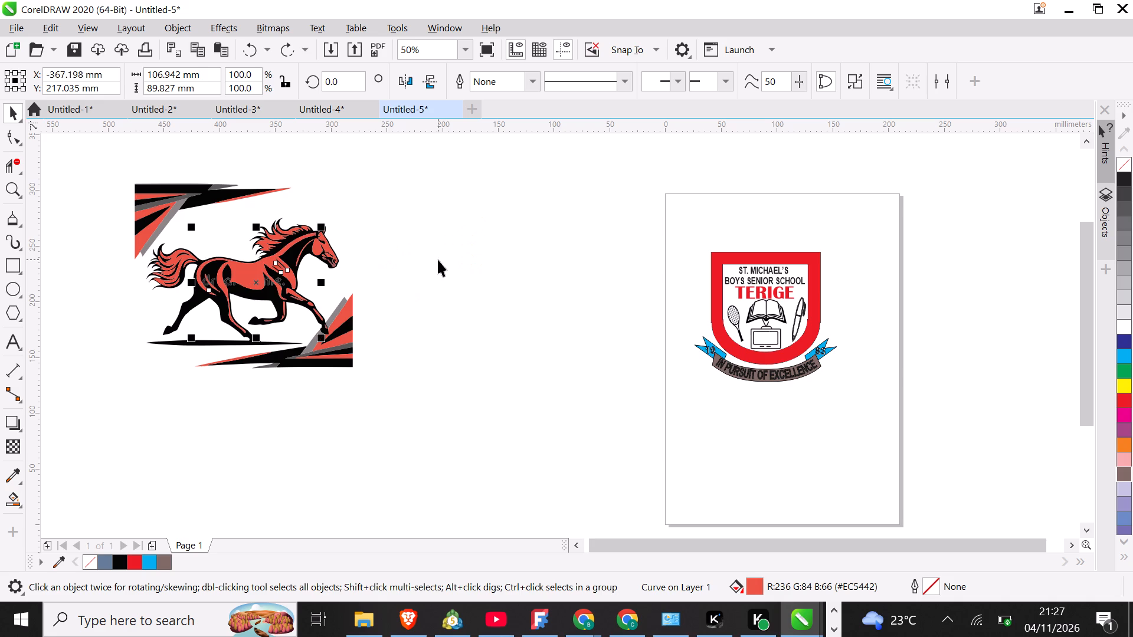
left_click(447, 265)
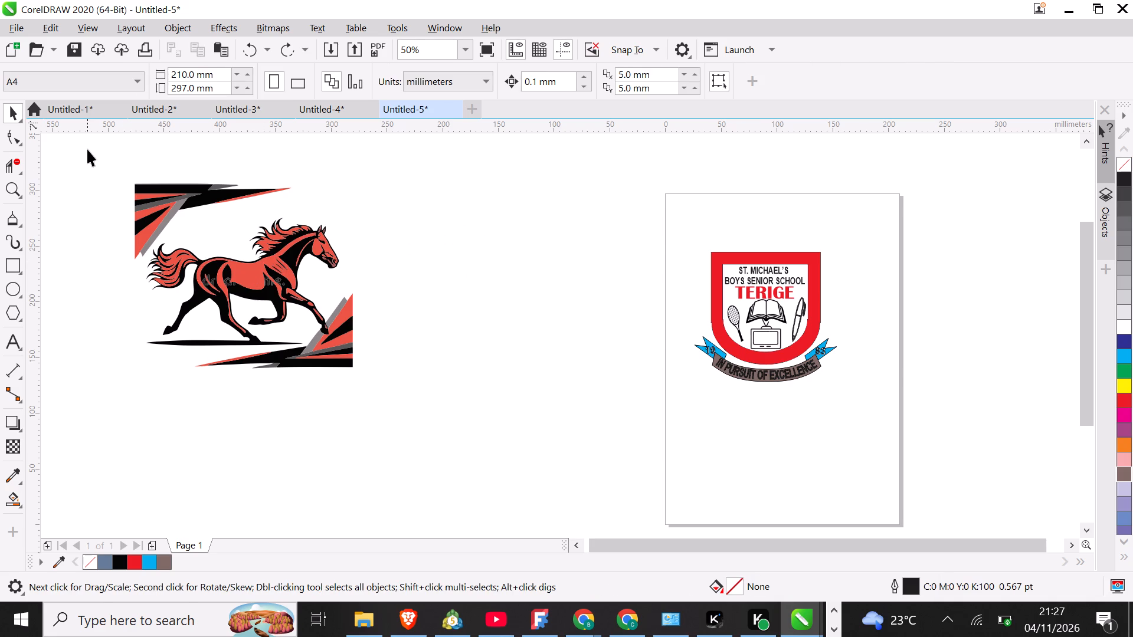
Delete the black, red and grey corner shards above and behind the traced horse.
left_click_drag(86, 145, 274, 255)
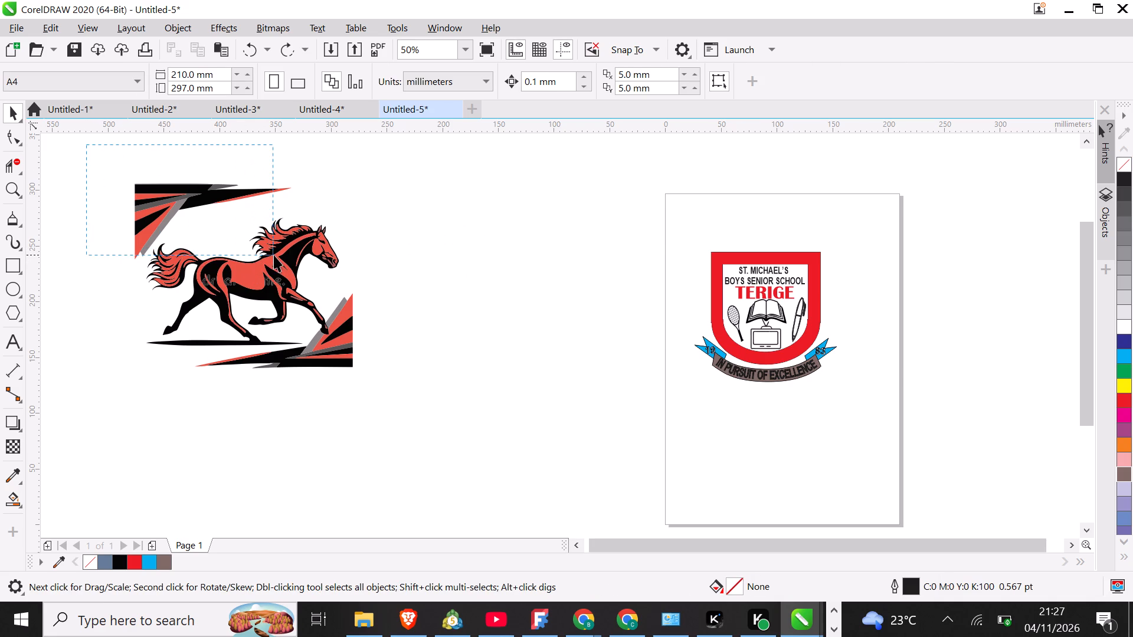
left_click_drag(274, 255, 286, 247)
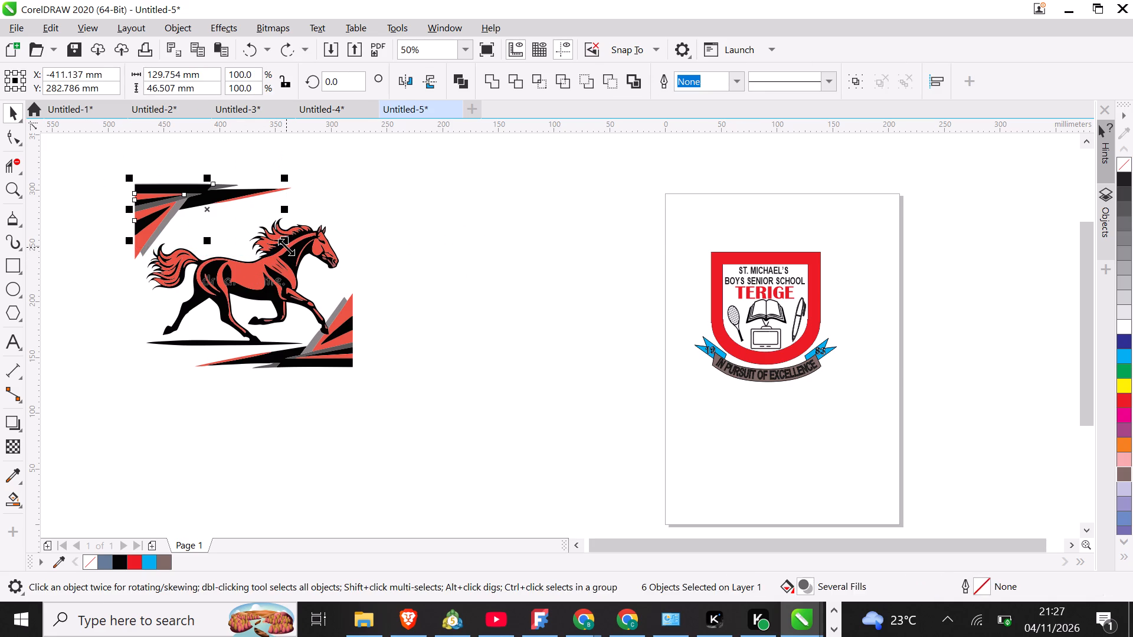
key("BackSpace")
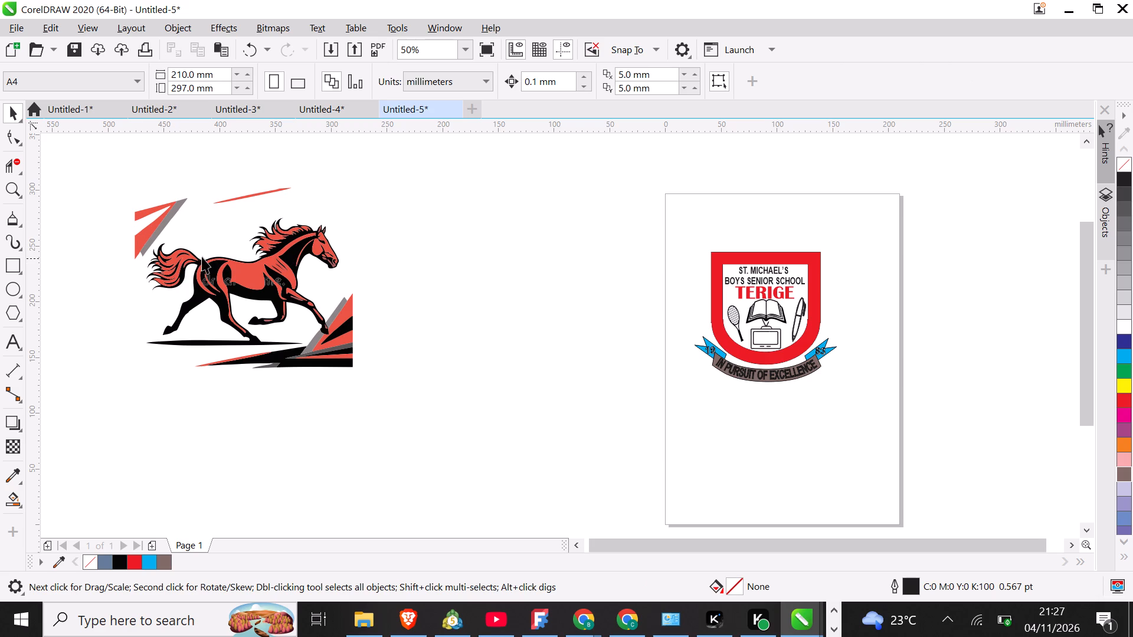
left_click(163, 227)
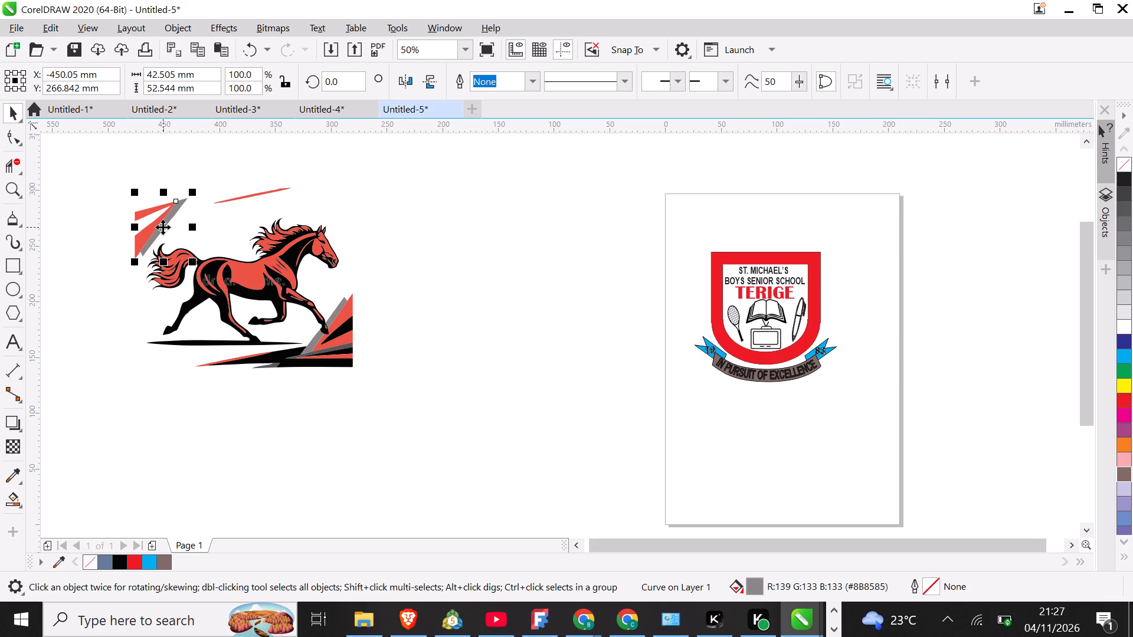
key("BackSpace")
left_click(152, 226)
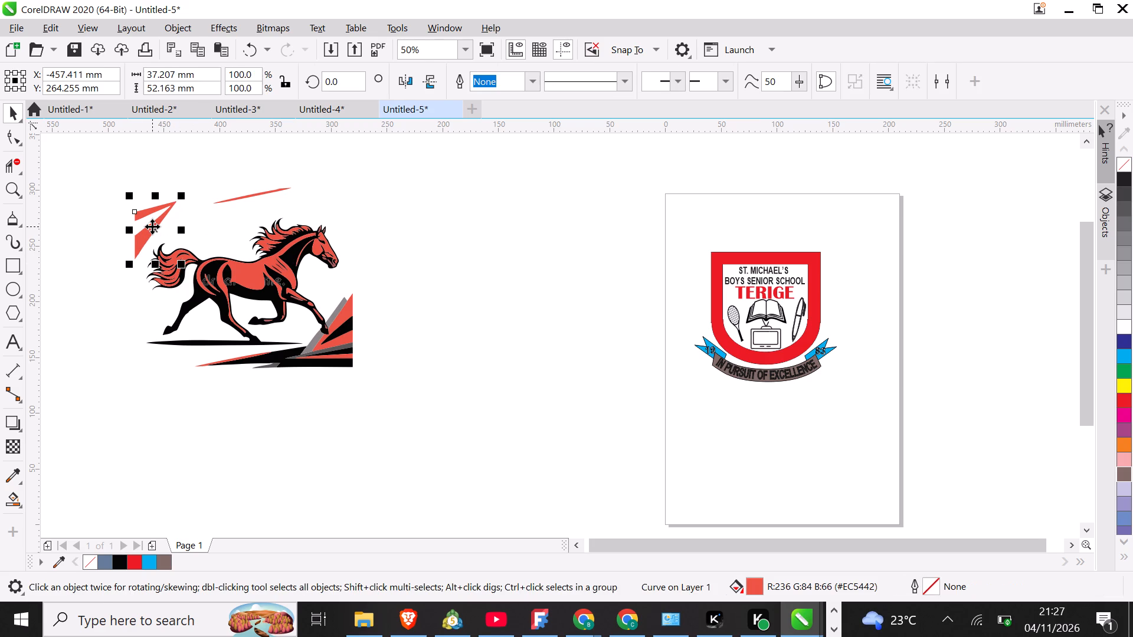
key("BackSpace")
left_click(234, 198)
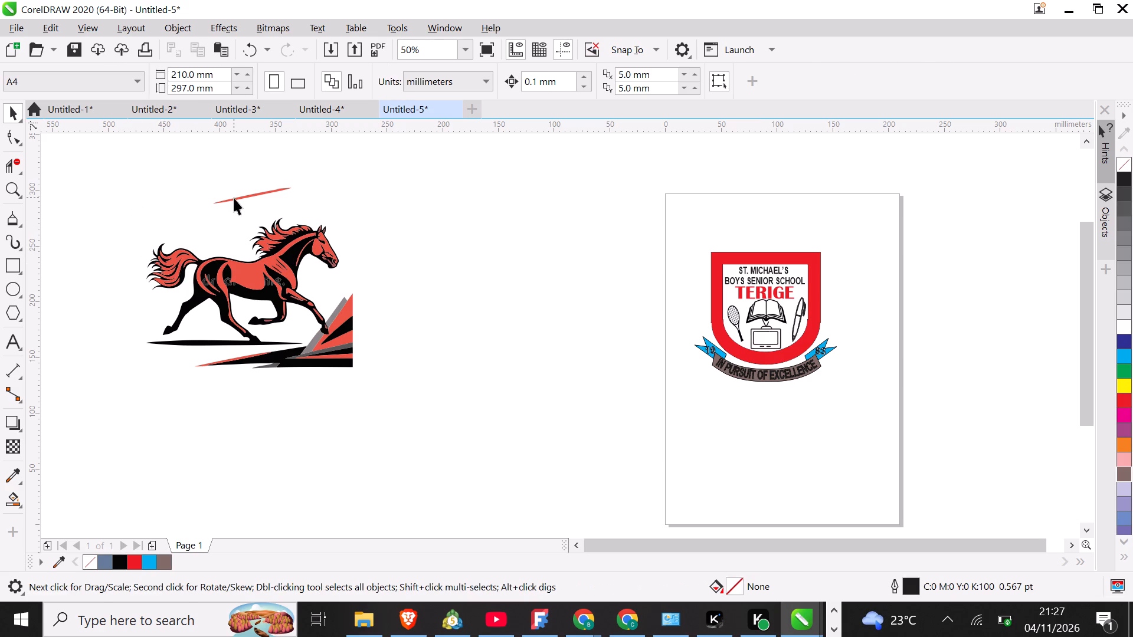
key("BackSpace")
Delete the red, black and grey shards beneath and in front of the horse, keeping its black ground shadow.
left_click(335, 328)
key("BackSpace")
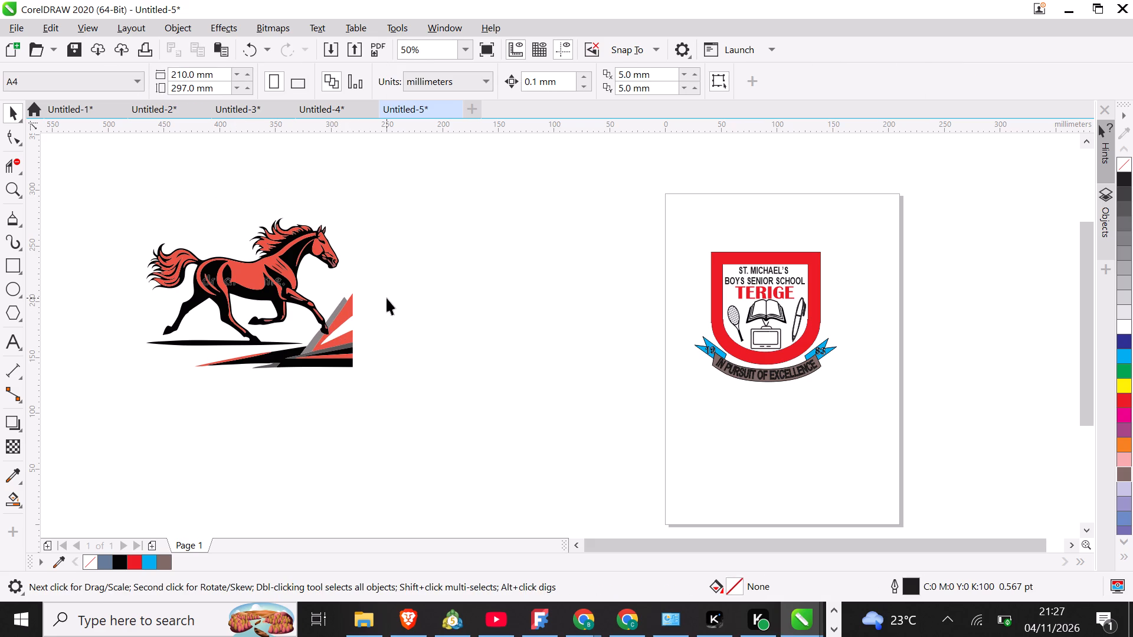
left_click_drag(387, 298, 279, 388)
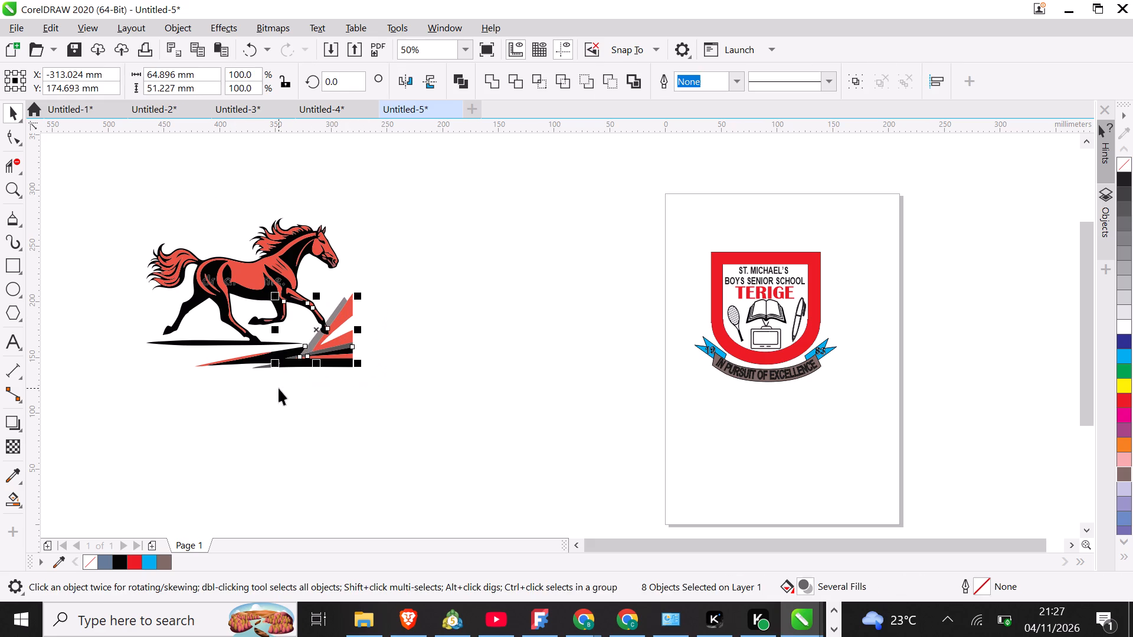
key("BackSpace")
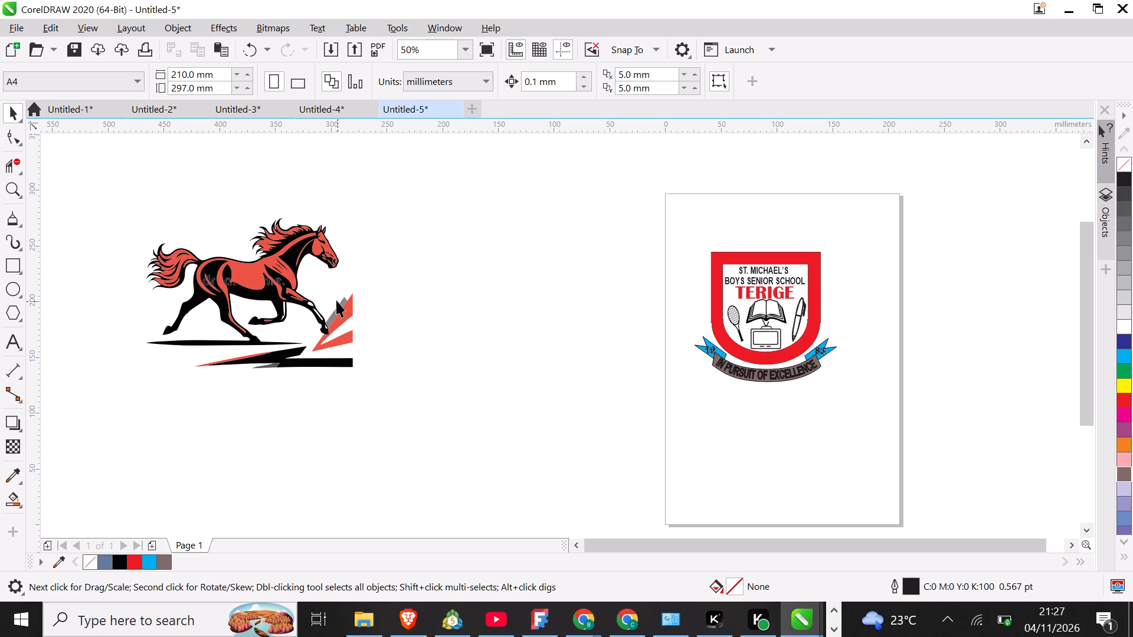
left_click_drag(333, 297, 338, 373)
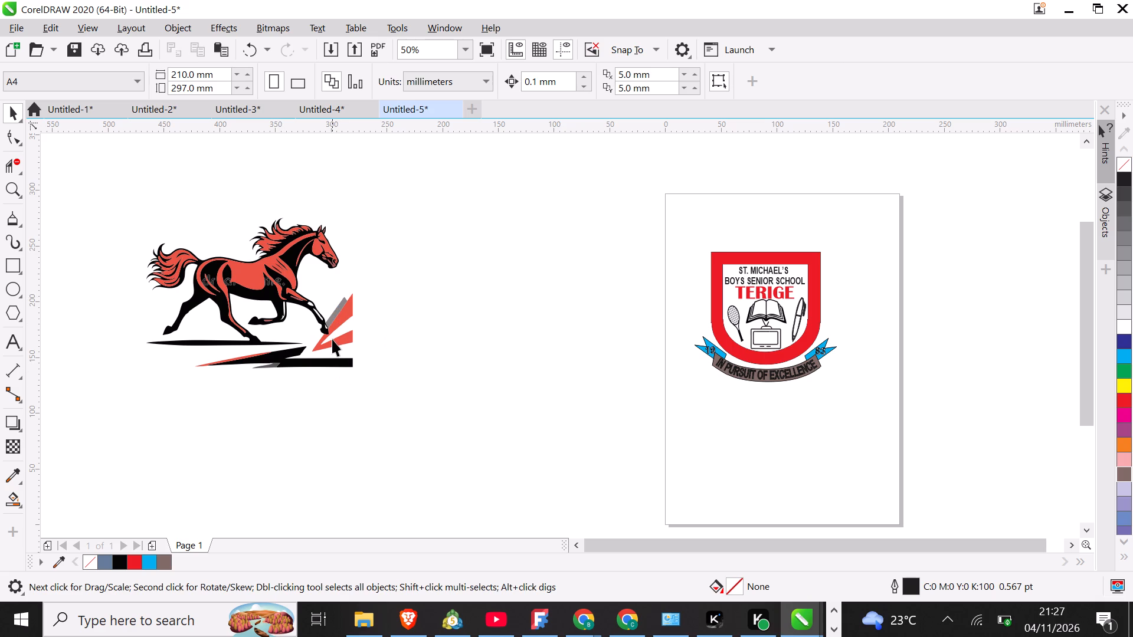
left_click(332, 339)
key("BackSpace")
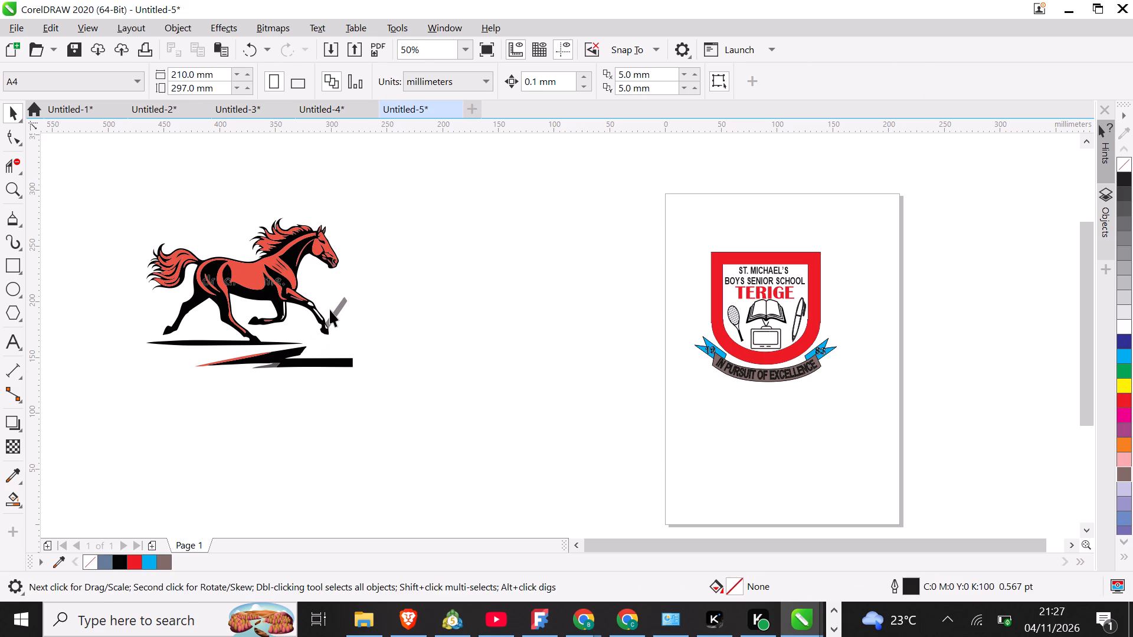
left_click(332, 314)
key("BackSpace")
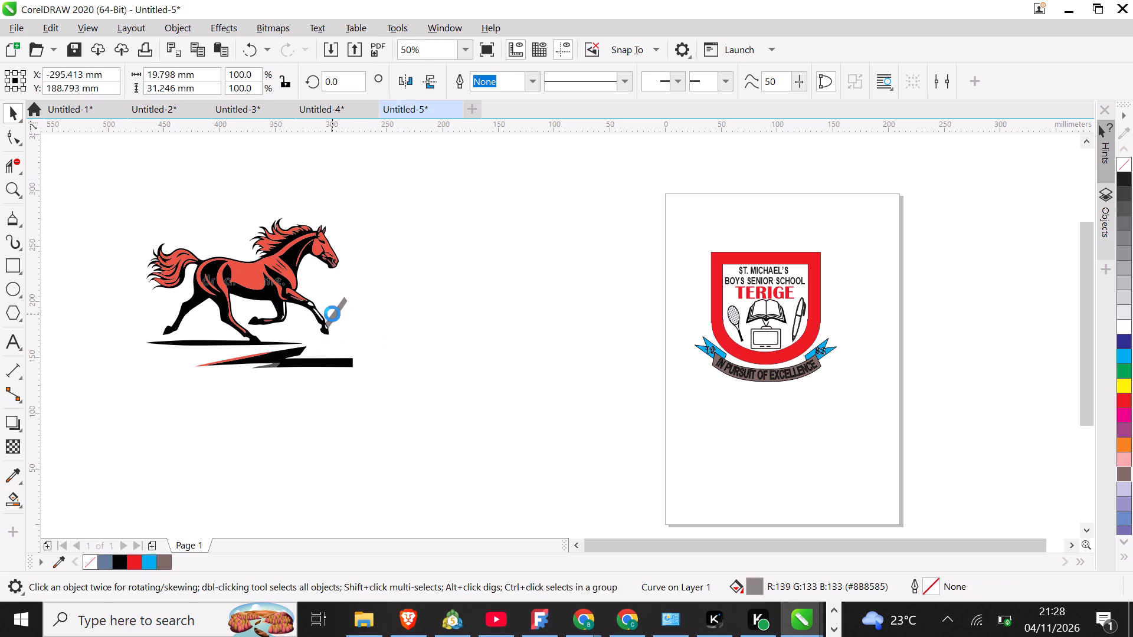
left_click(280, 343)
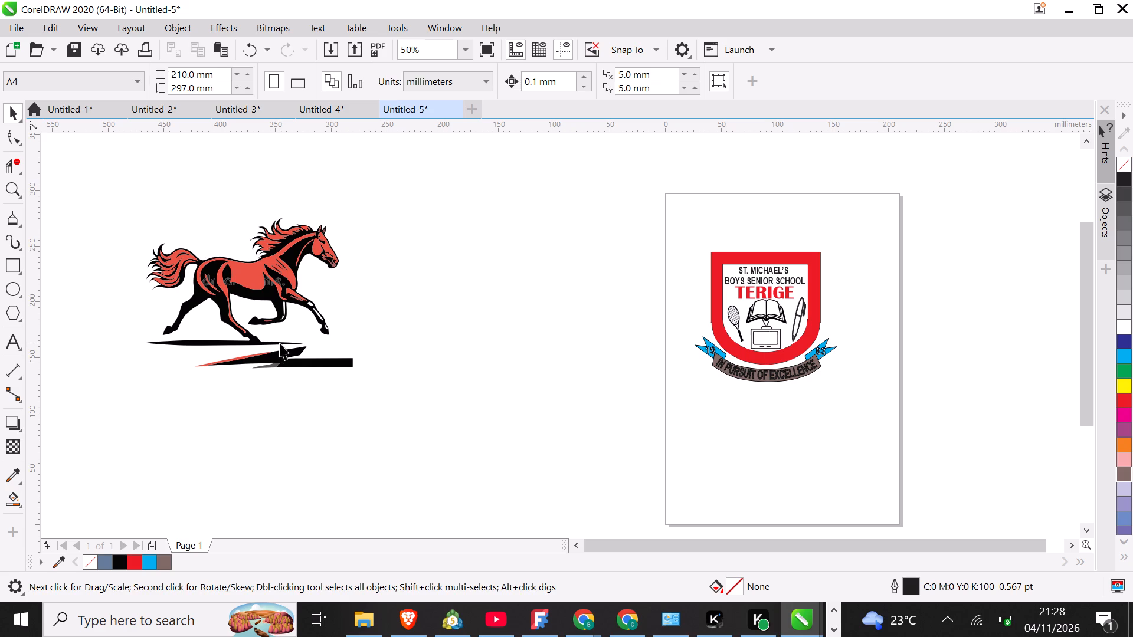
left_click(287, 365)
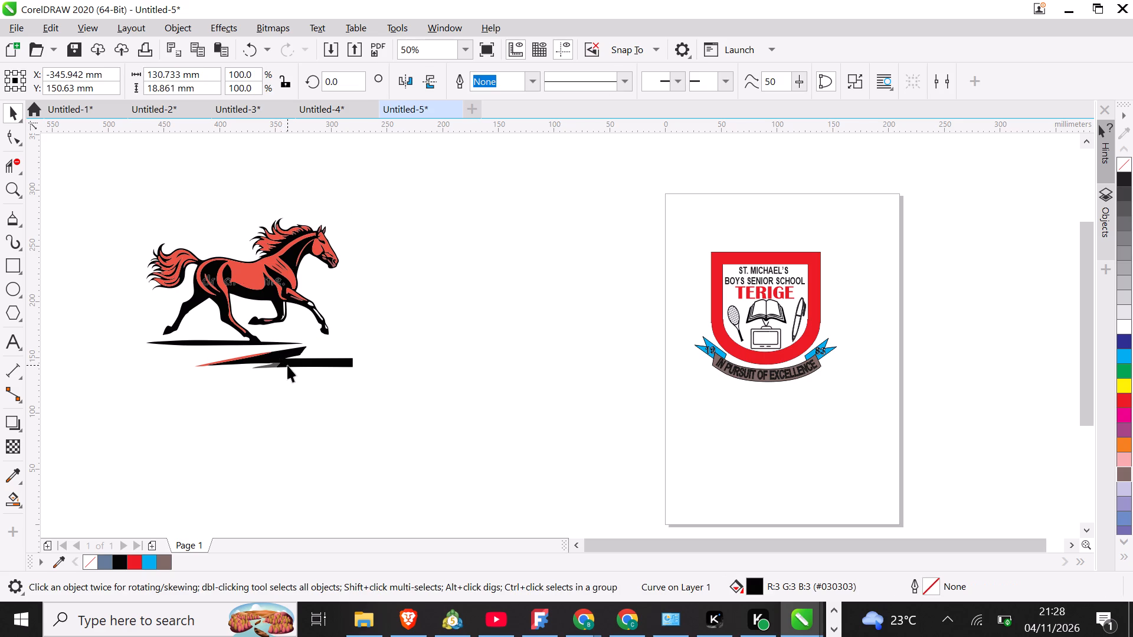
key("BackSpace")
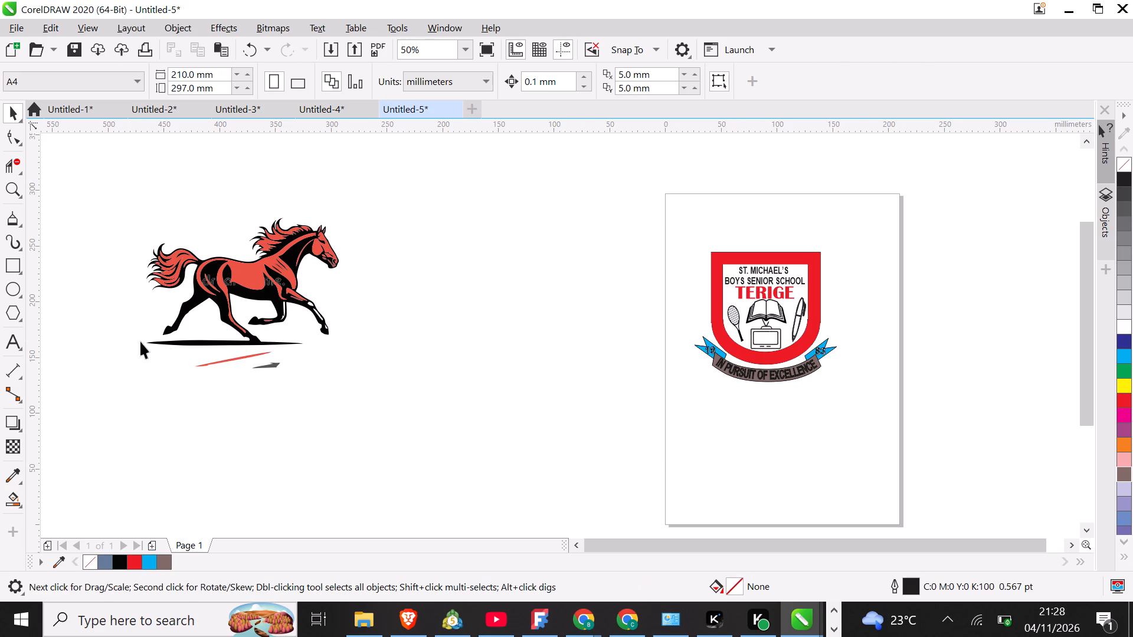
left_click_drag(129, 330, 316, 389)
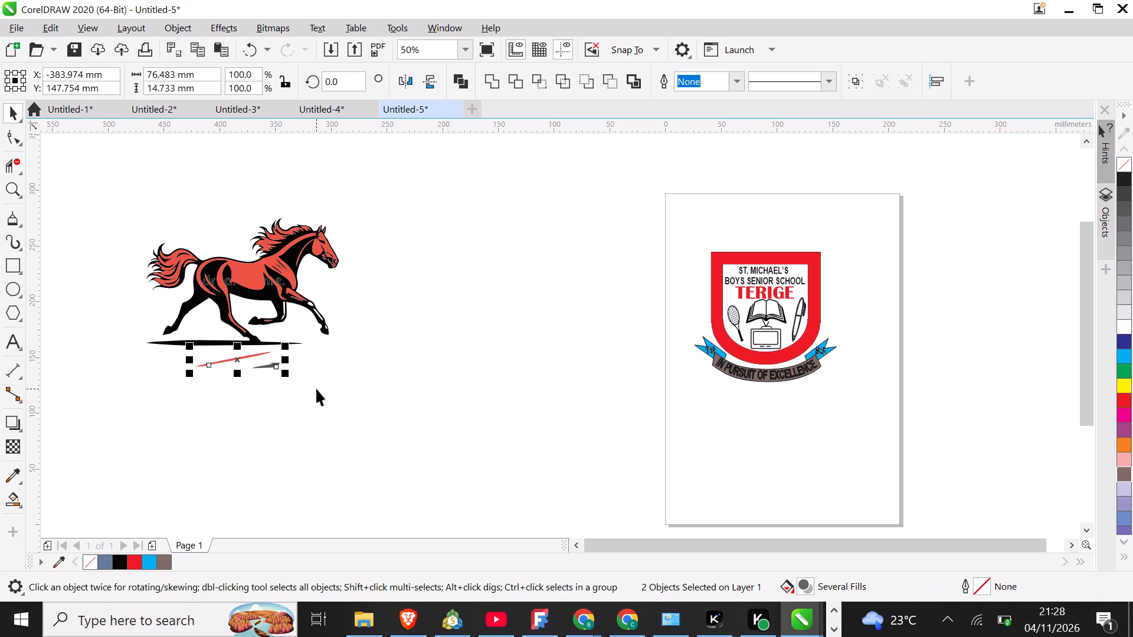
key("BackSpace")
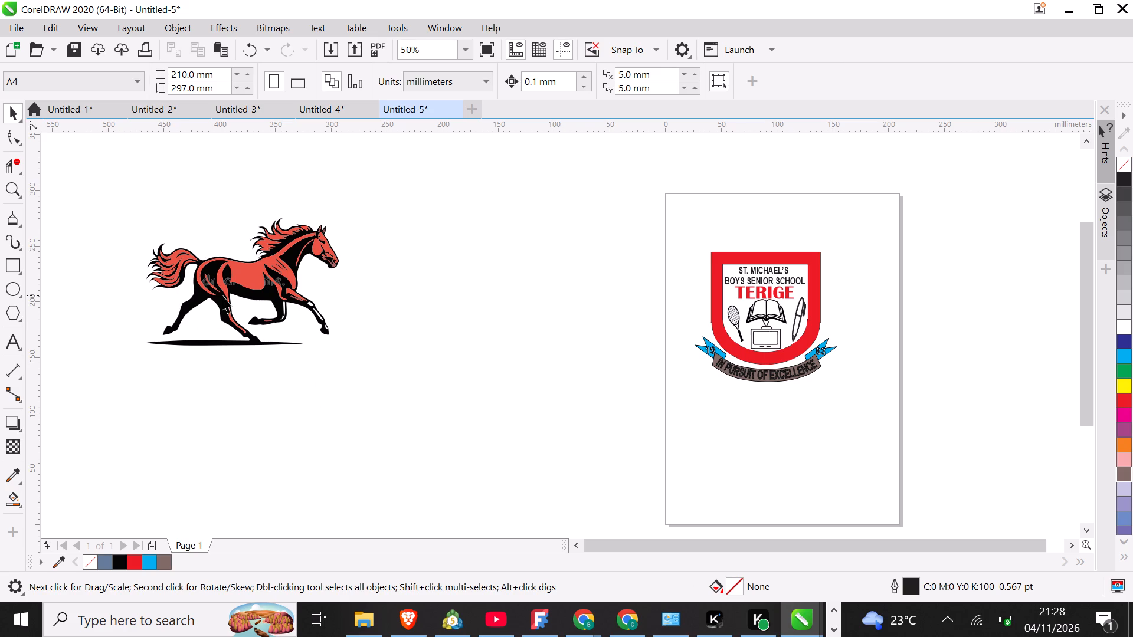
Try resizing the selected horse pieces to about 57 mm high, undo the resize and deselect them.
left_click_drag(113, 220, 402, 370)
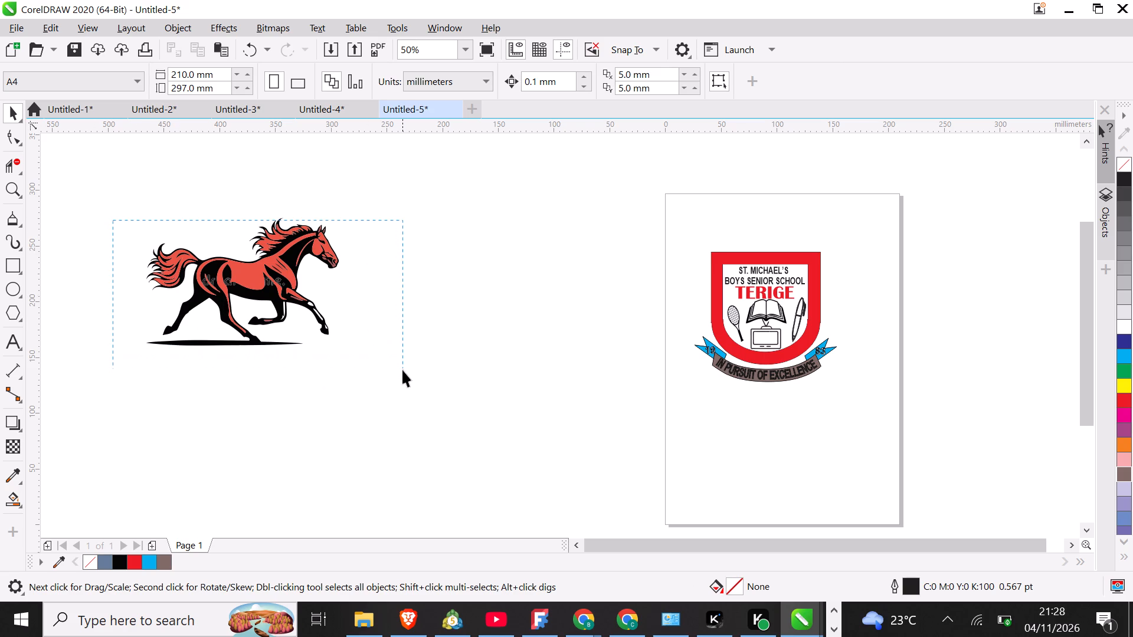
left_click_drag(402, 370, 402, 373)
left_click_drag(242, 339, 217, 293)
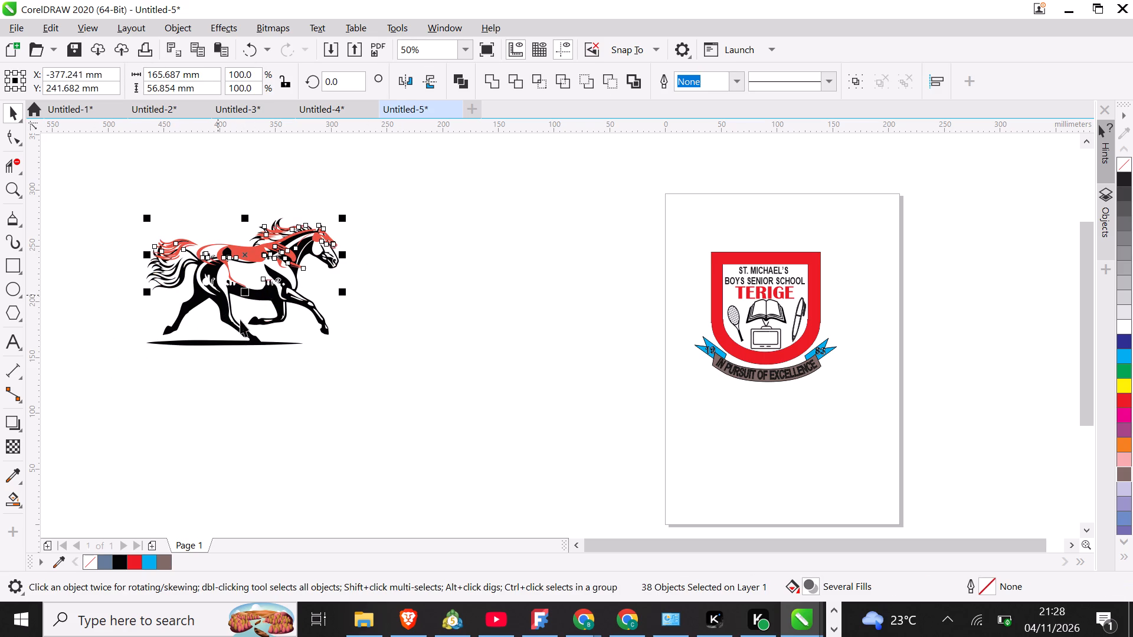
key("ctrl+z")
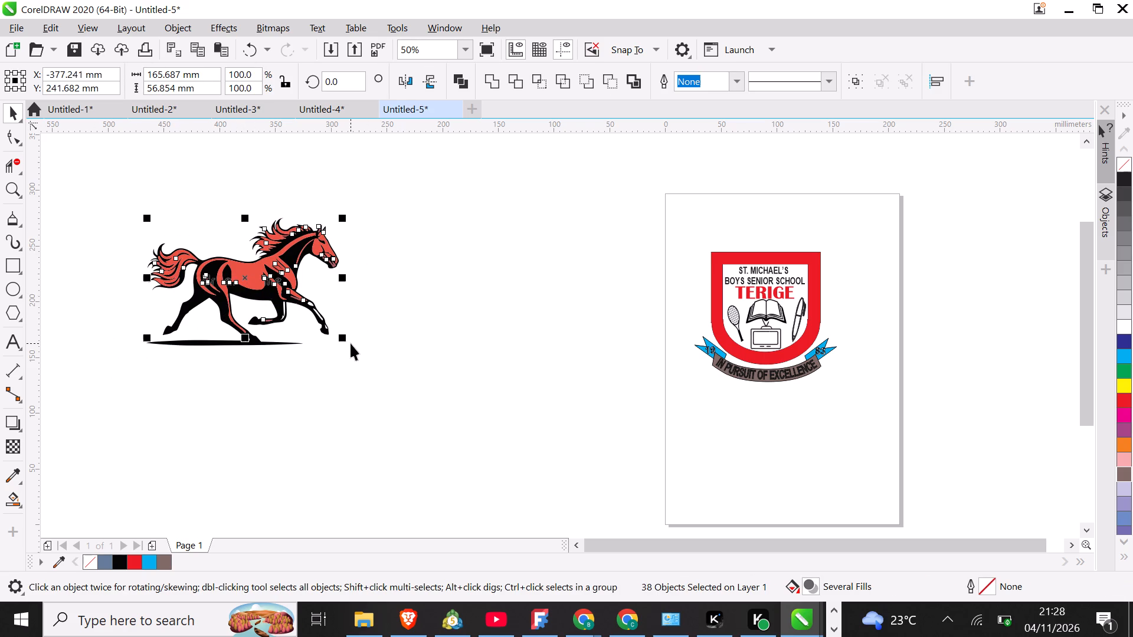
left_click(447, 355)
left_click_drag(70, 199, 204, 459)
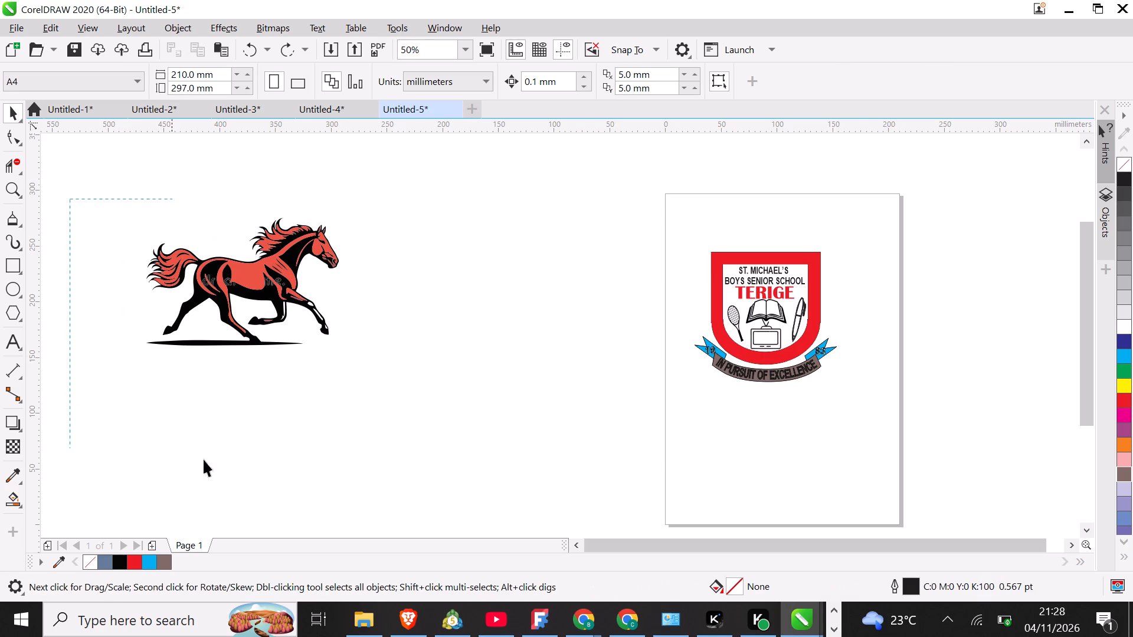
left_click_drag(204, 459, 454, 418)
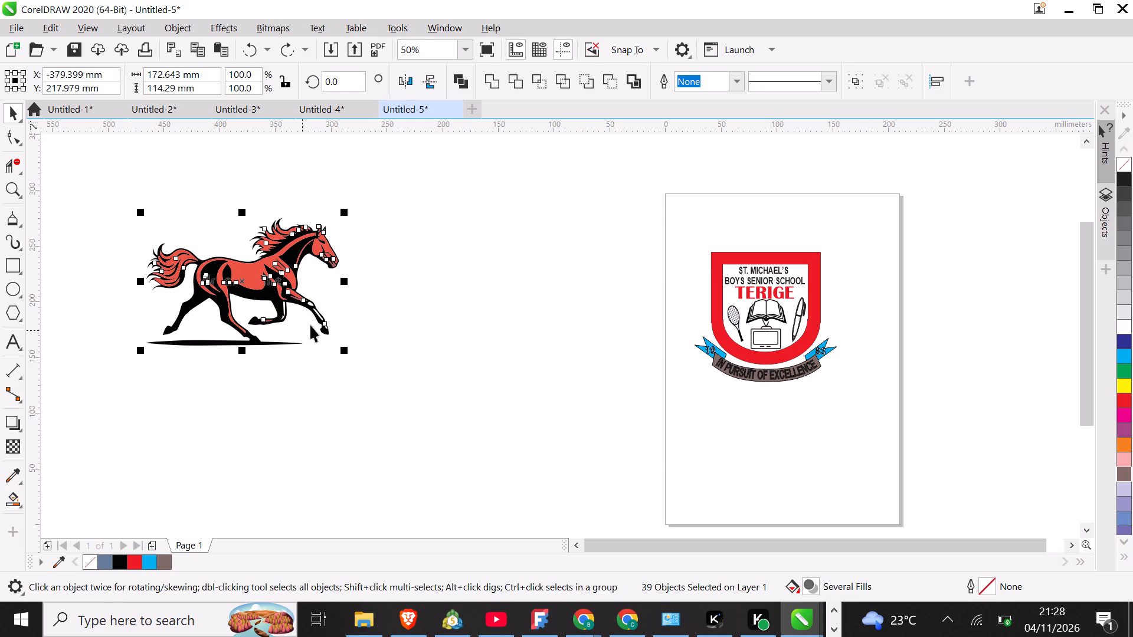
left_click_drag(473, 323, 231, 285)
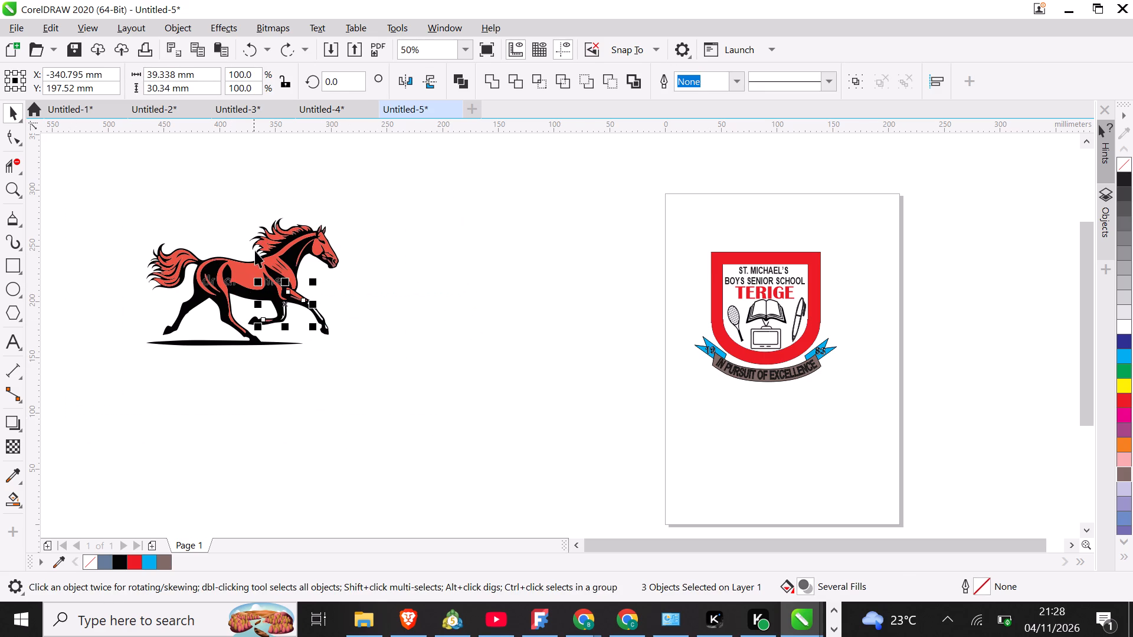
Recolour the horse's body curve with the document's pure Red fill and deselect it.
left_click(248, 280)
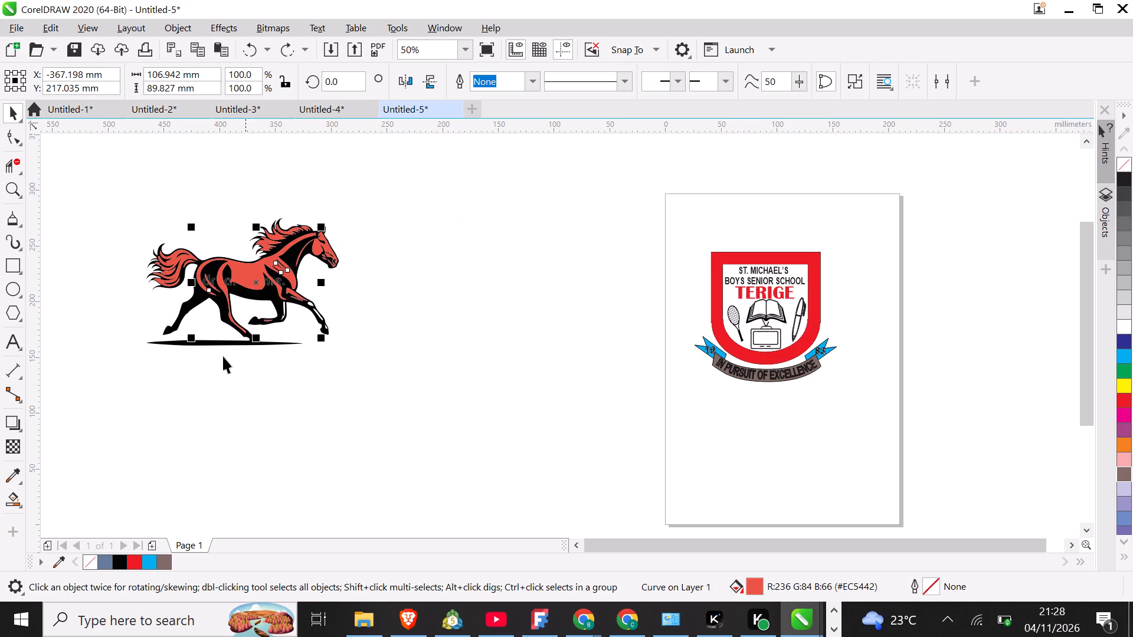
left_click(132, 553)
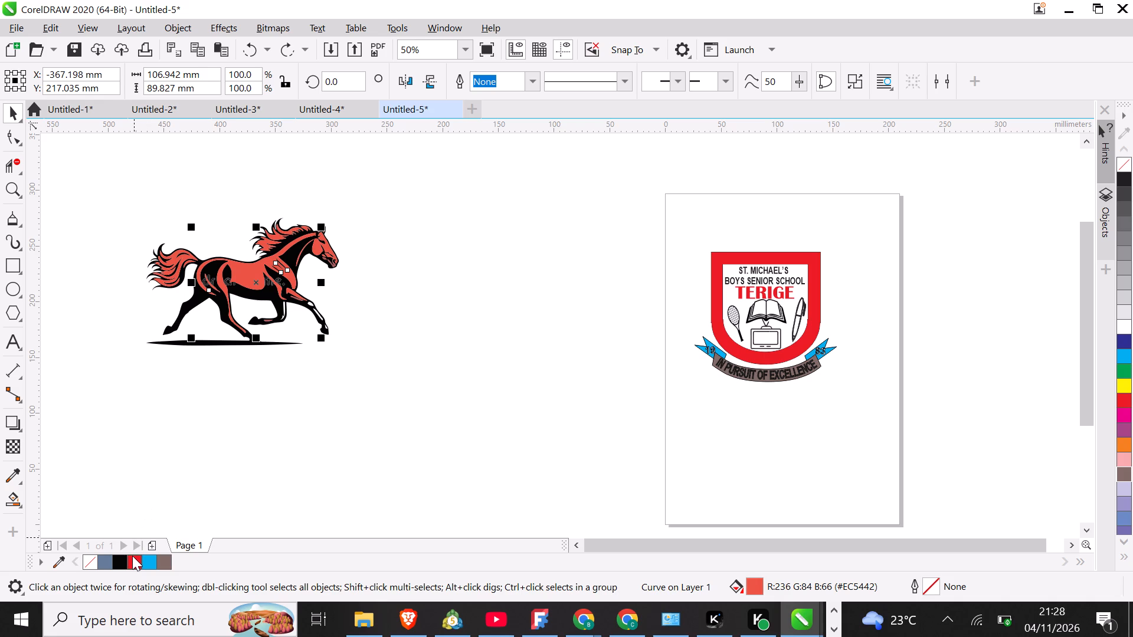
left_click(132, 556)
left_click(561, 379)
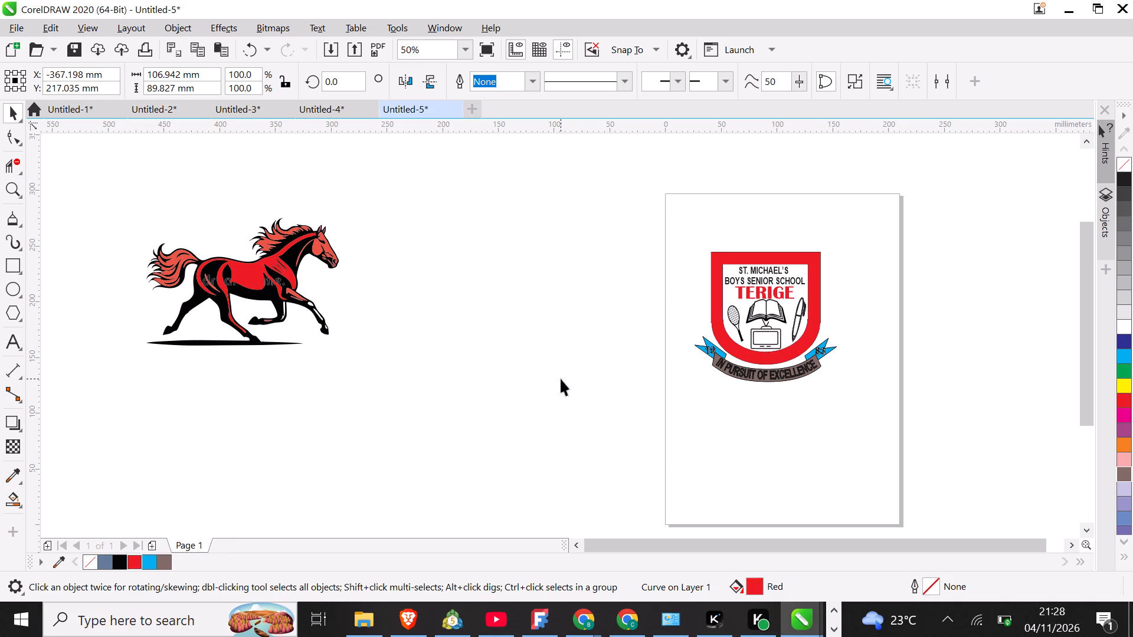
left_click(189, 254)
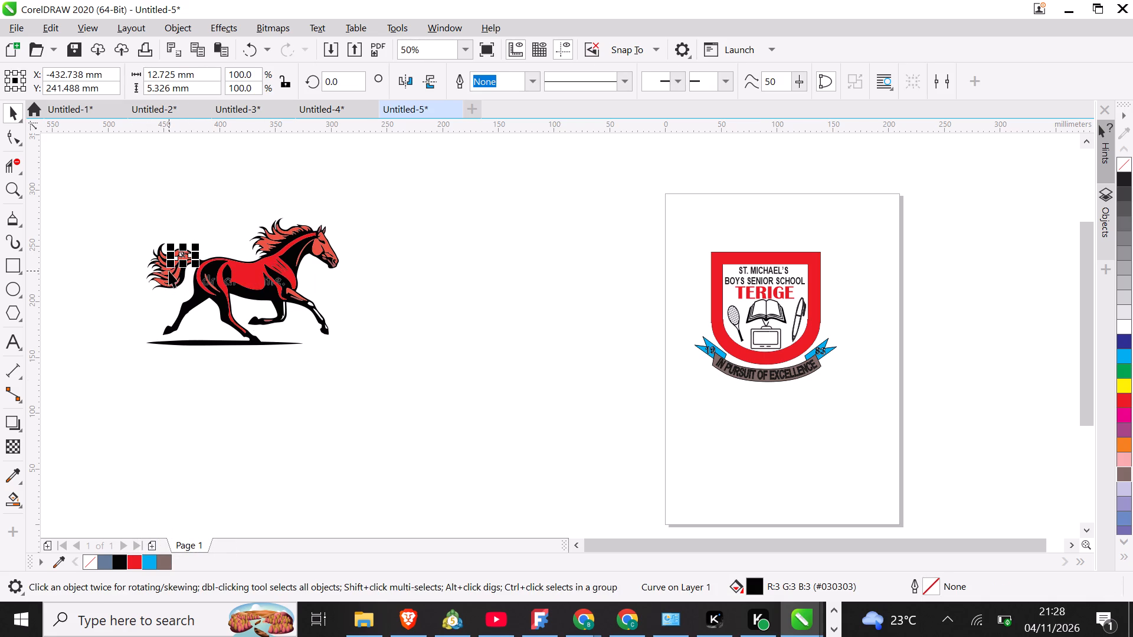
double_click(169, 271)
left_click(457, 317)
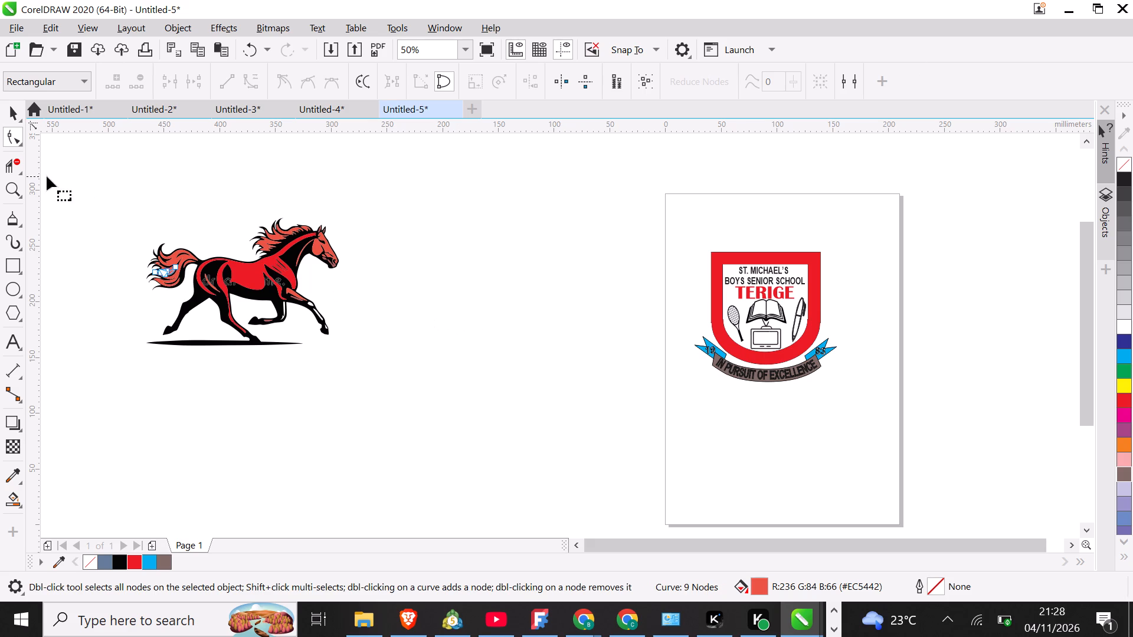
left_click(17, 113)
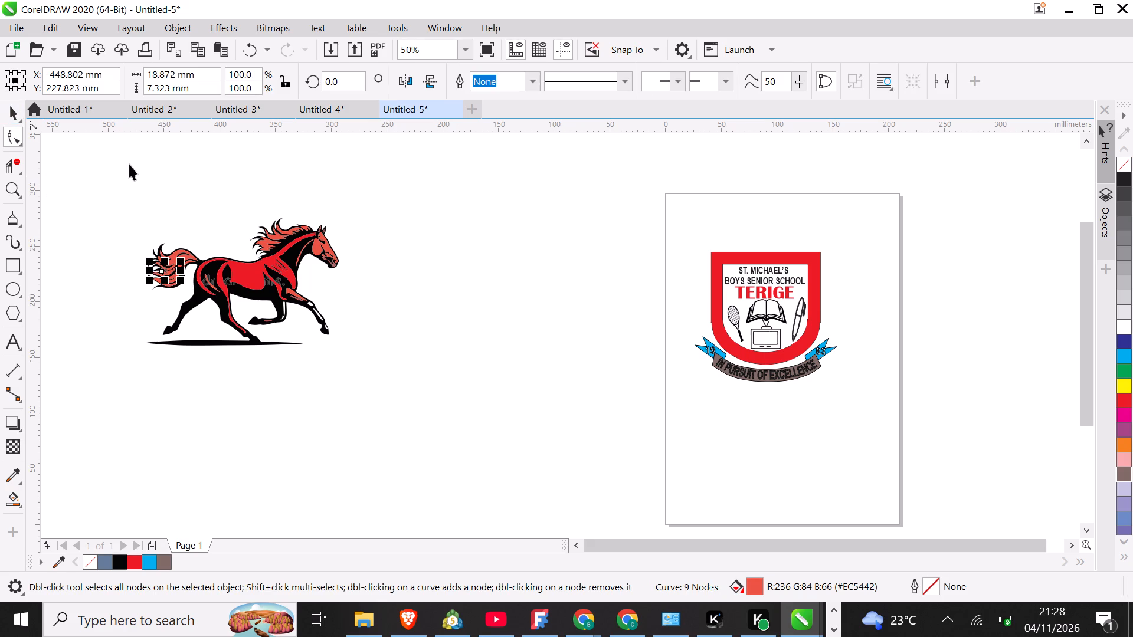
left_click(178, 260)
Select the whole horse with its ground shadow and shrink it to about 59 mm wide and 24 mm high.
left_click(103, 204)
left_click_drag(103, 204, 120, 293)
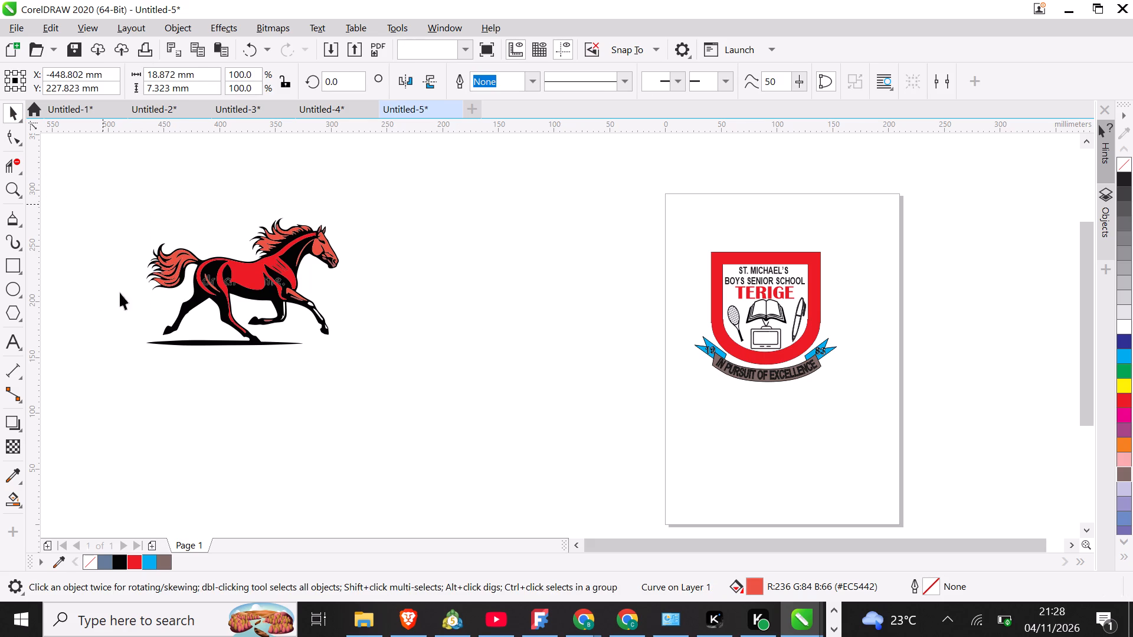
left_click_drag(120, 293, 390, 414)
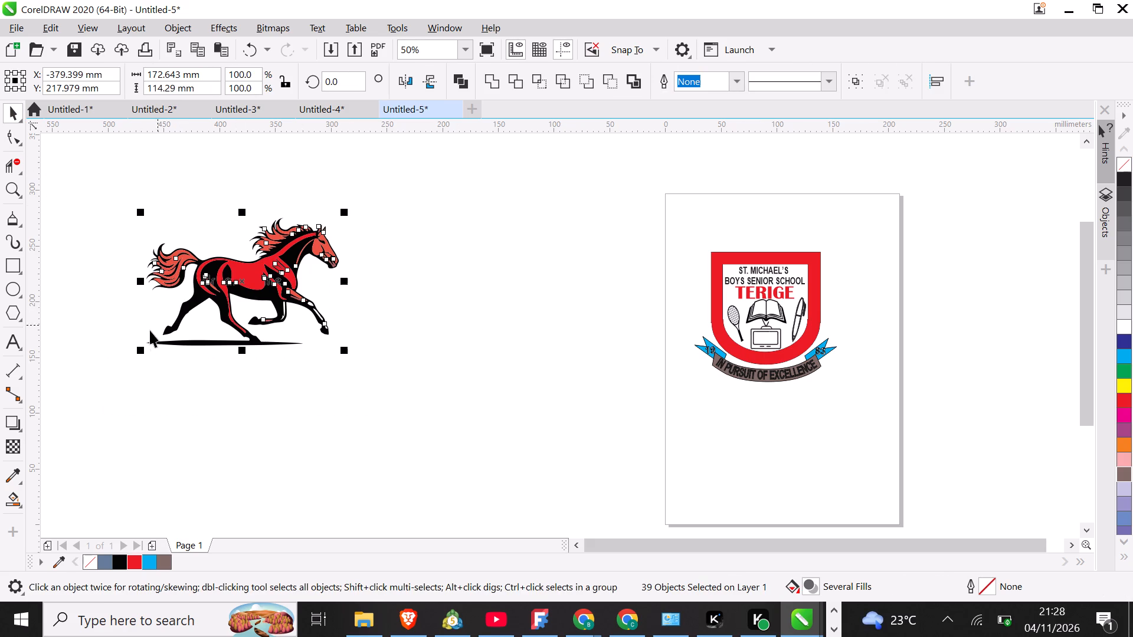
left_click_drag(142, 349, 162, 337)
left_click_drag(162, 337, 240, 285)
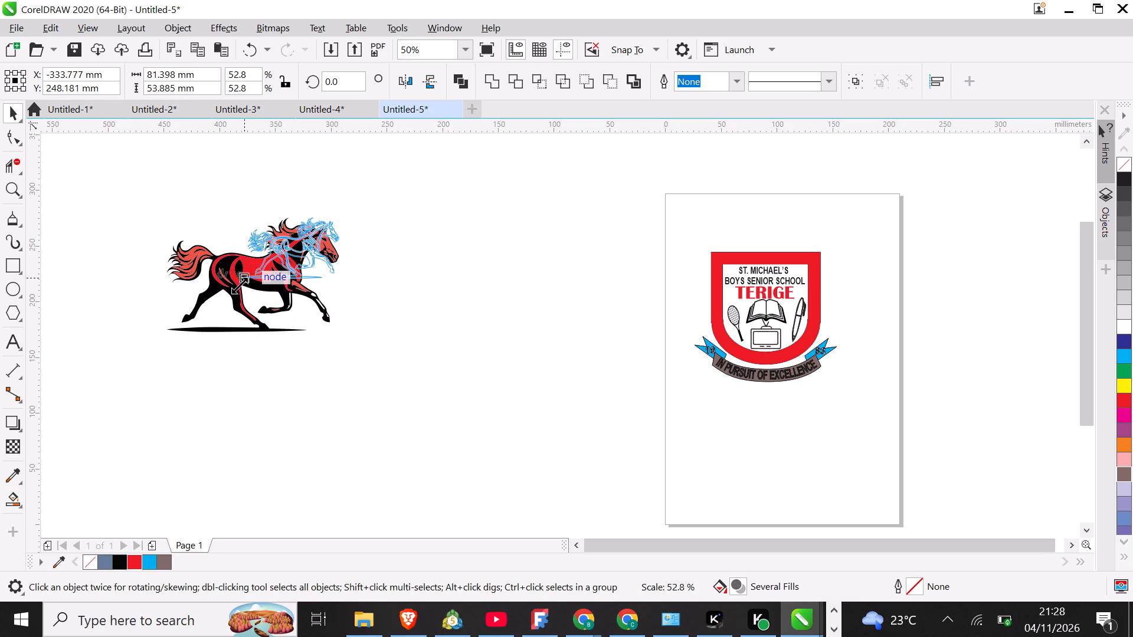
left_click_drag(240, 285, 269, 272)
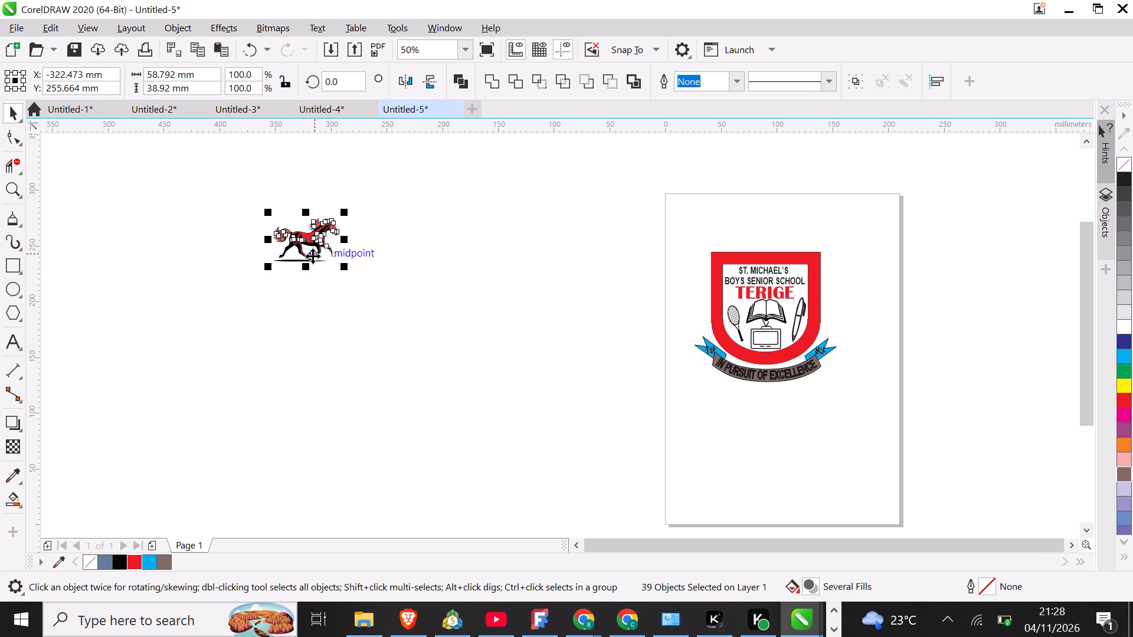
left_click_drag(309, 268, 309, 258)
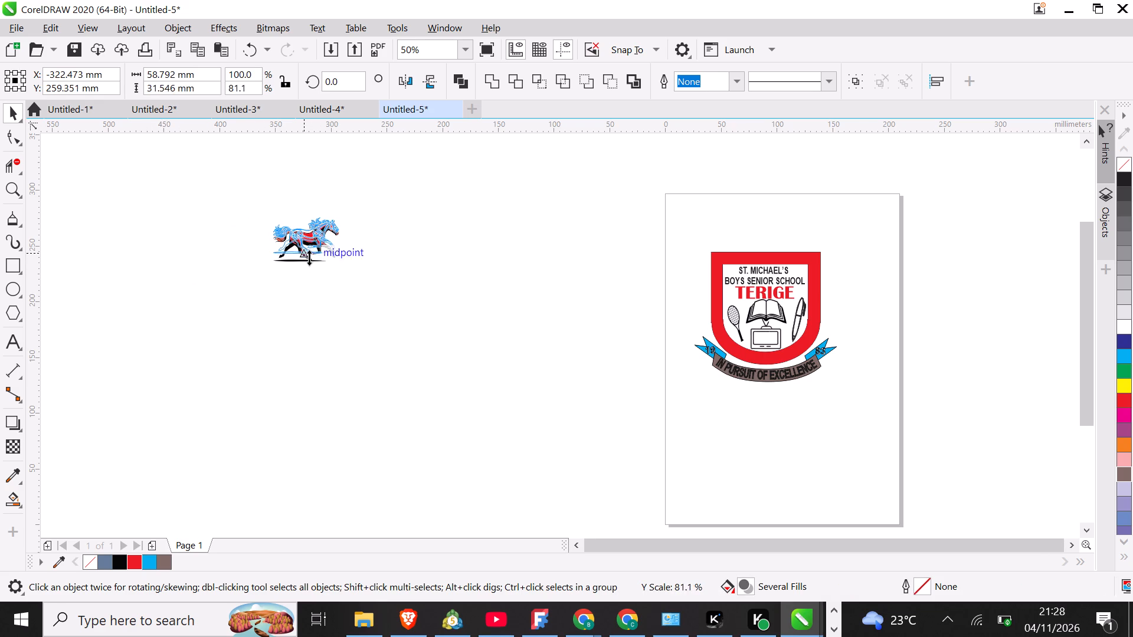
left_click_drag(309, 258, 310, 250)
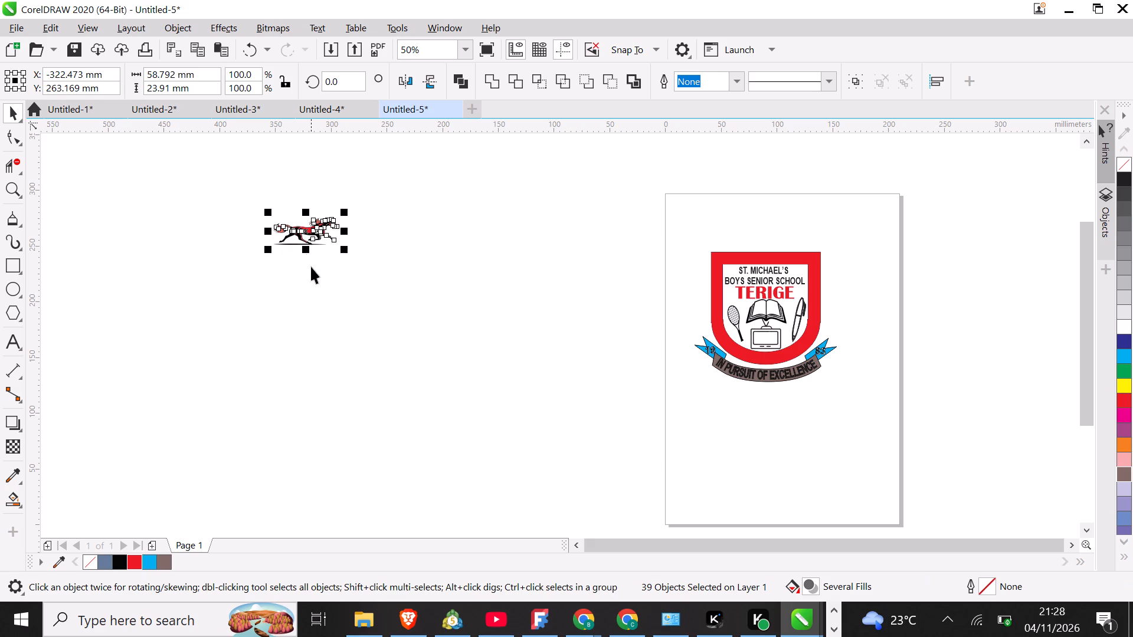
left_click(311, 267)
Move all the horse pieces onto the page so the horse stands on the shield's top edge, and deselect them.
left_click_drag(235, 190, 398, 292)
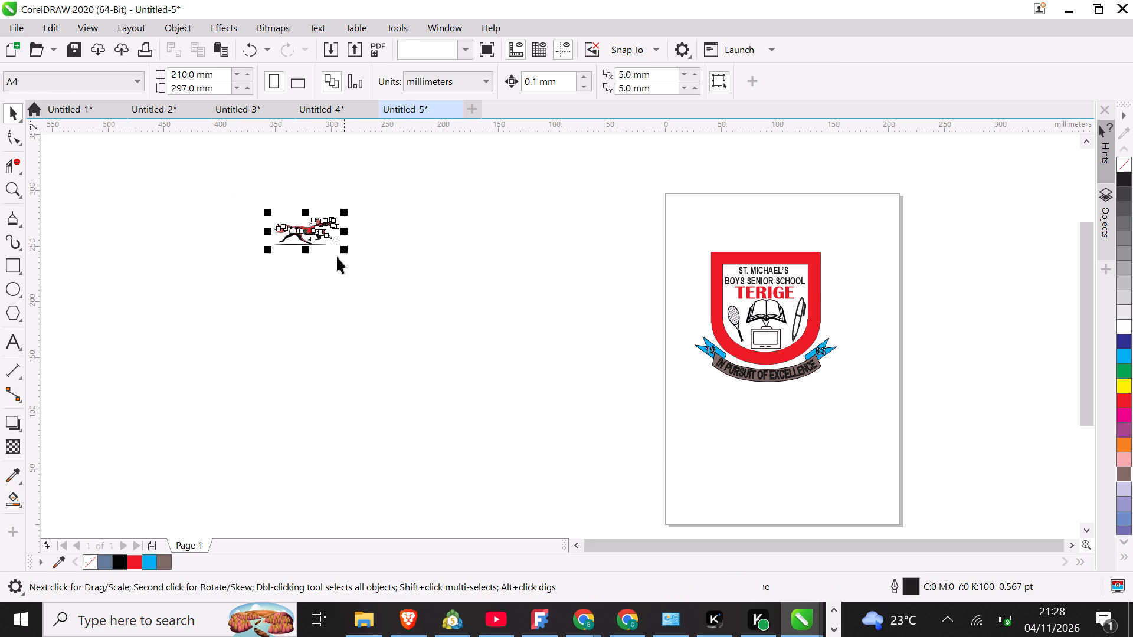
left_click_drag(311, 232, 759, 220)
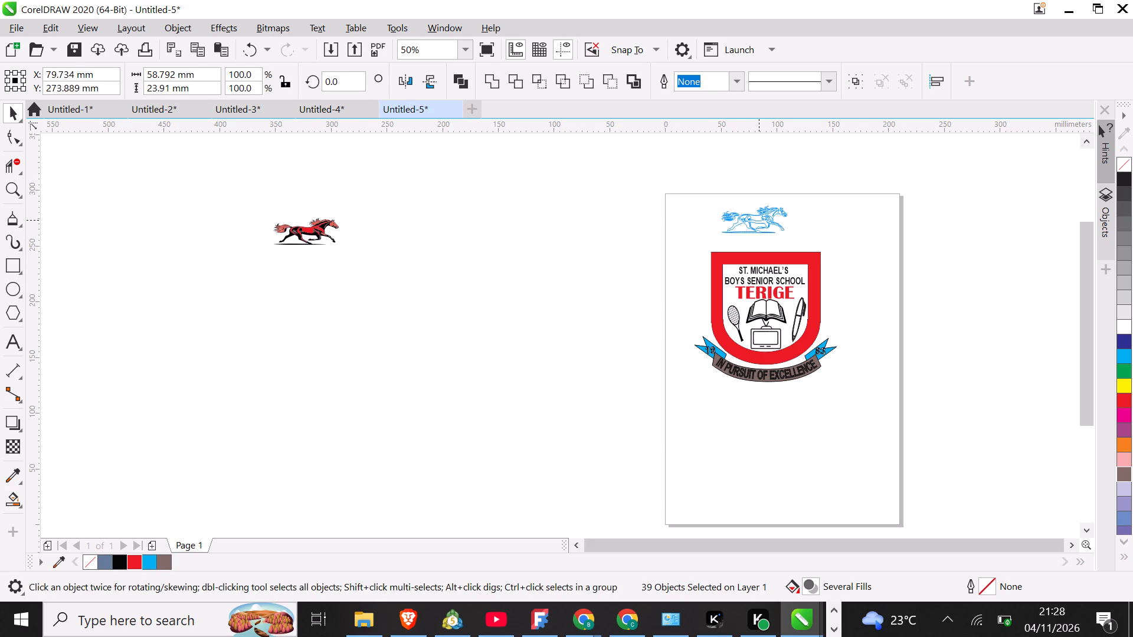
left_click_drag(759, 220, 765, 236)
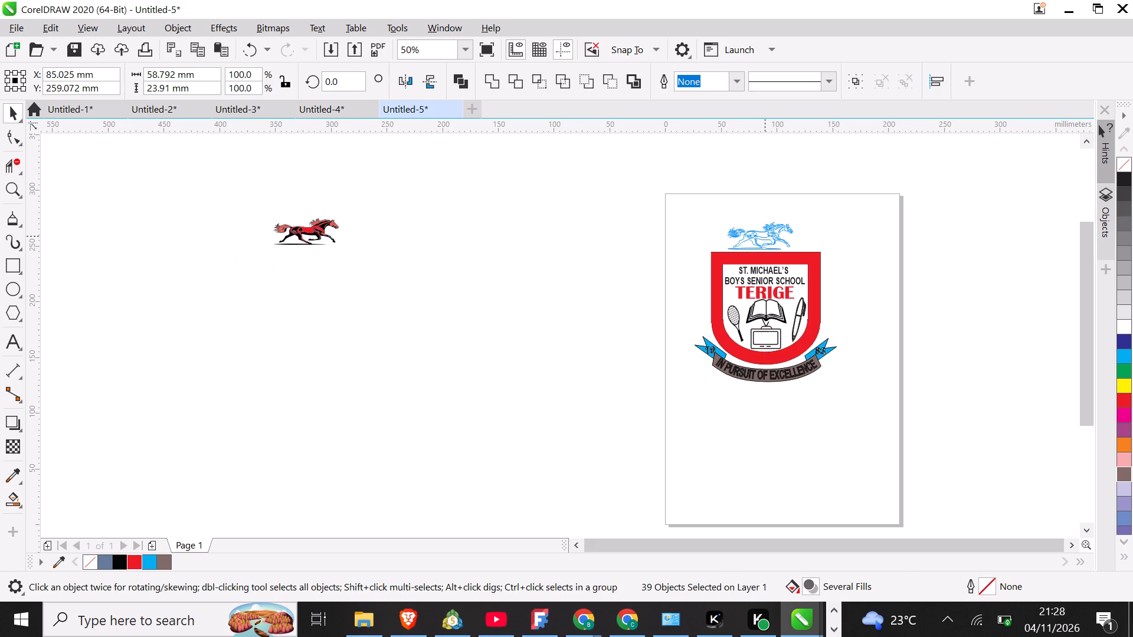
left_click_drag(765, 236, 765, 238)
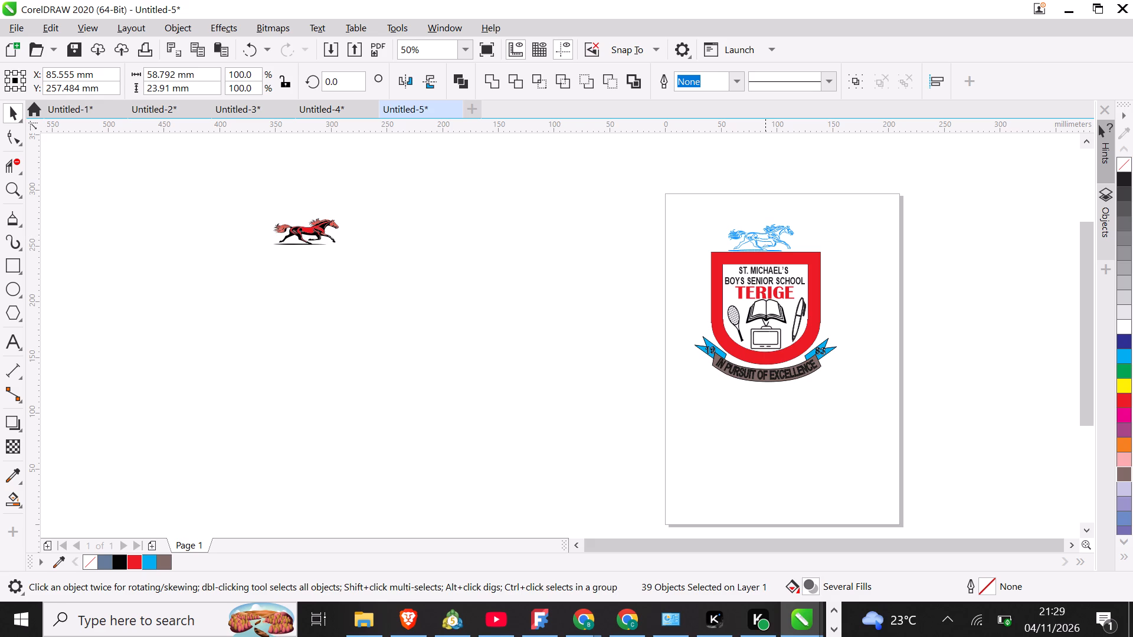
left_click_drag(765, 238, 766, 240)
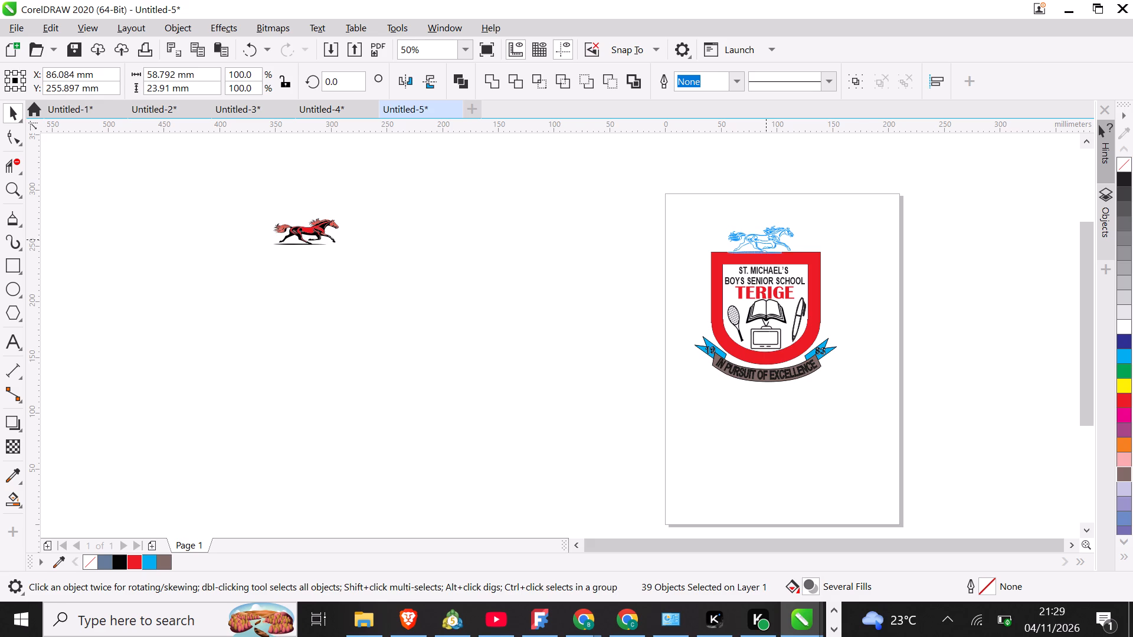
left_click_drag(766, 240, 767, 241)
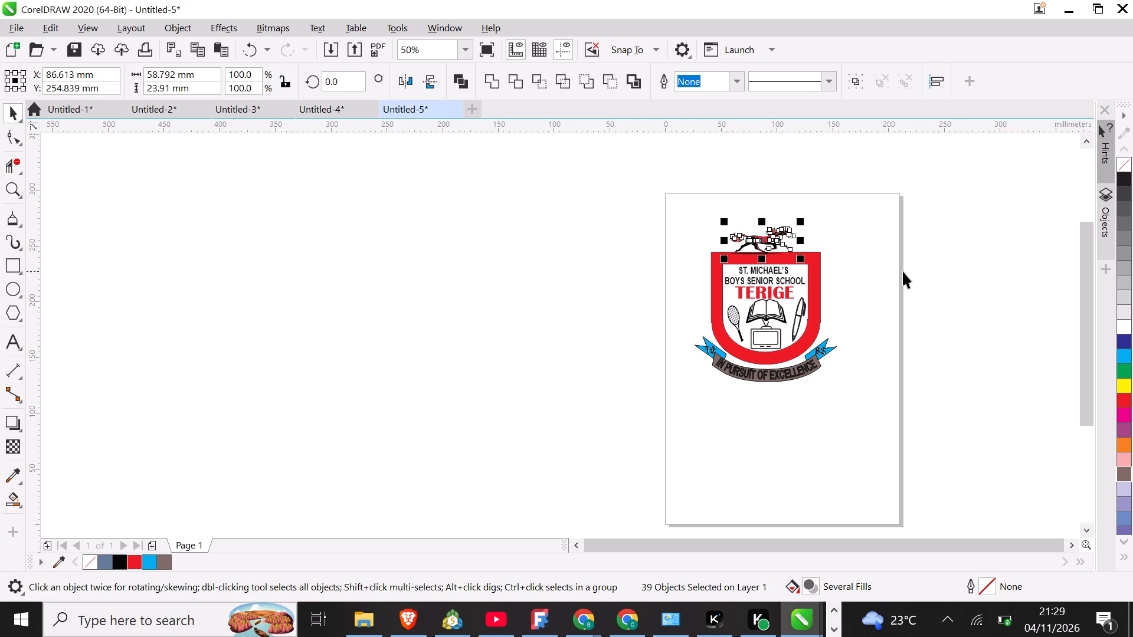
left_click(903, 271)
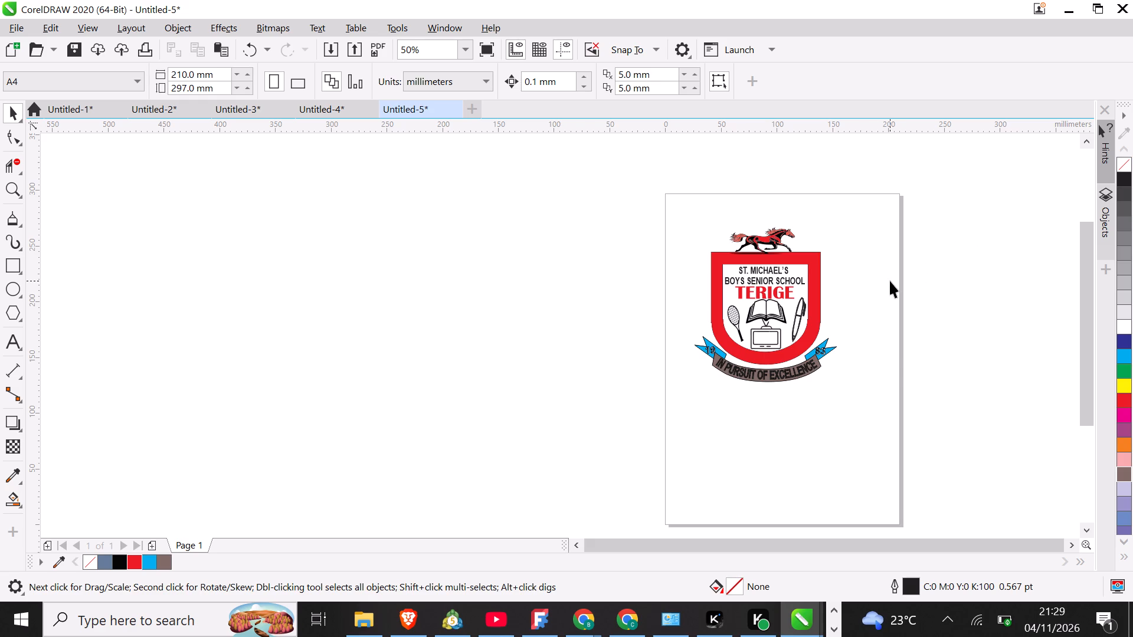
Scale the horse above the shield down to about 51 mm wide and 21 mm high, keeping its lower edge in place.
left_click_drag(706, 191, 798, 274)
left_click_drag(798, 274, 805, 261)
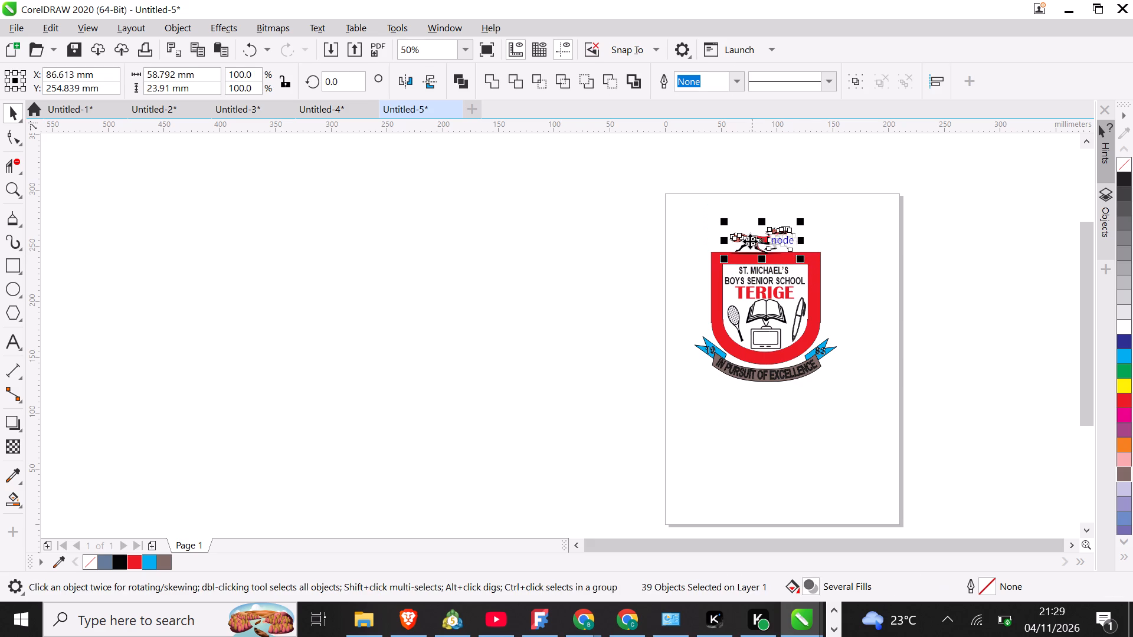
left_click_drag(725, 224, 733, 224)
left_click(866, 237)
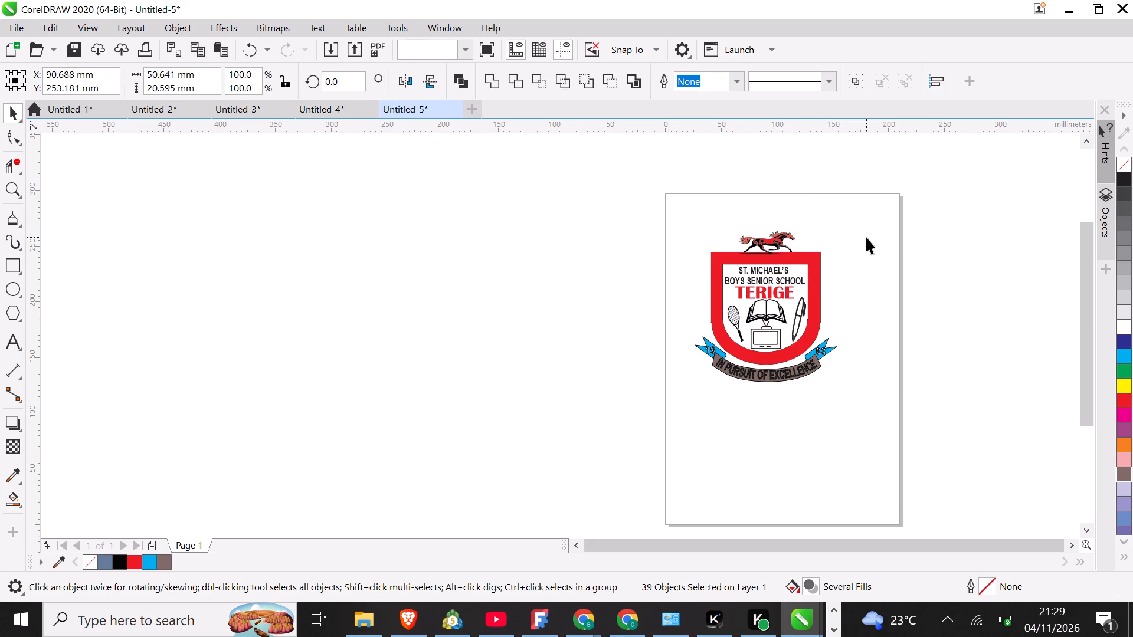
Shift the whole horse about 8 mm to the left along the shield's top edge and deselect it.
left_click(781, 241)
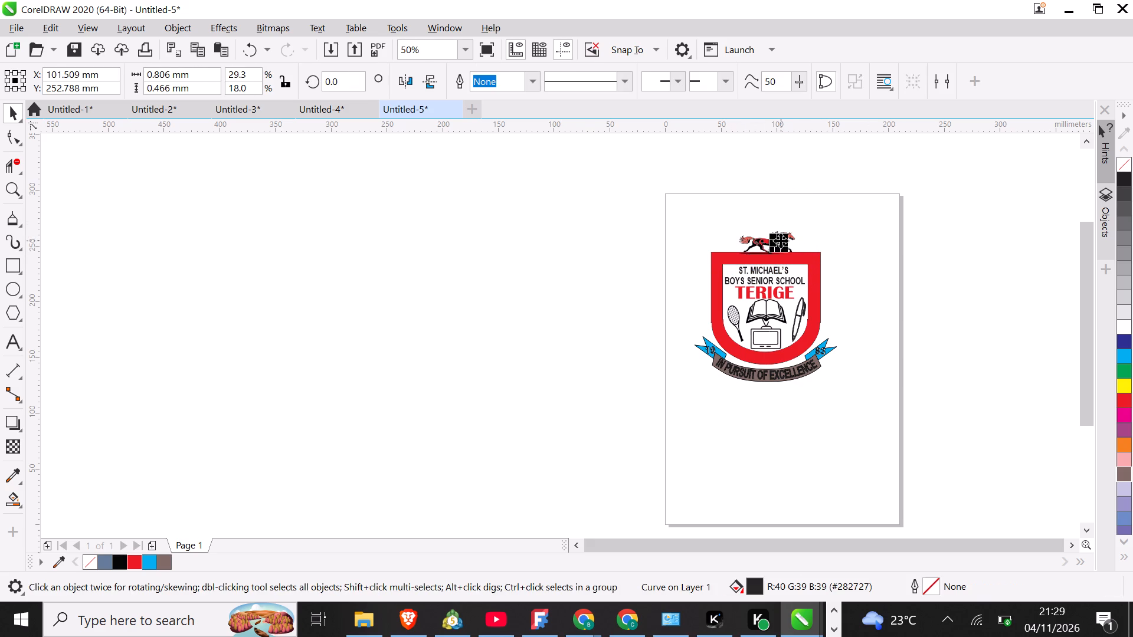
left_click(869, 223)
left_click_drag(708, 204, 716, 215)
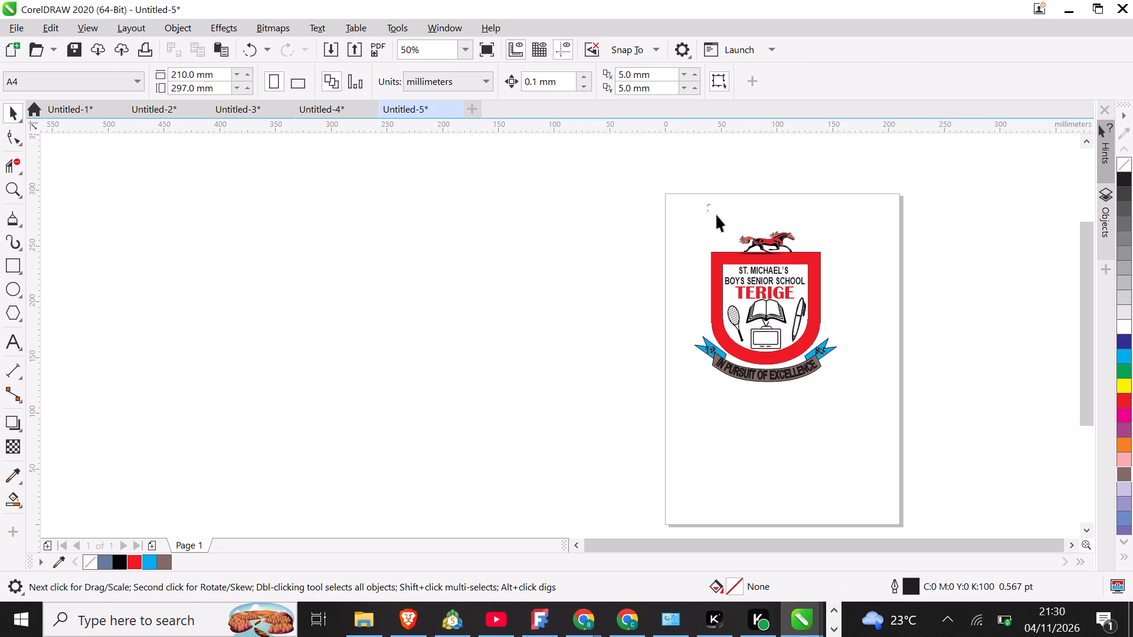
left_click_drag(716, 215, 812, 262)
left_click_drag(772, 248, 765, 247)
left_click(862, 221)
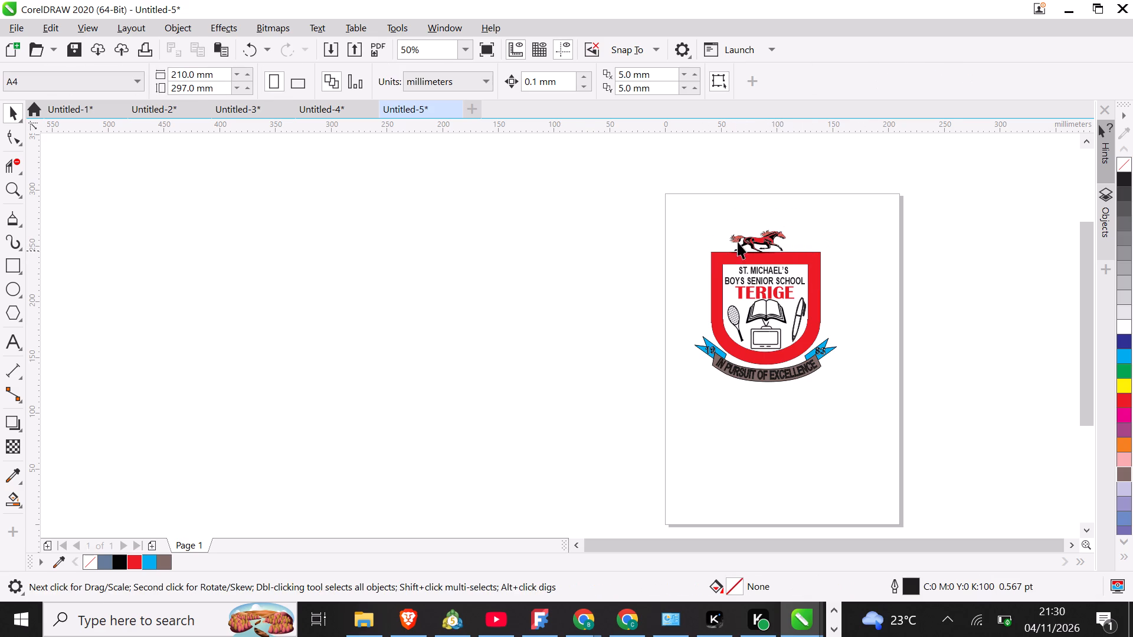
left_click(752, 238)
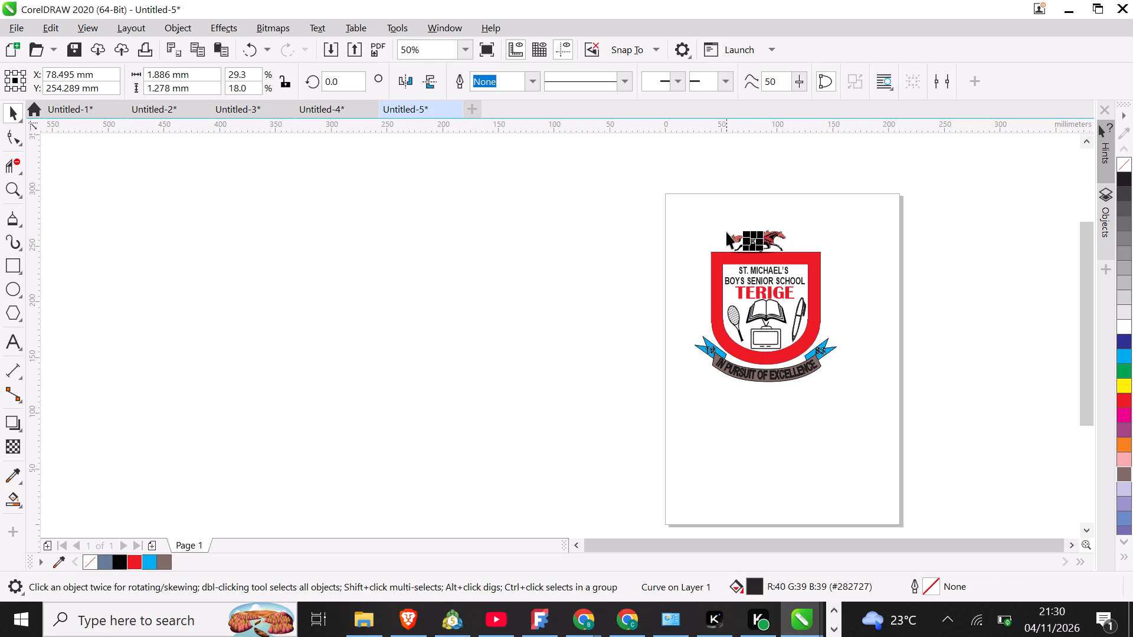
left_click(726, 232)
Reselect the horse pieces and nudge them about 1.3 mm to the right and 0.1 mm down above the shield.
left_click_drag(724, 214, 798, 263)
key("Right")
key("Right")
key("Right")
key("Right")
key("Right")
key("Right")
key("Right")
key("Right")
key("Right")
key("Right")
key("Right")
key("Right")
key("Right")
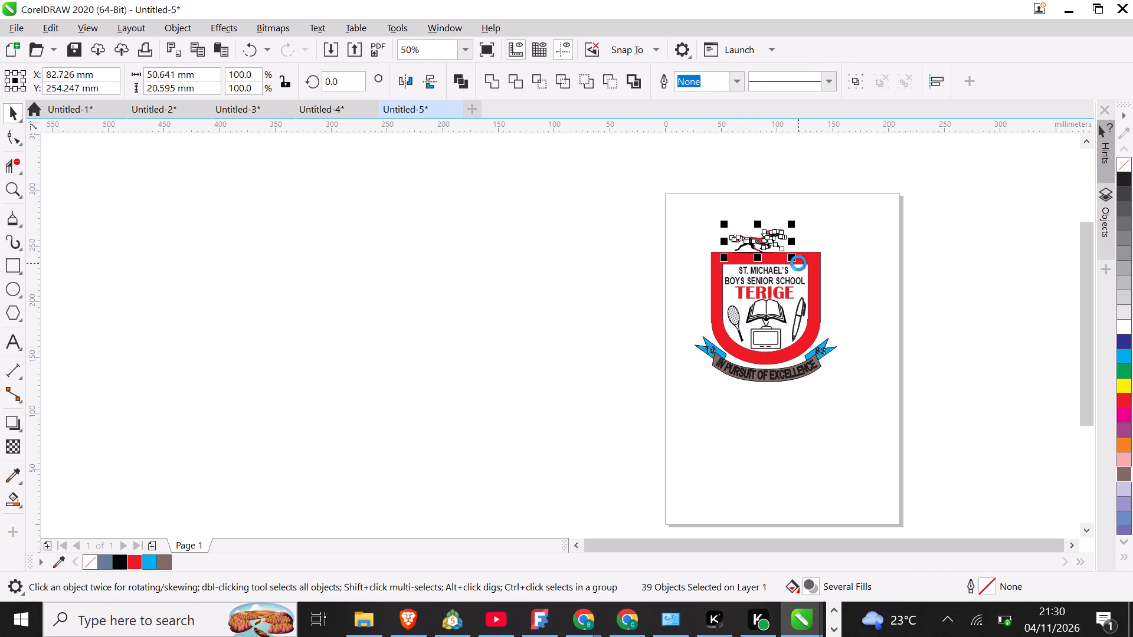
key("Down")
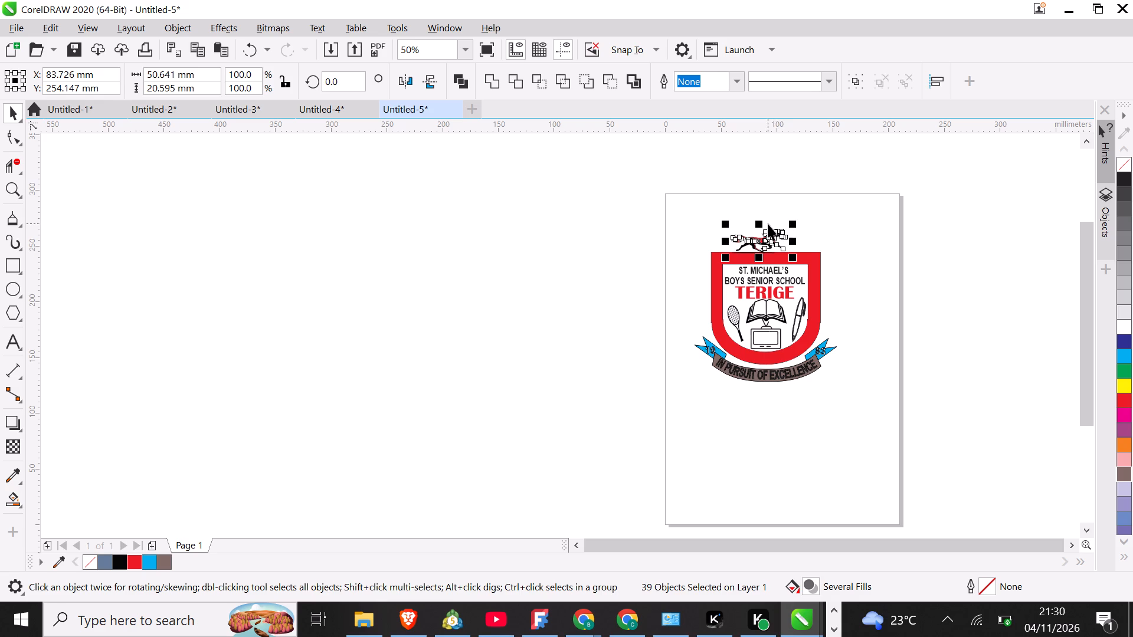
Flatten the horse to about 17 mm high from the top, keeping its width, and deselect it.
left_click_drag(760, 224, 761, 229)
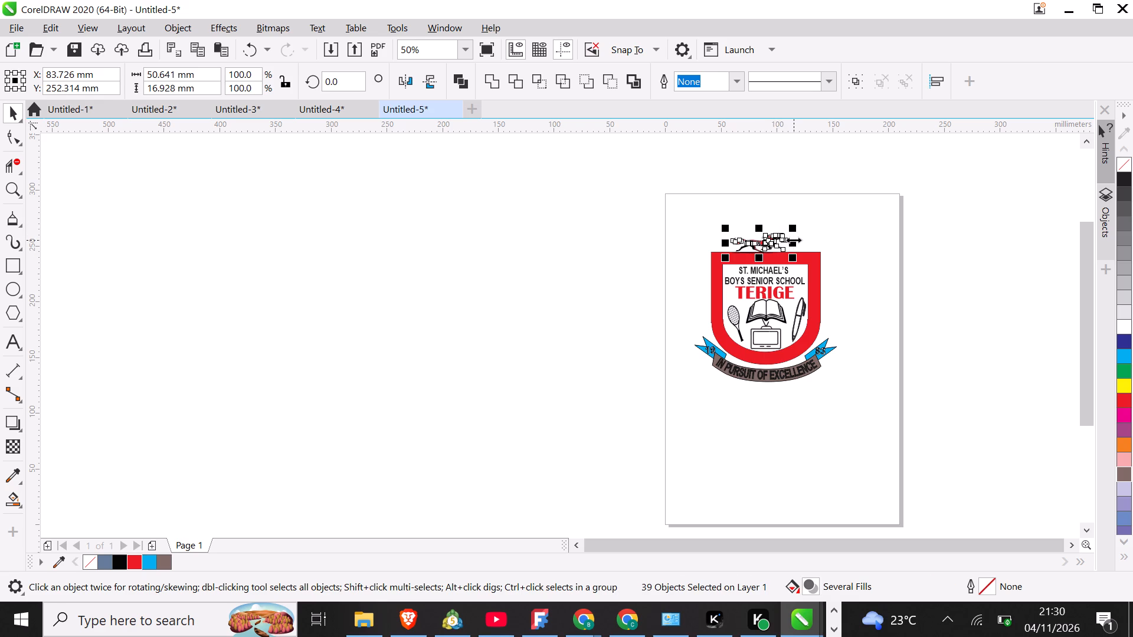
left_click(794, 240)
left_click(842, 272)
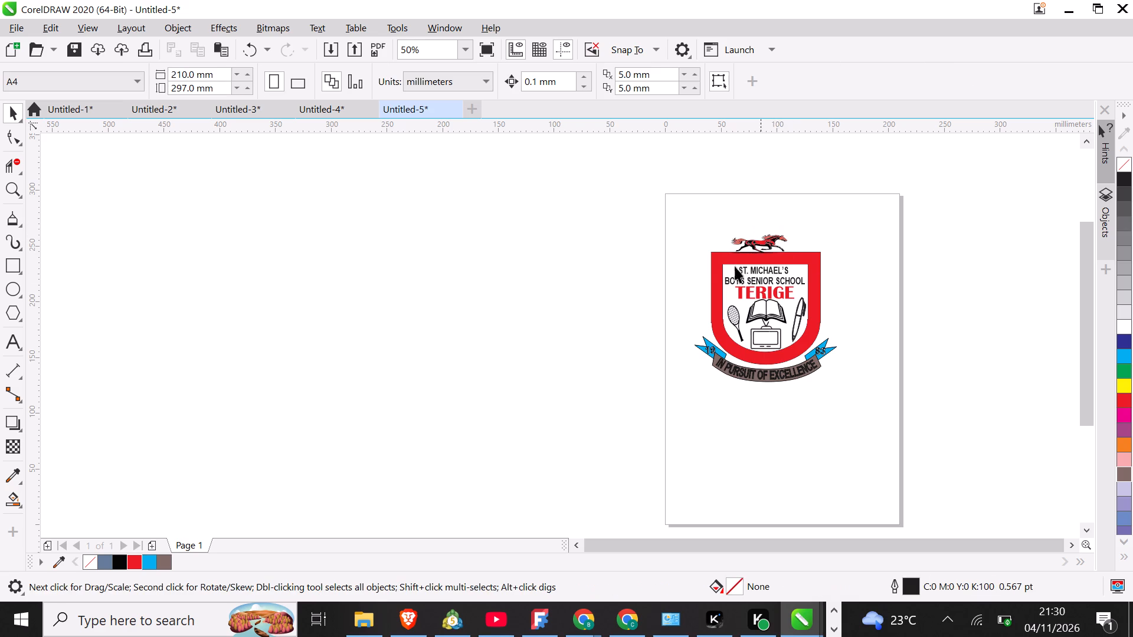
Select the complete badge including the horse and scale it down proportionally to about 91 mm wide and 94 mm high.
left_click_drag(663, 215, 847, 388)
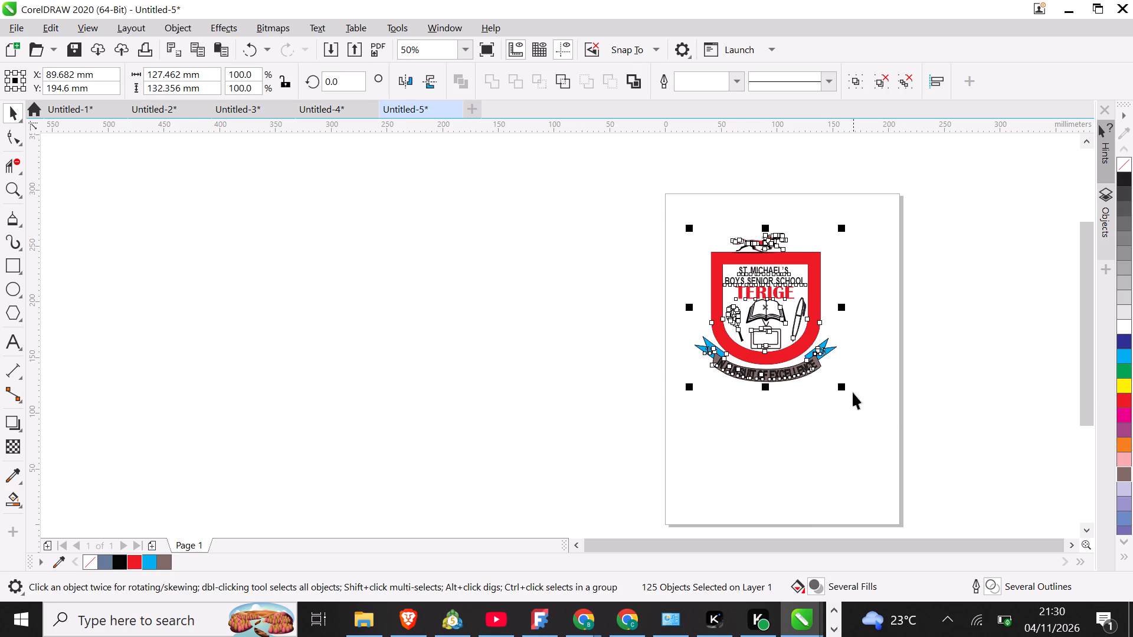
left_click_drag(846, 389, 823, 360)
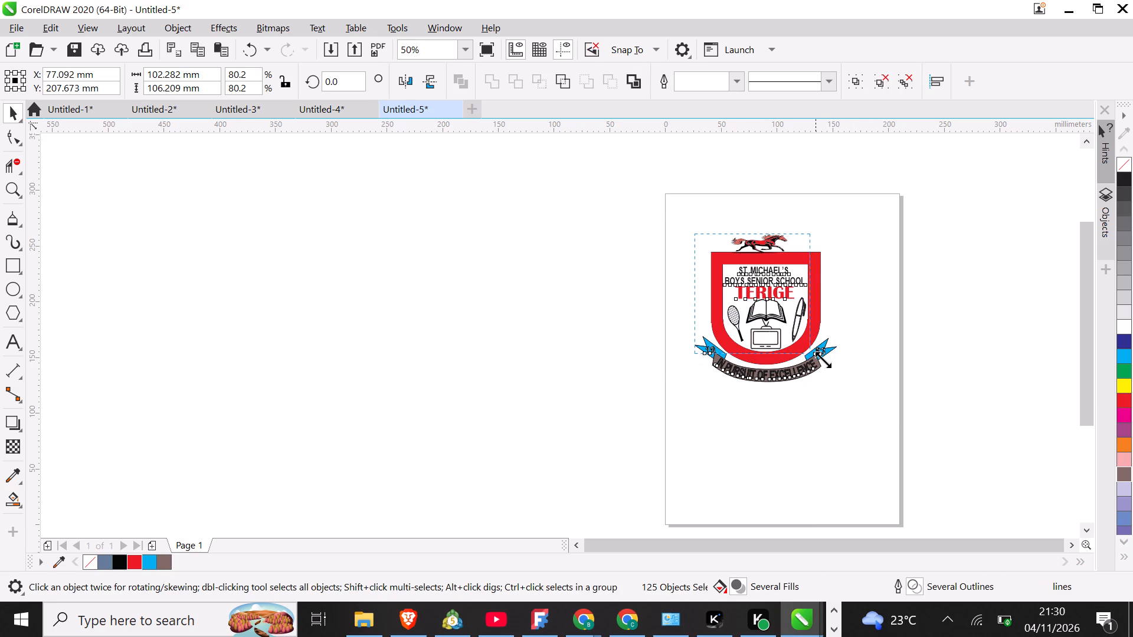
left_click_drag(823, 360, 824, 360)
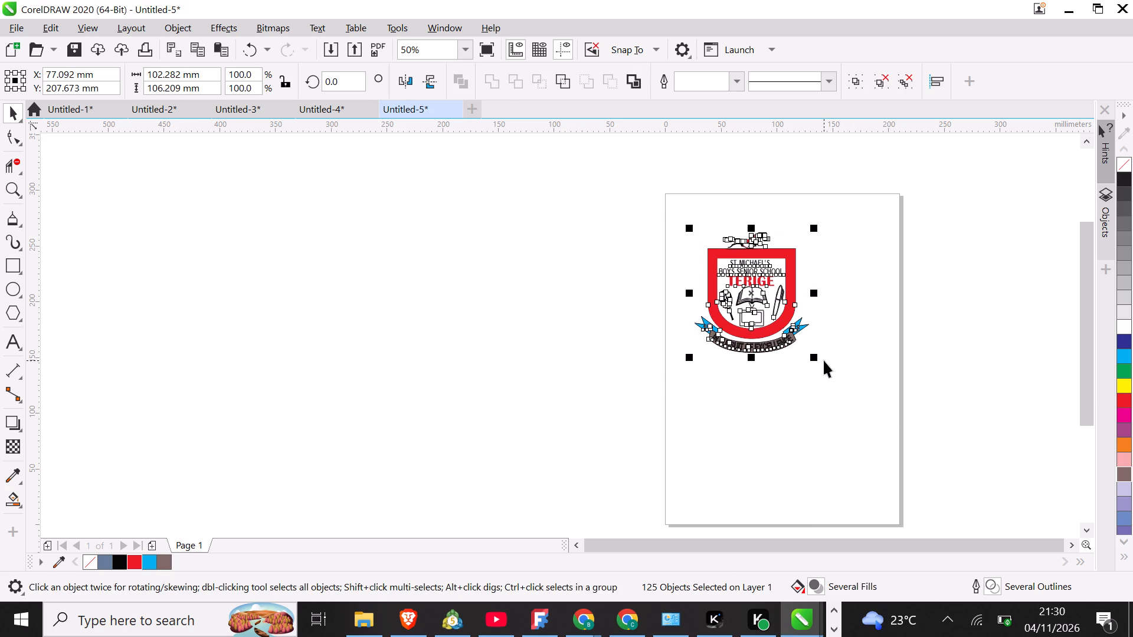
left_click(647, 260)
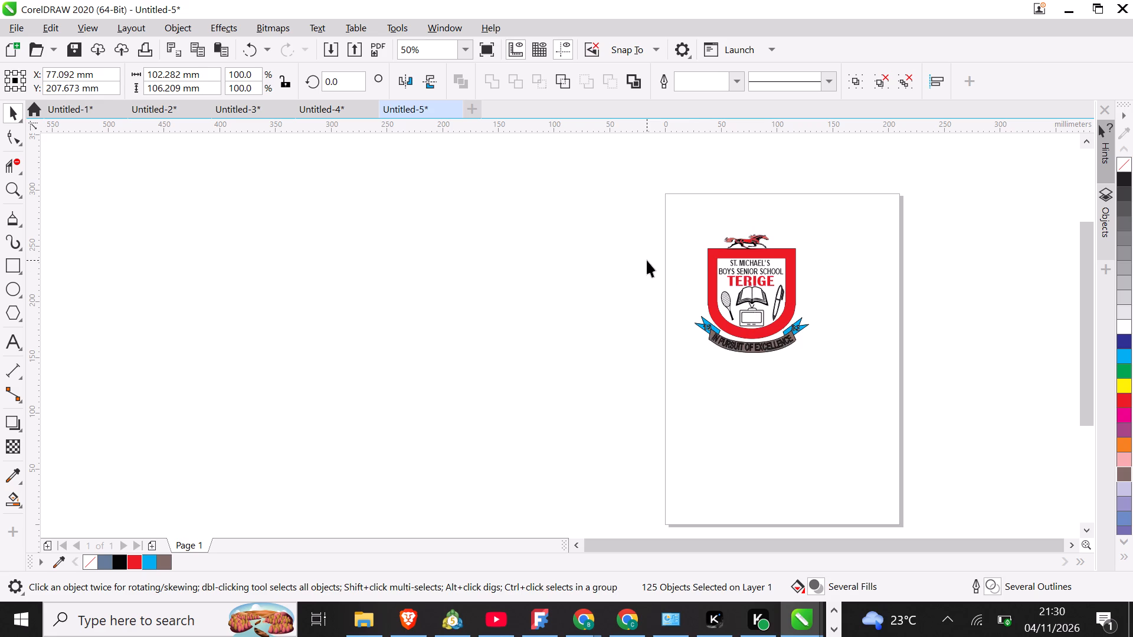
left_click_drag(679, 211, 848, 374)
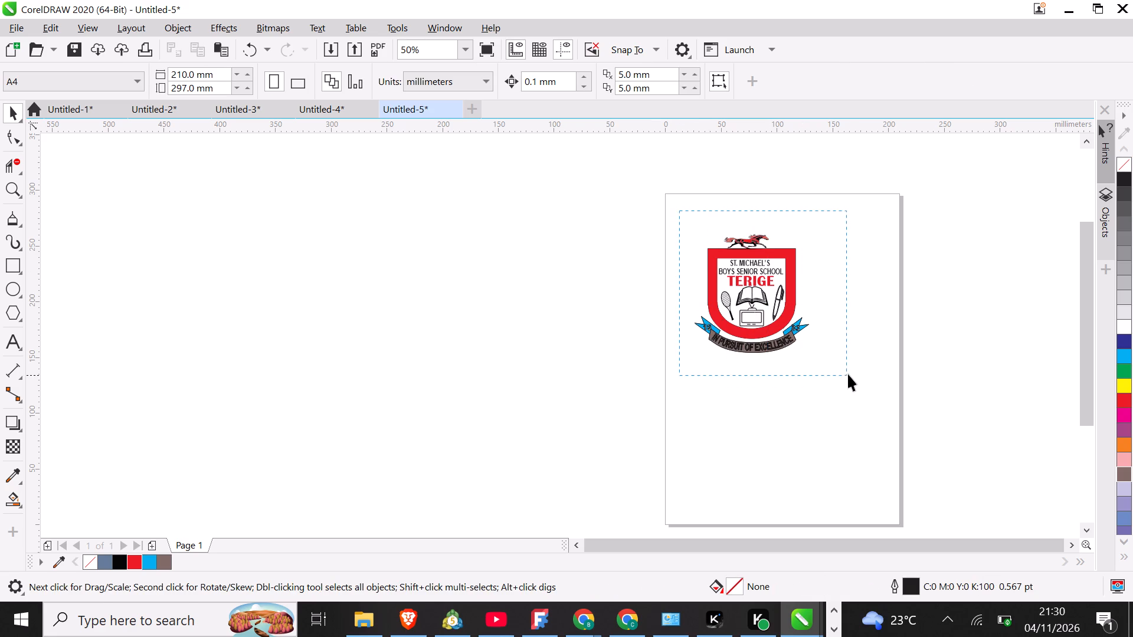
left_click_drag(848, 374, 849, 373)
left_click_drag(817, 359, 808, 349)
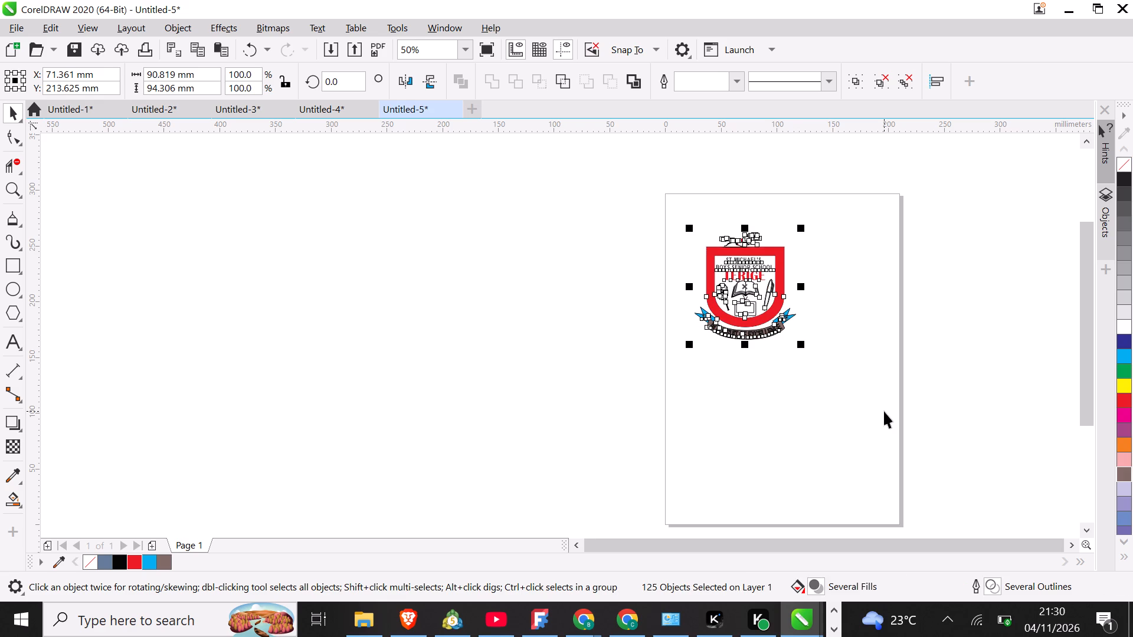
left_click(771, 405)
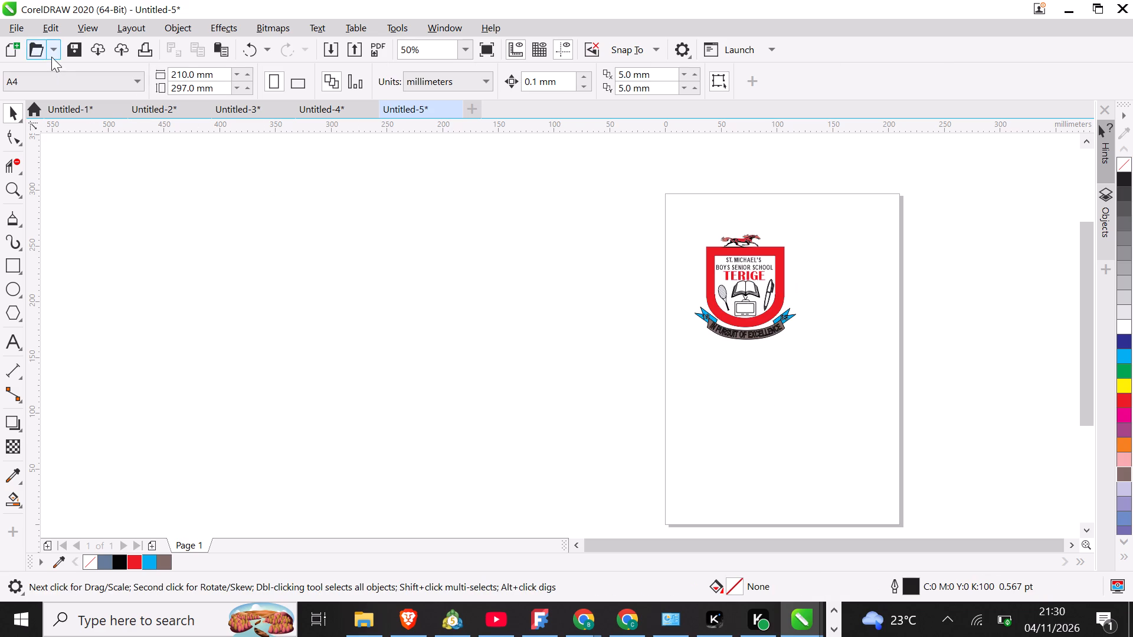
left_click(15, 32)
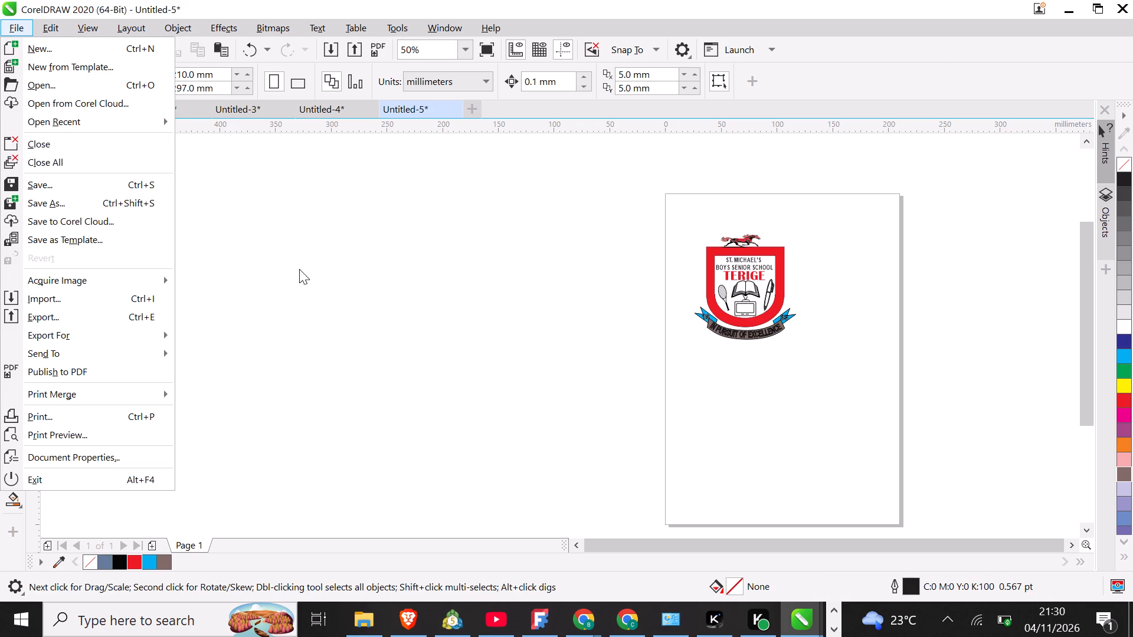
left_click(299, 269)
Select the complete badge, move it about 21 mm left and 30 mm up into the A4 page's upper-left corner, and deselect it.
left_click_drag(686, 211, 683, 228)
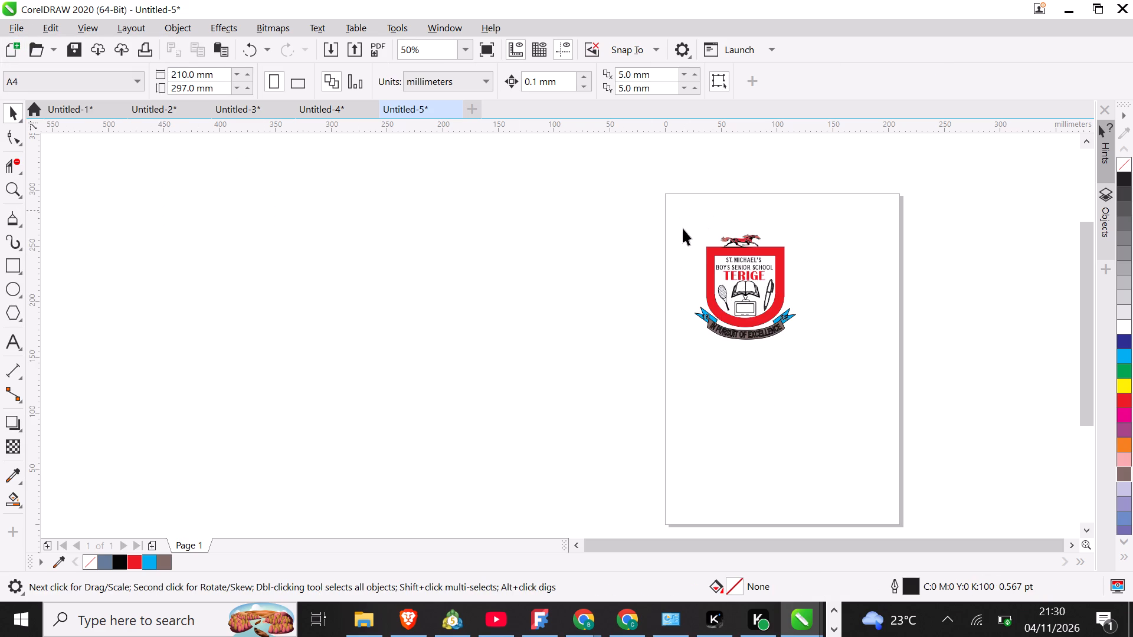
left_click_drag(683, 228, 820, 378)
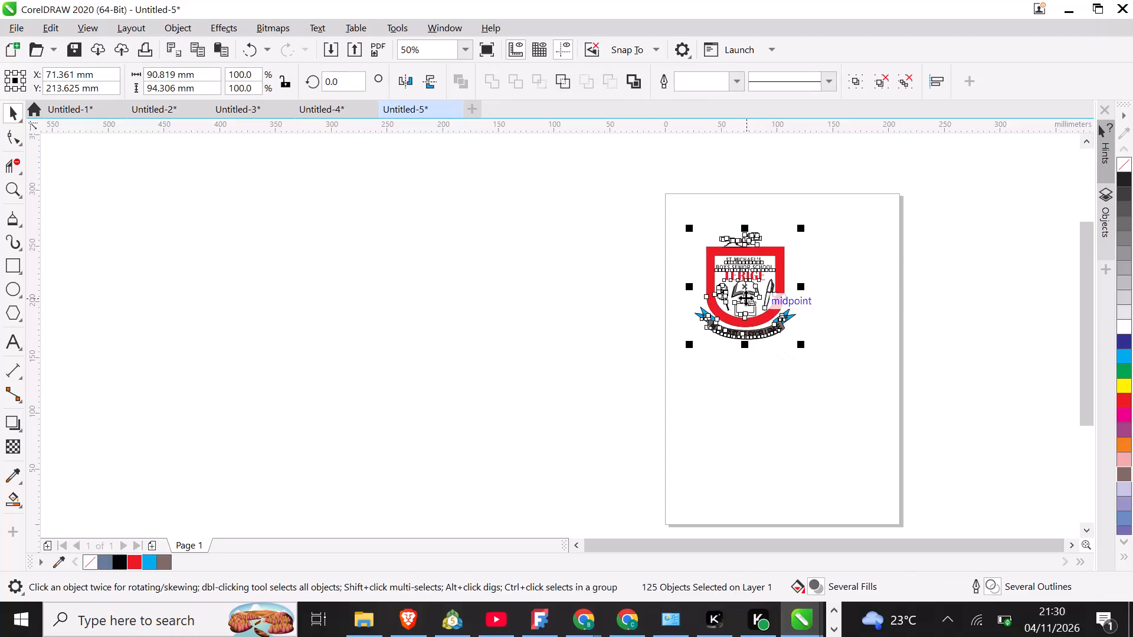
left_click_drag(747, 281, 723, 252)
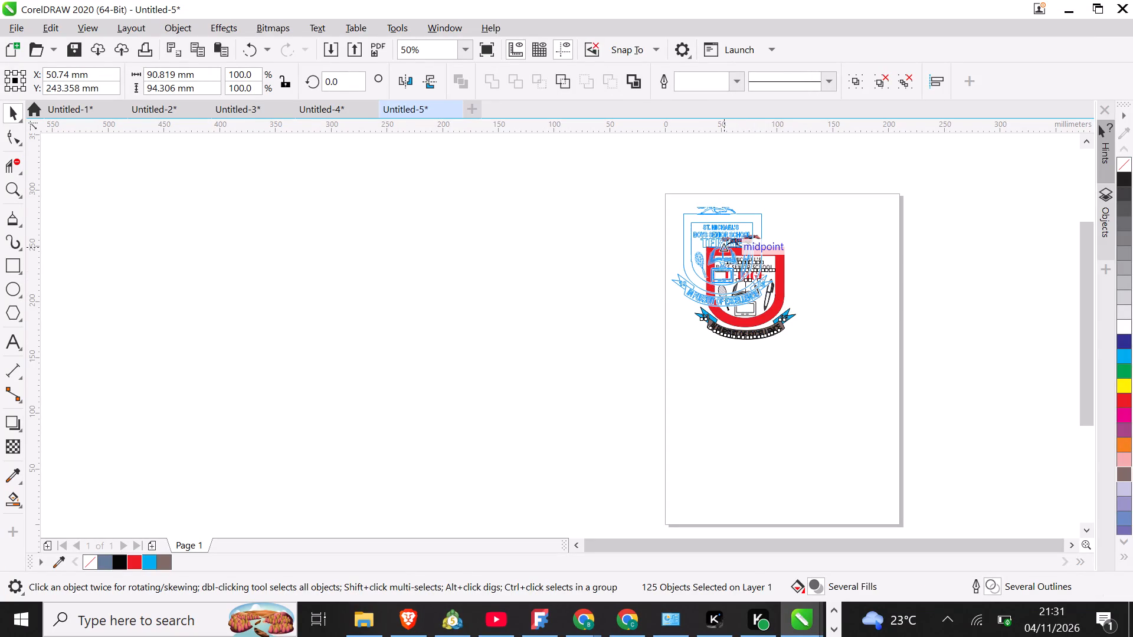
left_click_drag(723, 252, 723, 251)
left_click(618, 244)
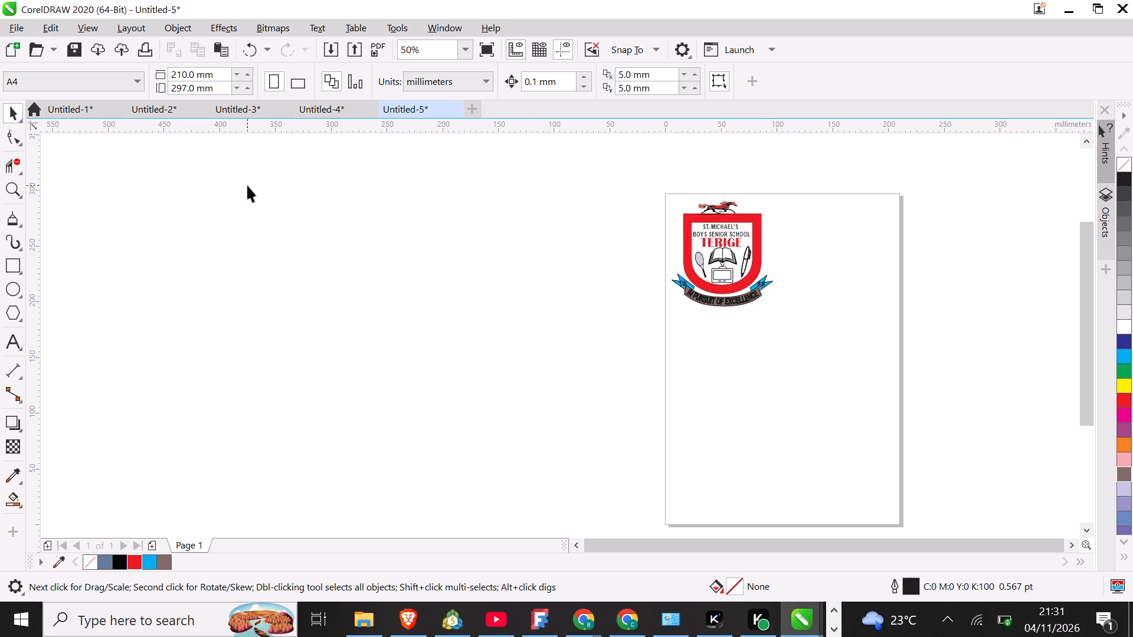
Save the drawing under the name TERIGE in the Documents folder as a CorelDRAW CDR file, version 22.0 (2020).
left_click(22, 33)
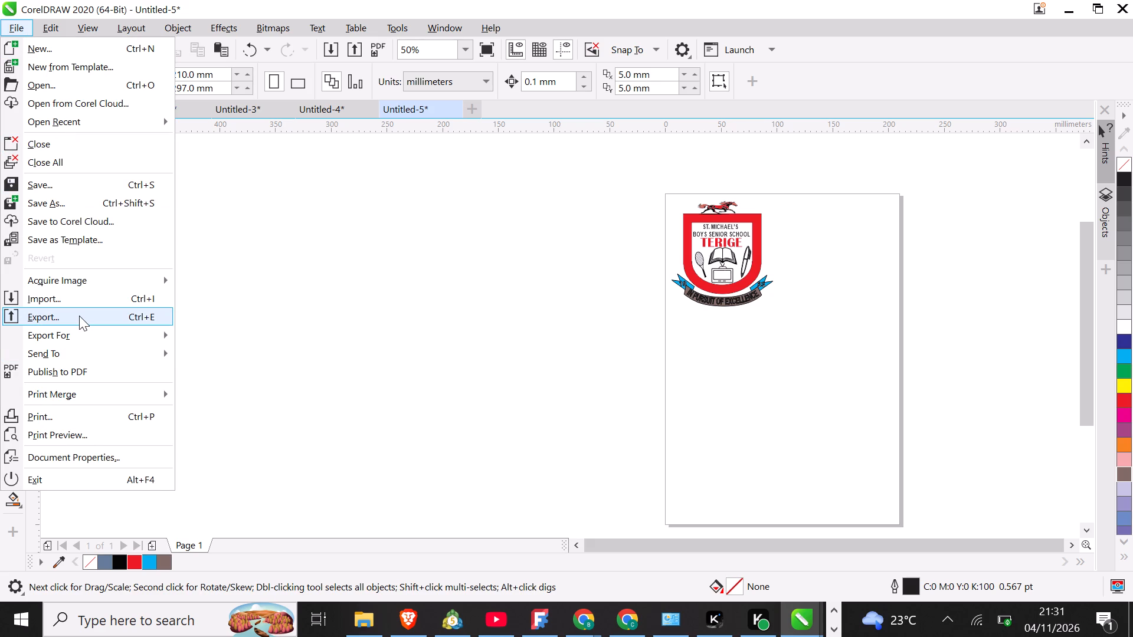
left_click(48, 198)
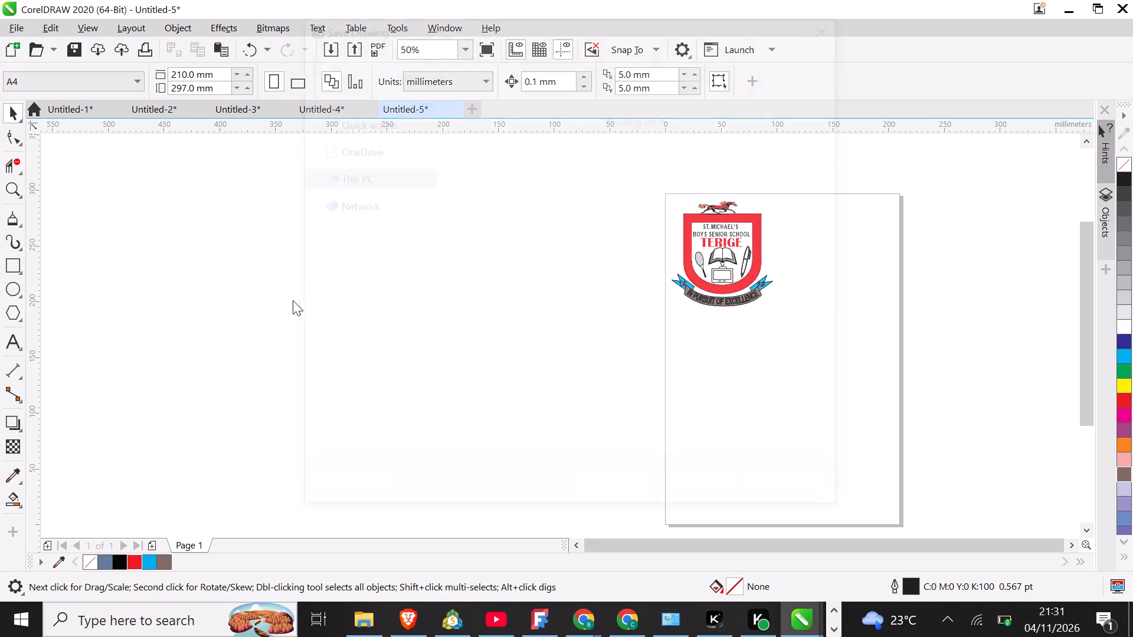
key("BackSpace")
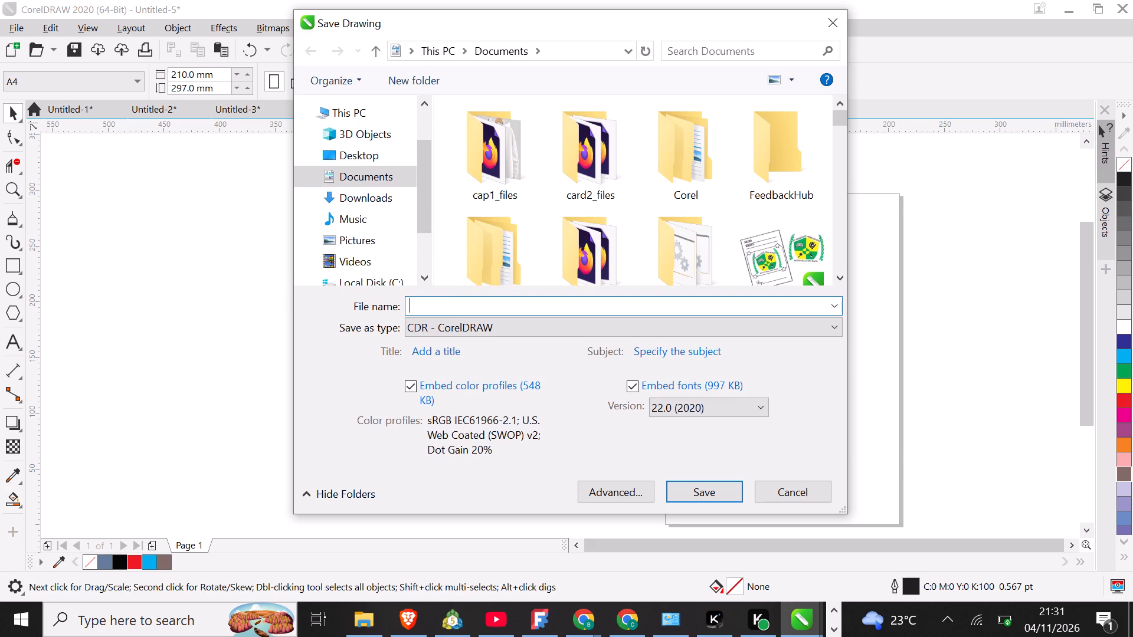
type("TER")
key("i")
type("GE")
left_click(730, 494)
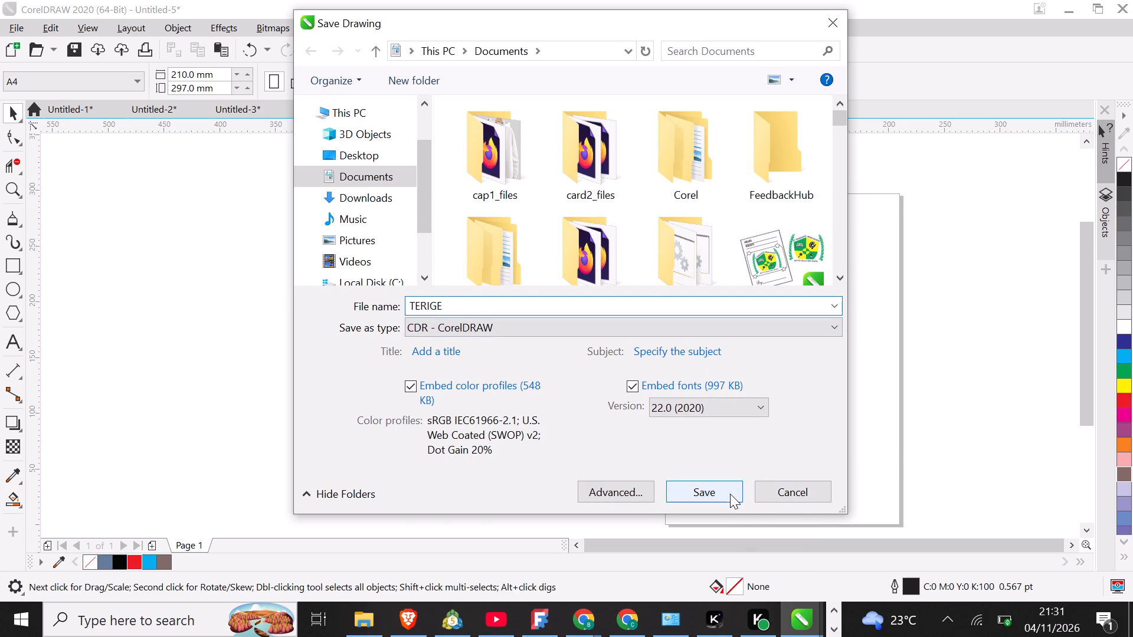
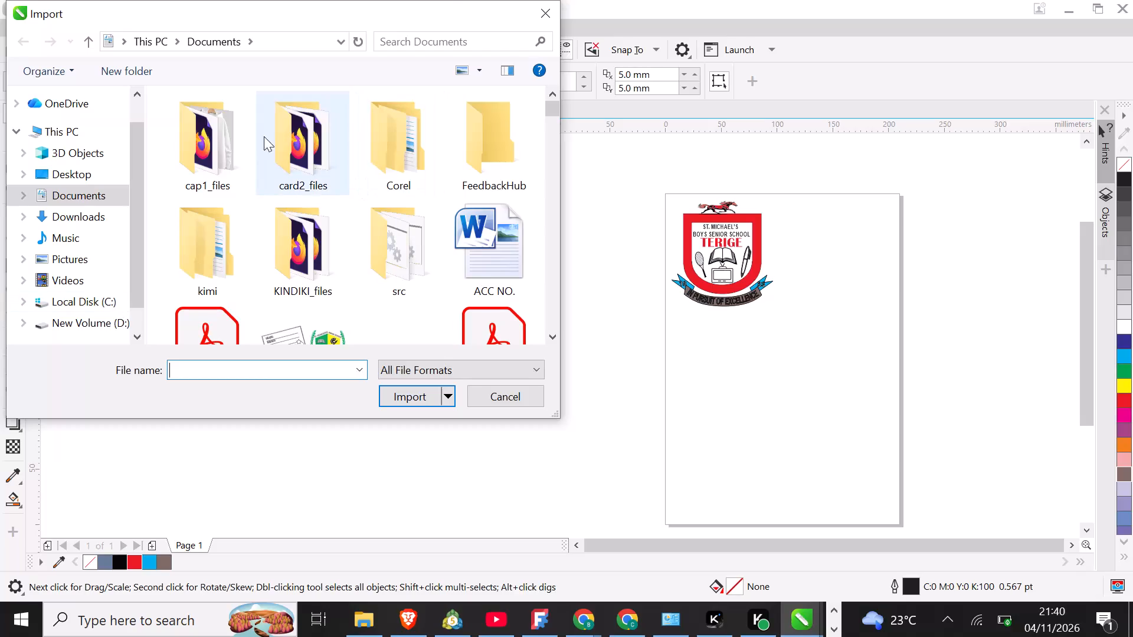
Dismiss the file import without choosing a file and close the saved TERIGE drawing.
left_click(556, 10)
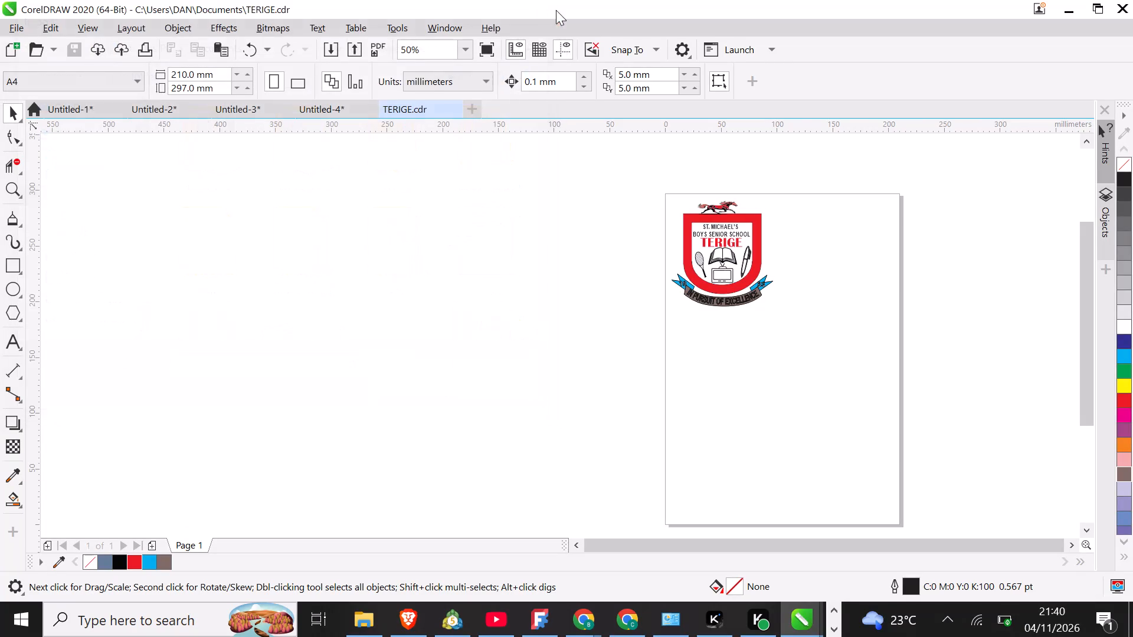
left_click(449, 110)
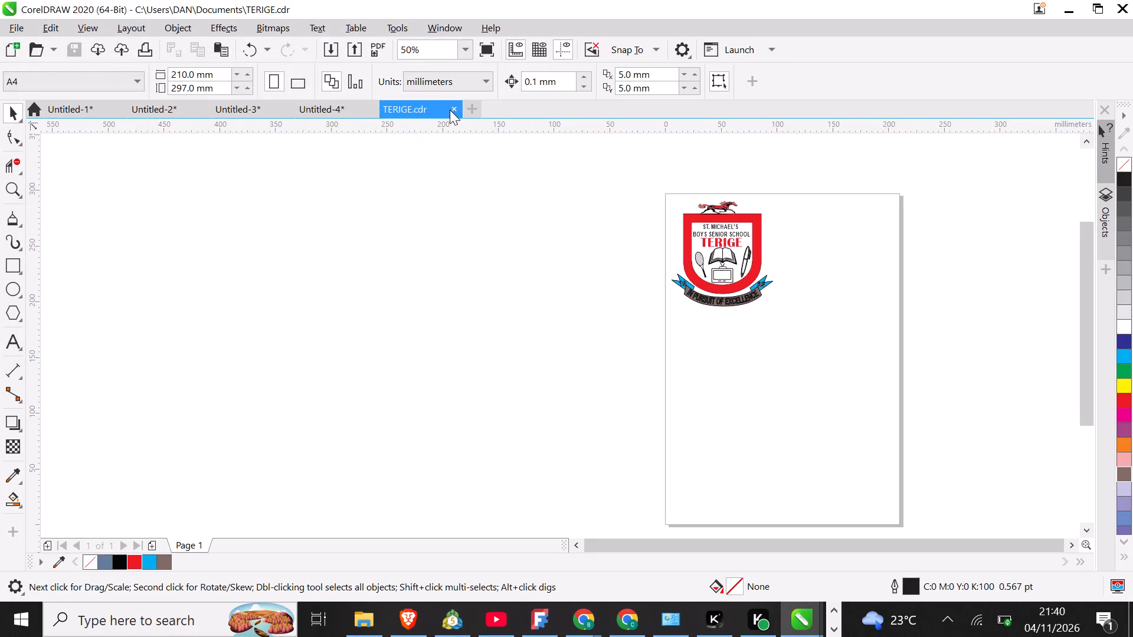
double_click(451, 110)
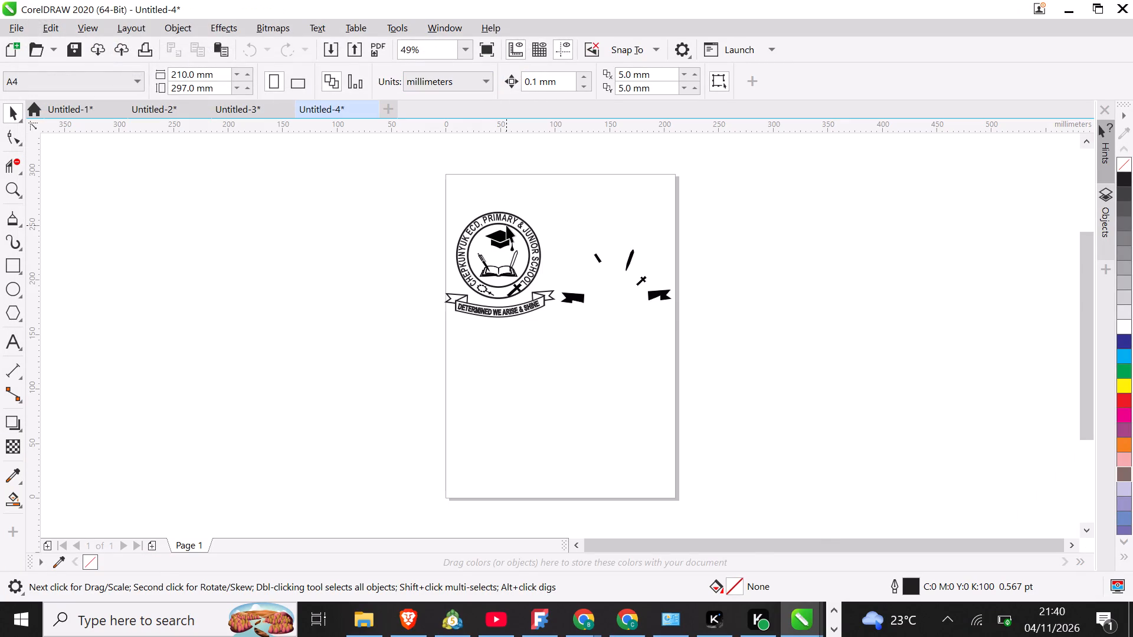
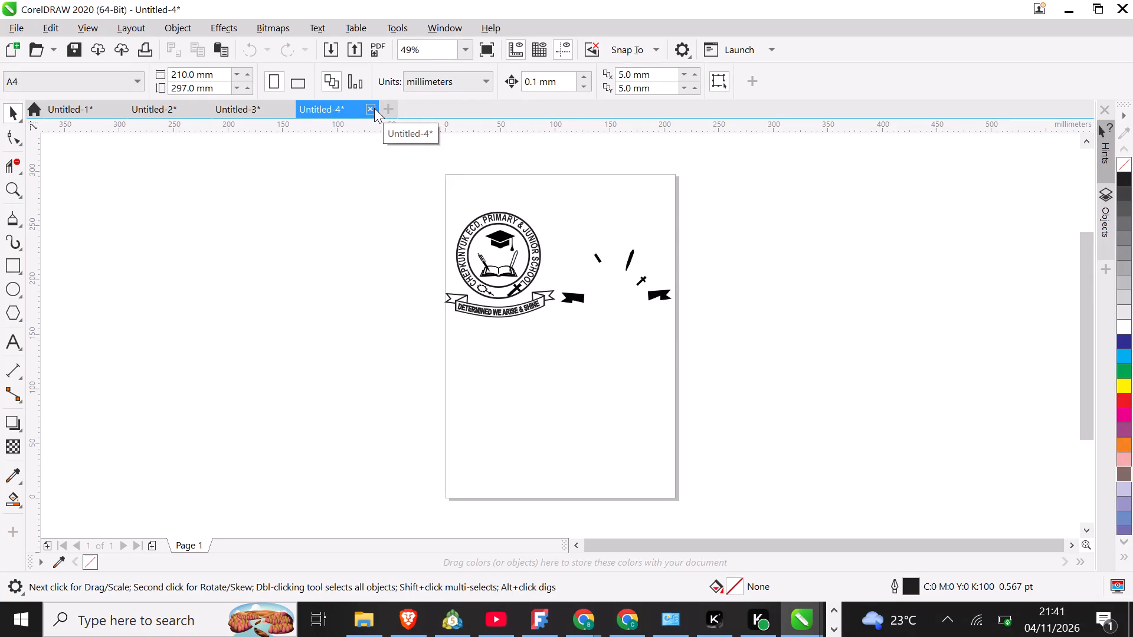
Close the Untitled-4 and Untitled-3 documents without saving their changes.
left_click(374, 108)
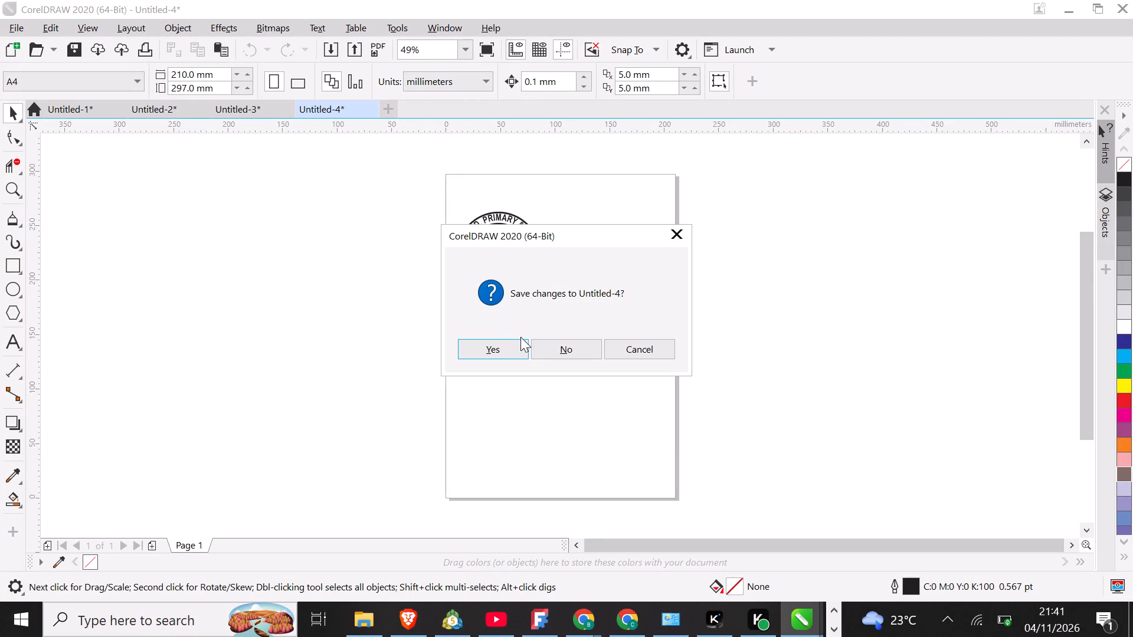
left_click(547, 353)
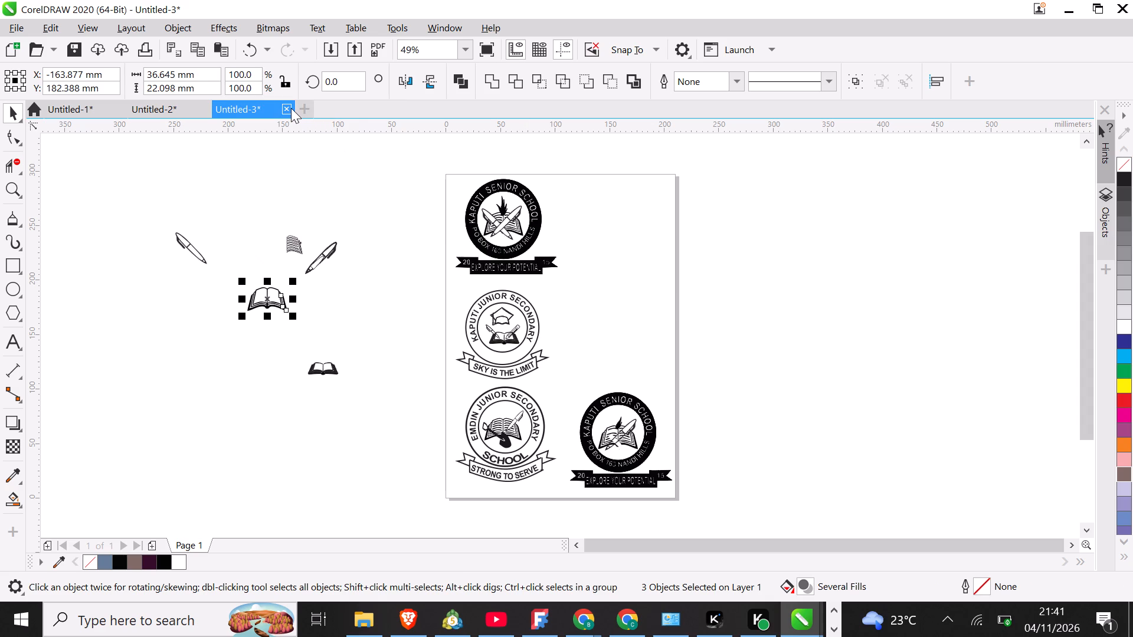
left_click(291, 108)
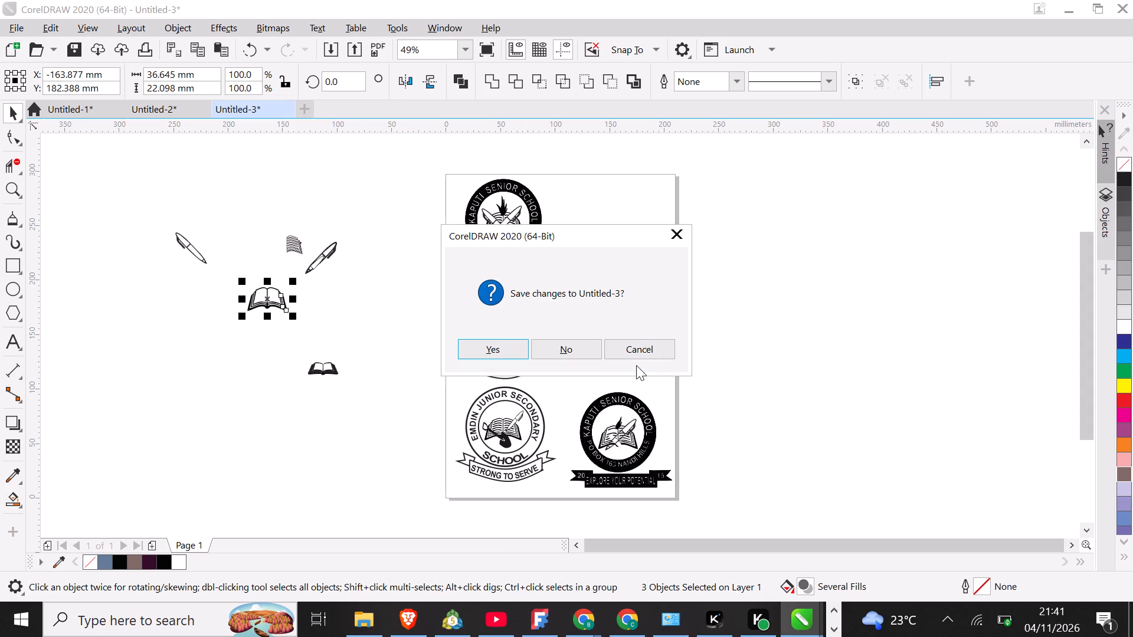
left_click(584, 357)
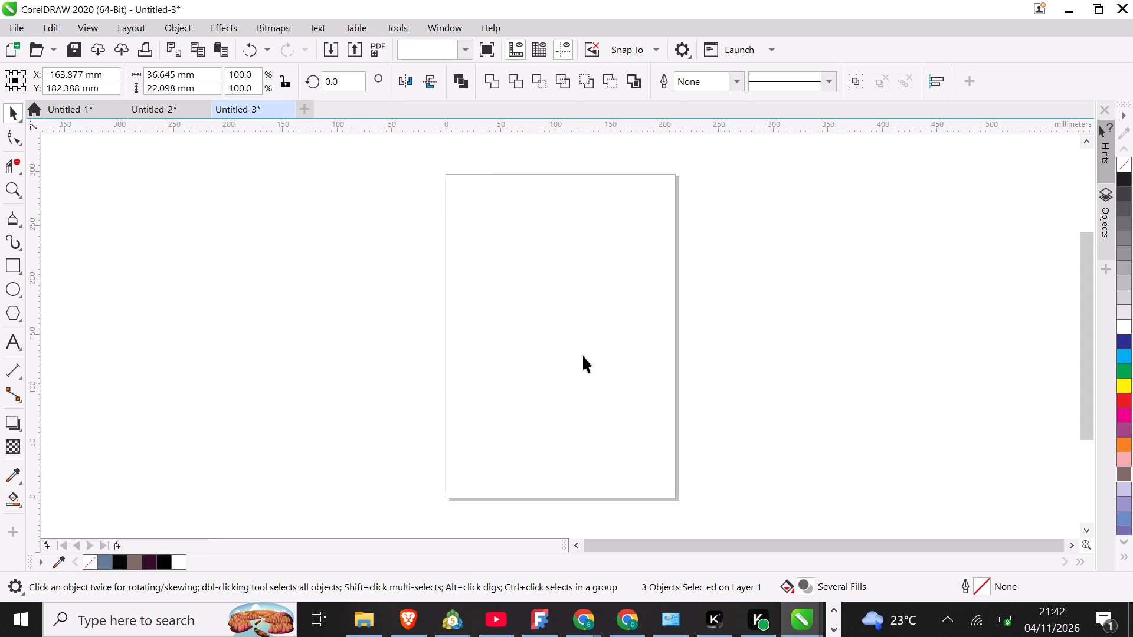
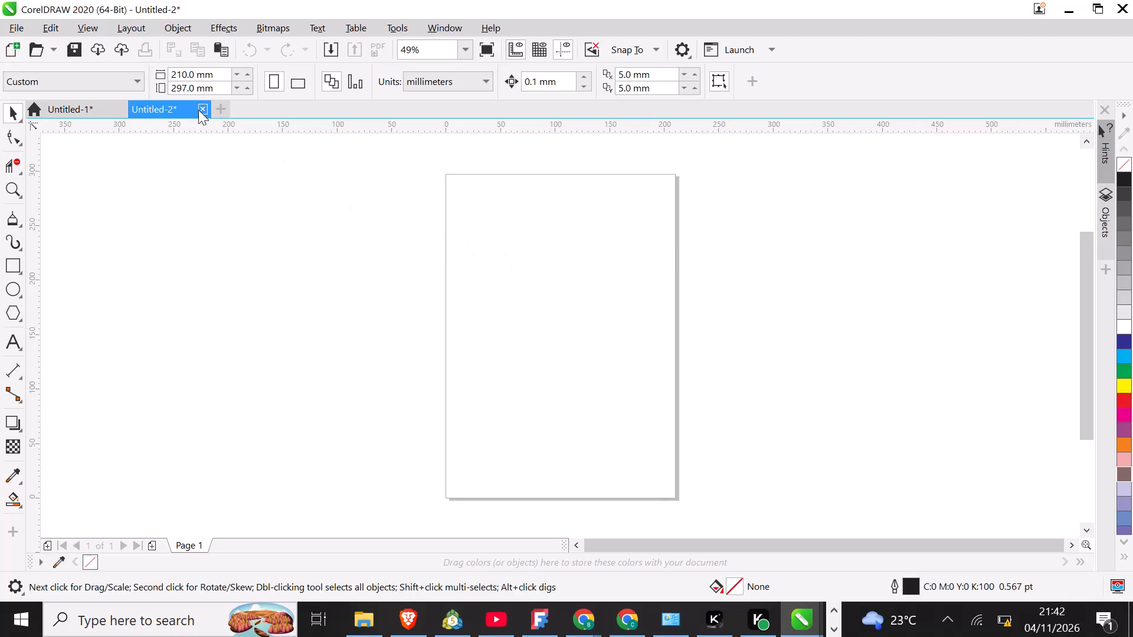
Close the Untitled-2 and Untitled-1 documents without saving their changes.
left_click(205, 104)
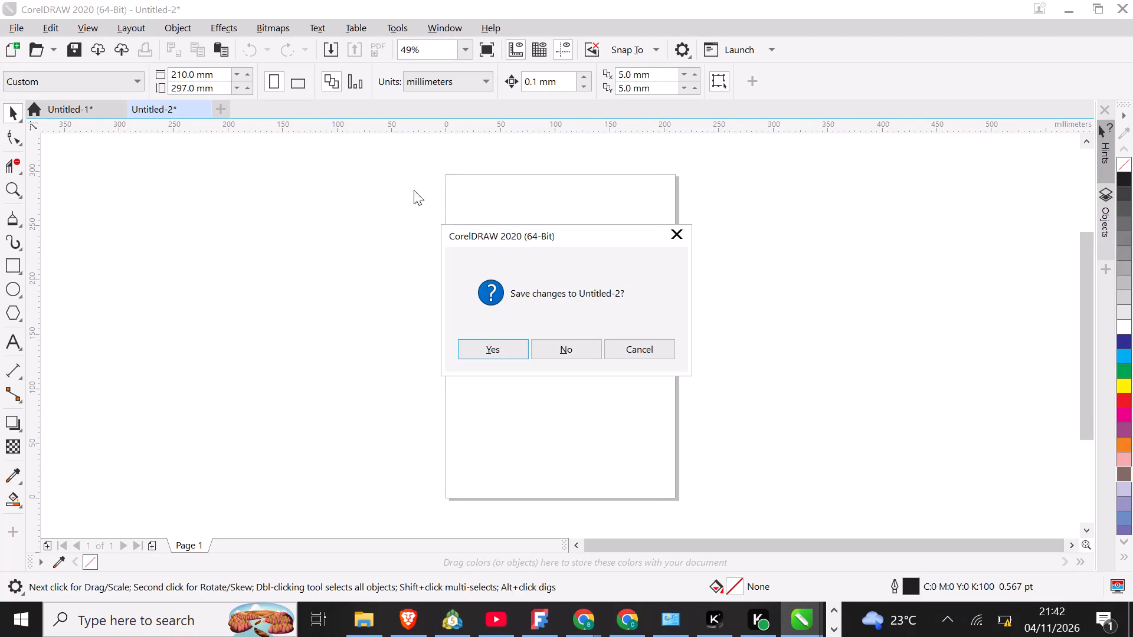
left_click(567, 339)
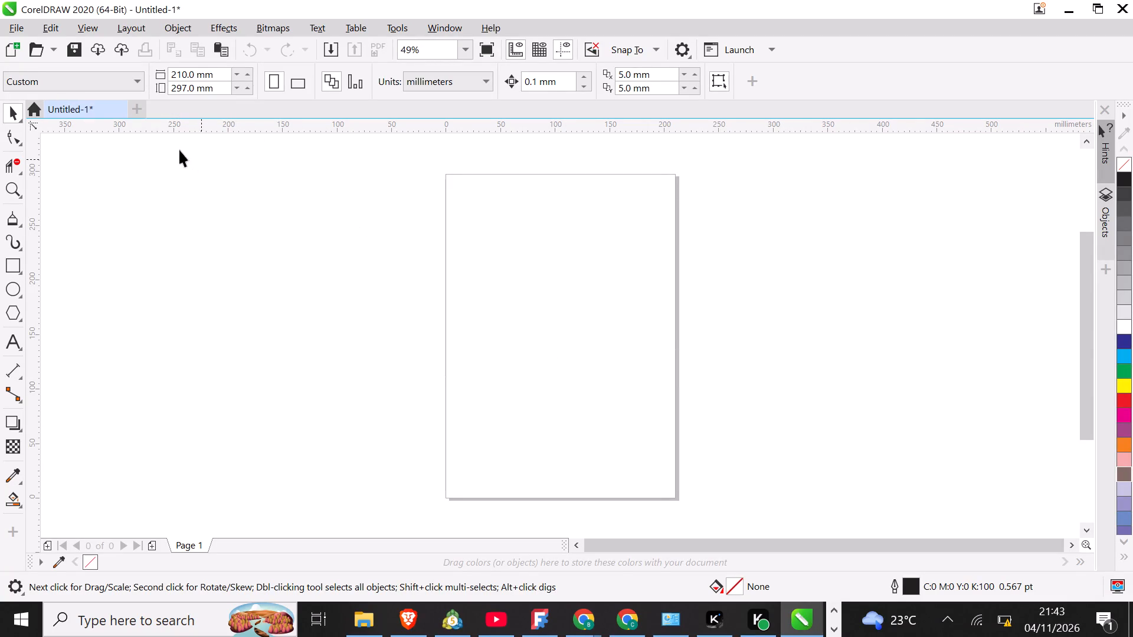
left_click(126, 109)
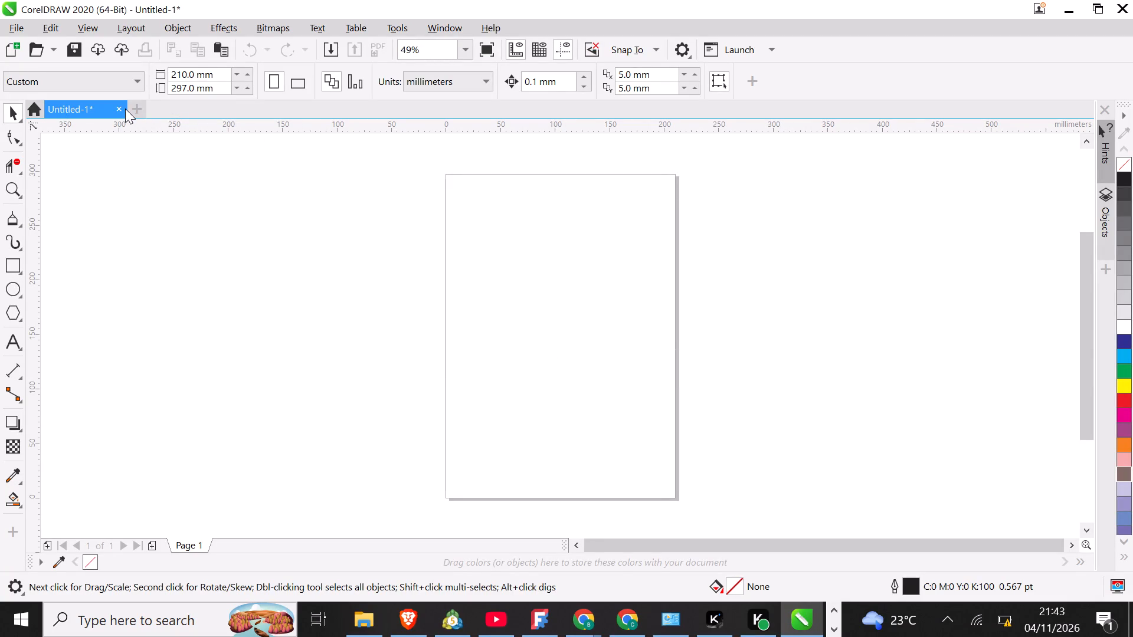
left_click(123, 107)
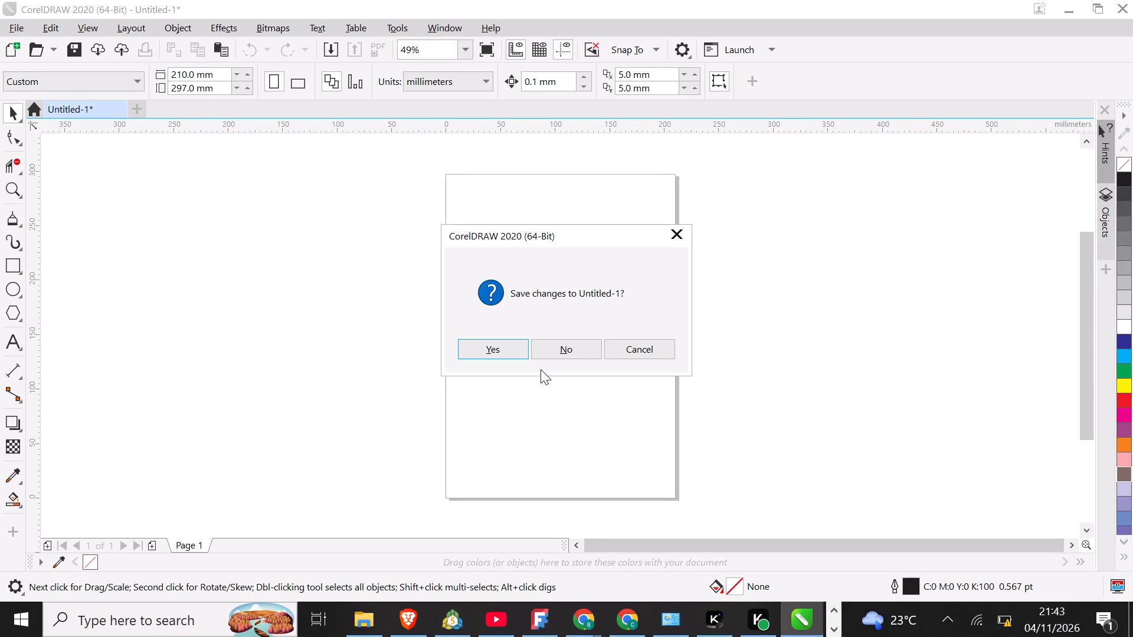
left_click(546, 352)
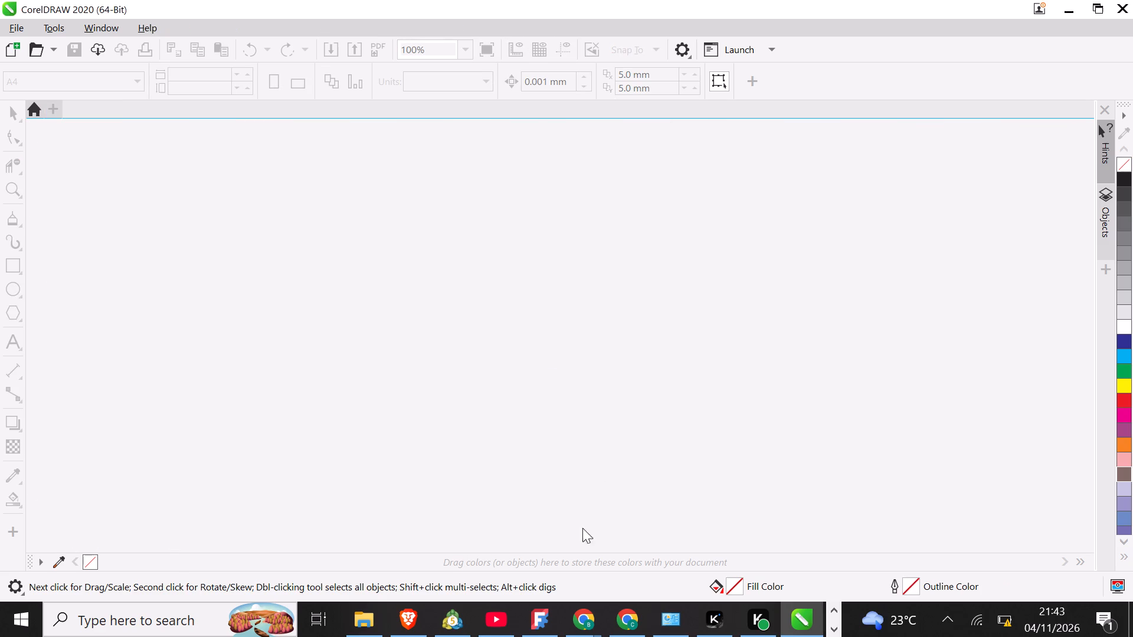
Minimize the CorelDRAW window and the Chrome window showing the horse logo image search.
left_click(808, 622)
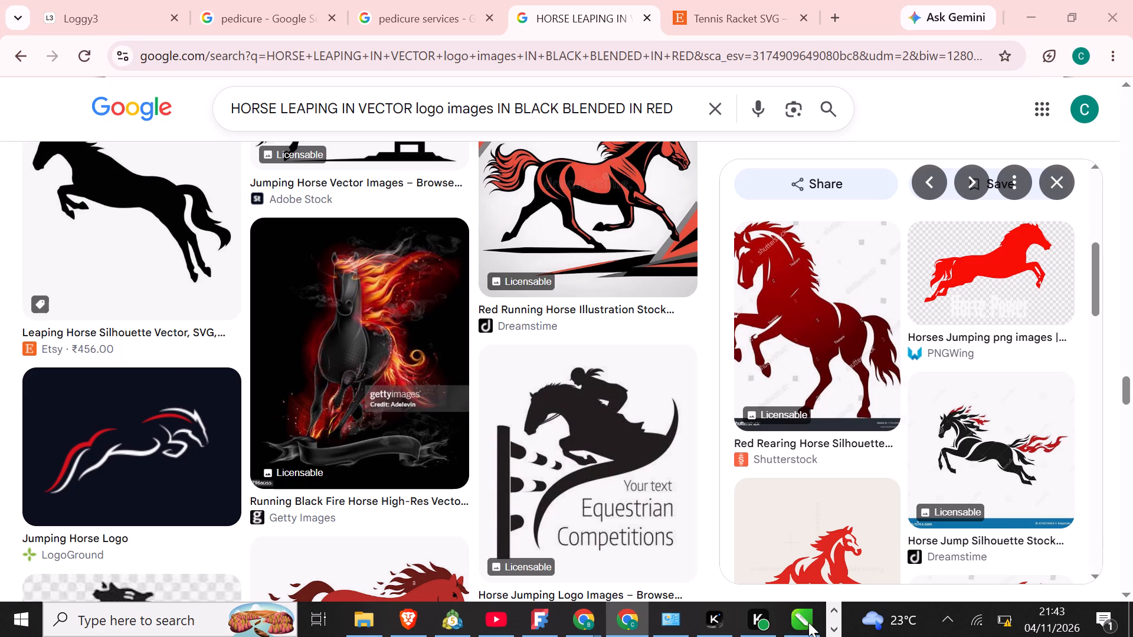
left_click(1026, 6)
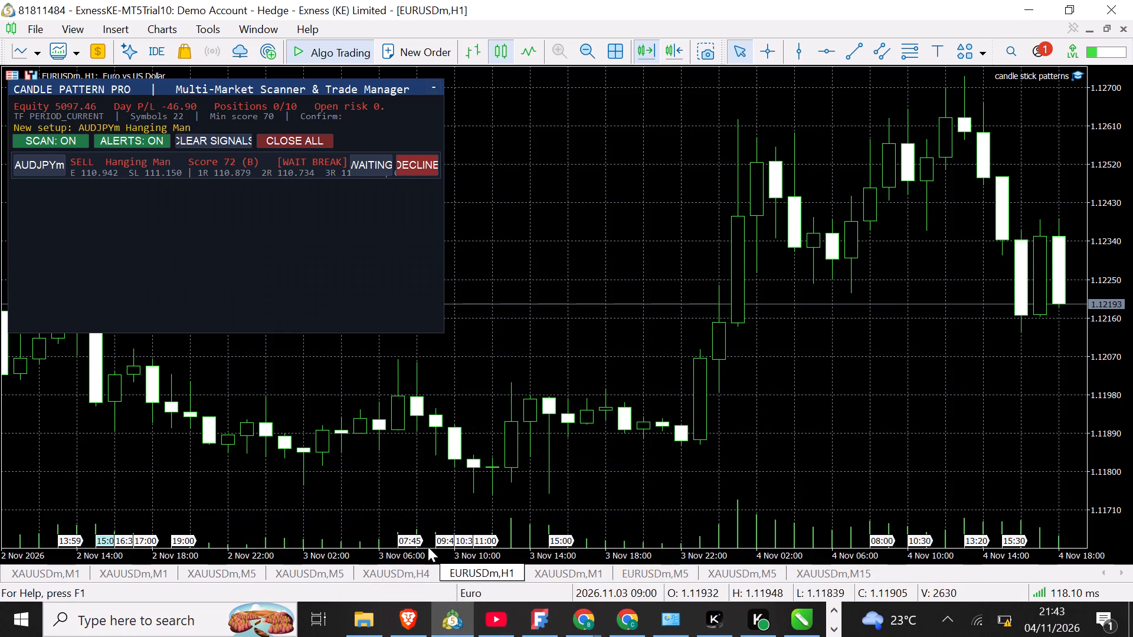
Open the Windows power options.
left_click(37, 628)
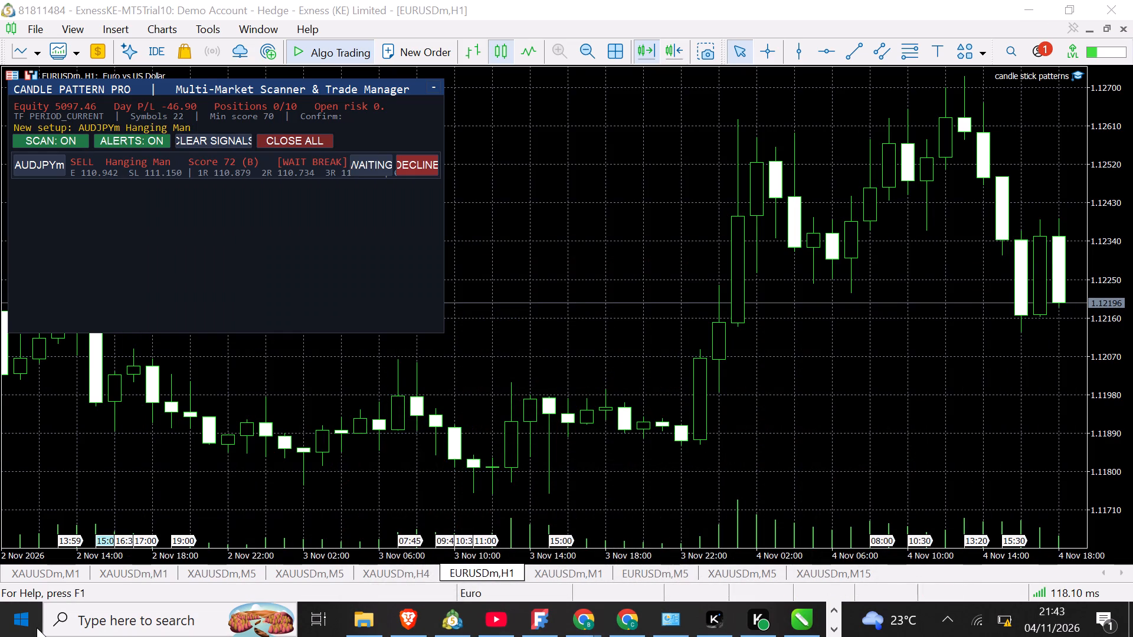
left_click(25, 584)
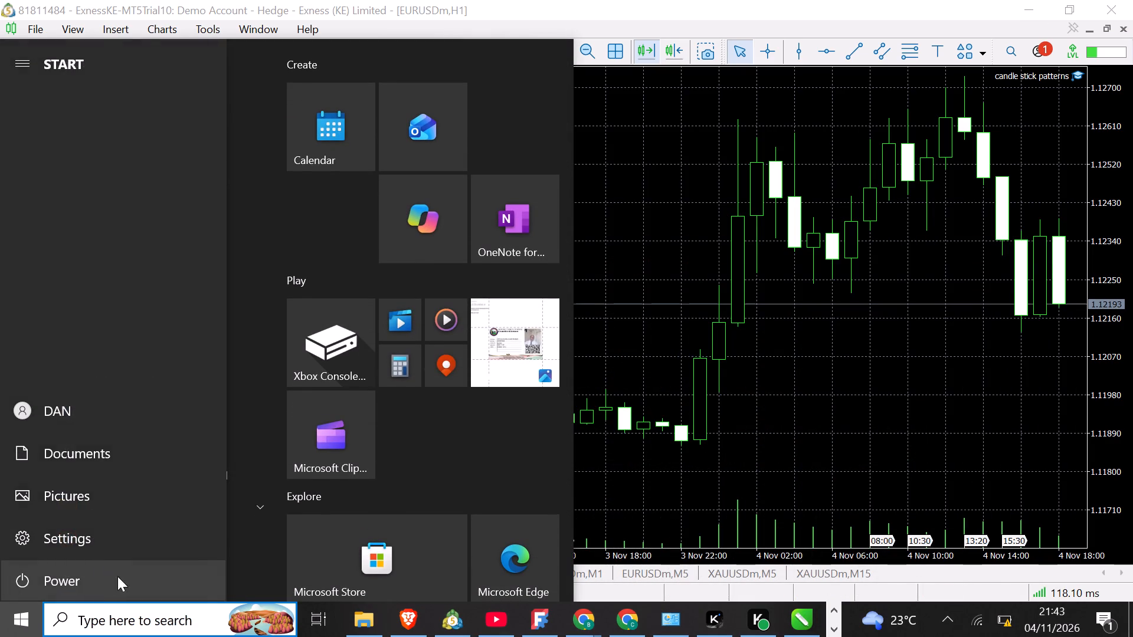